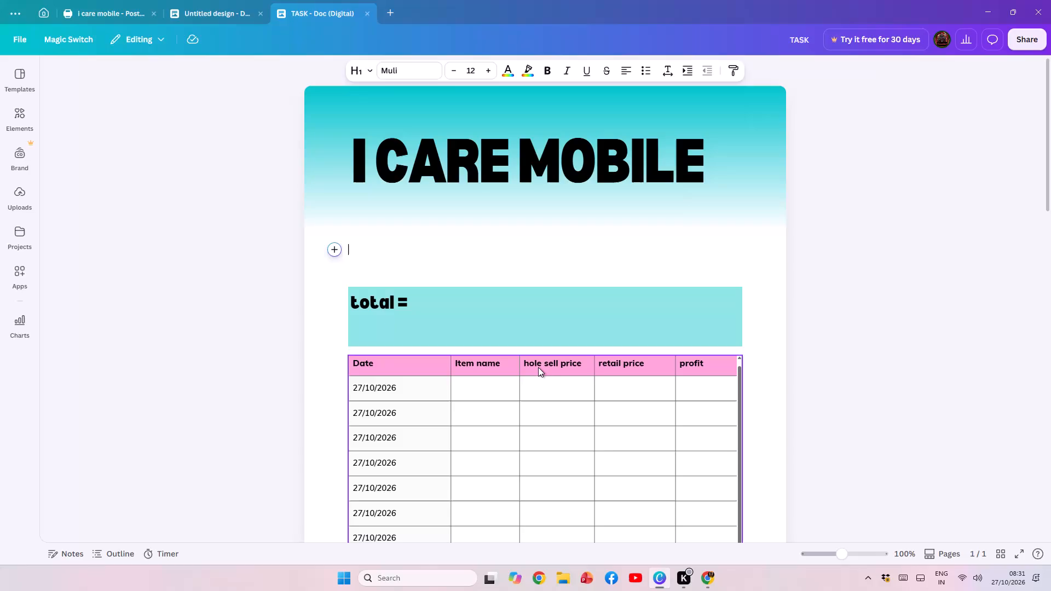
# Enter "earphone" as the item name in the first 27/10/2026 row of the upper table.
pyautogui.click(486, 391)
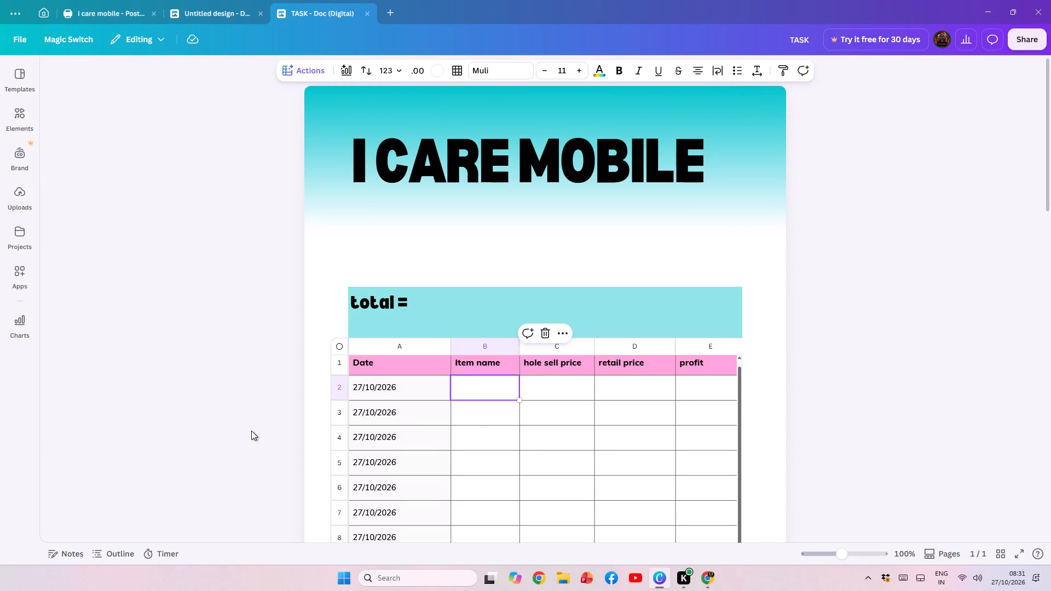
pyautogui.write('10')
pyautogui.press('BackSpace')
pyautogui.press('BackSpace')
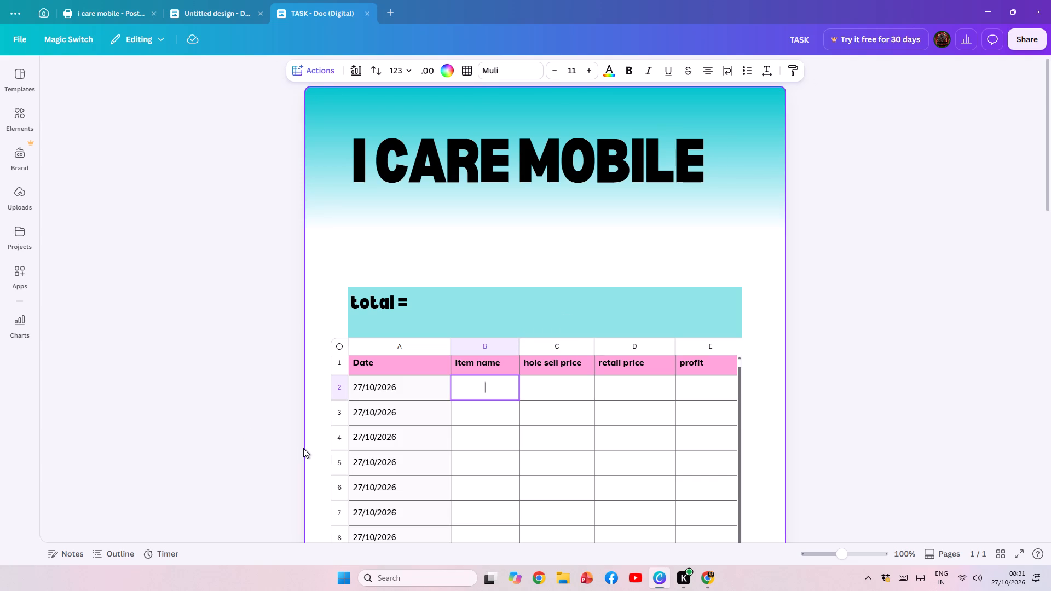
pyautogui.write('ear')
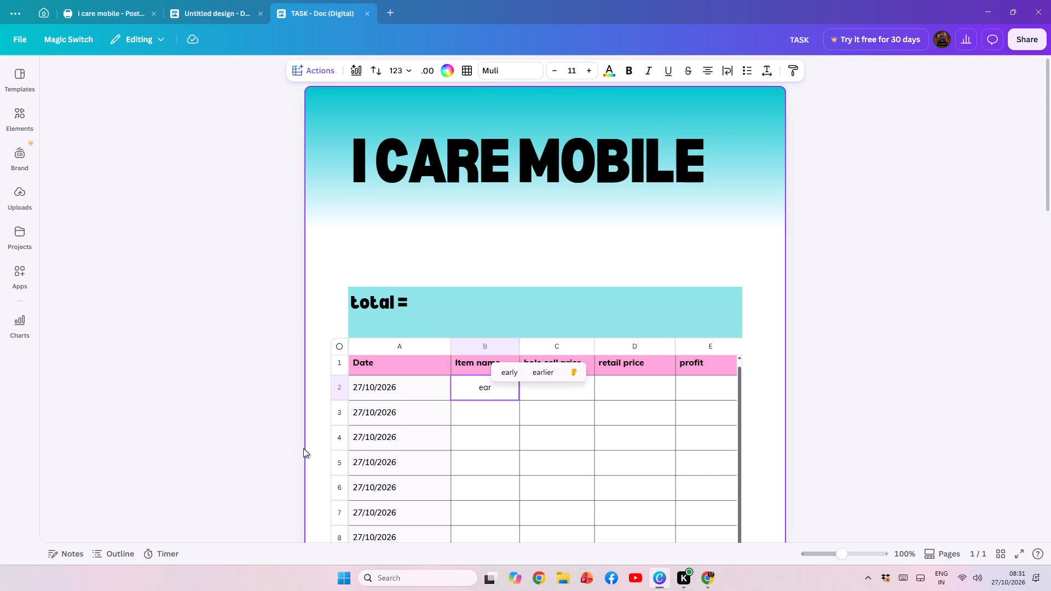
pyautogui.write('ph')
pyautogui.write('one')
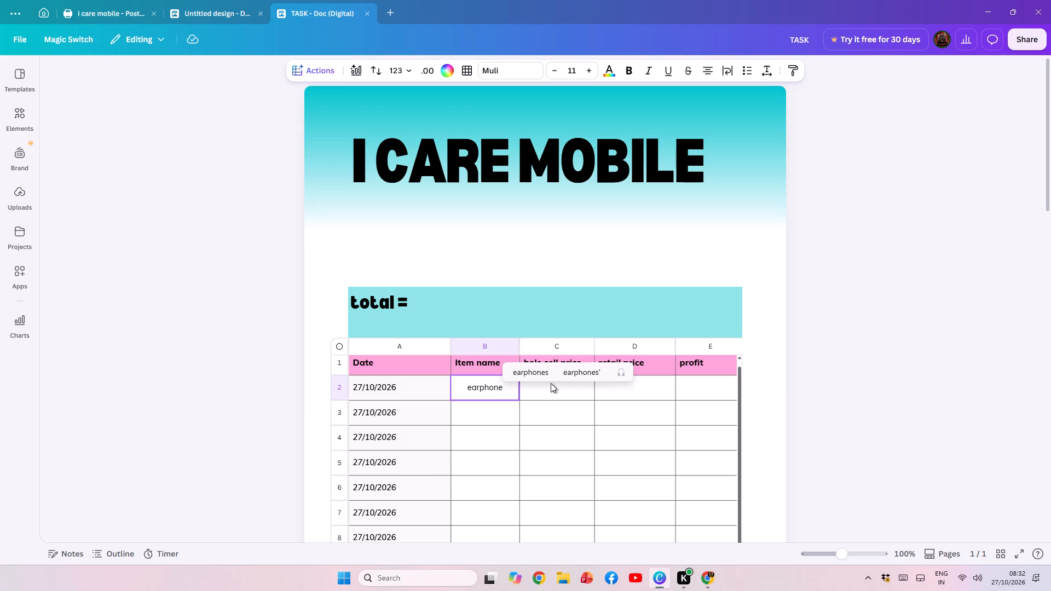
pyautogui.click(543, 395)
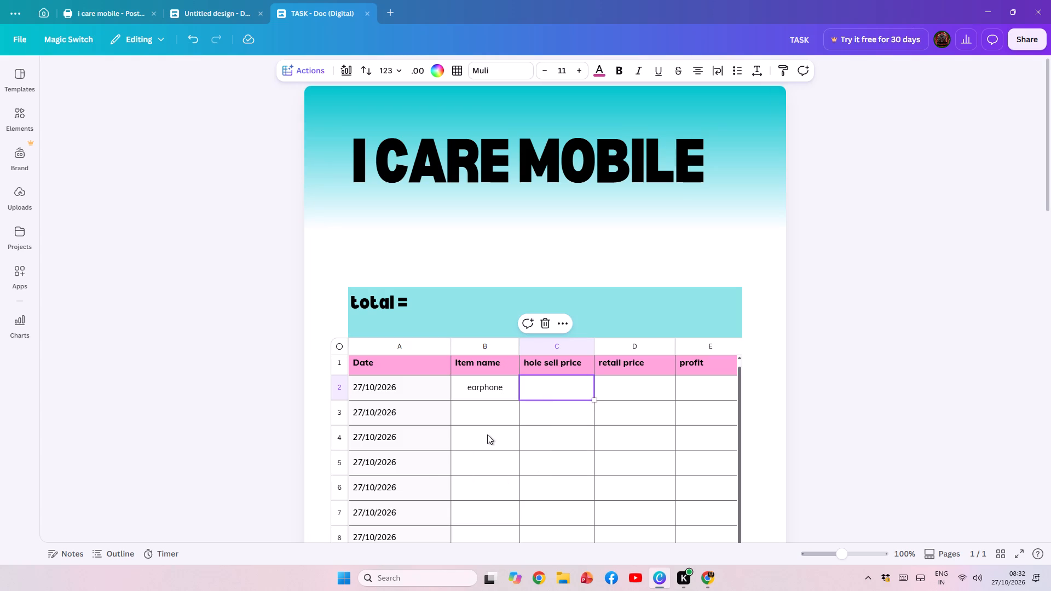
# Add the word "wire" before "earphone" in the first row's item name.
pyautogui.click(463, 389)
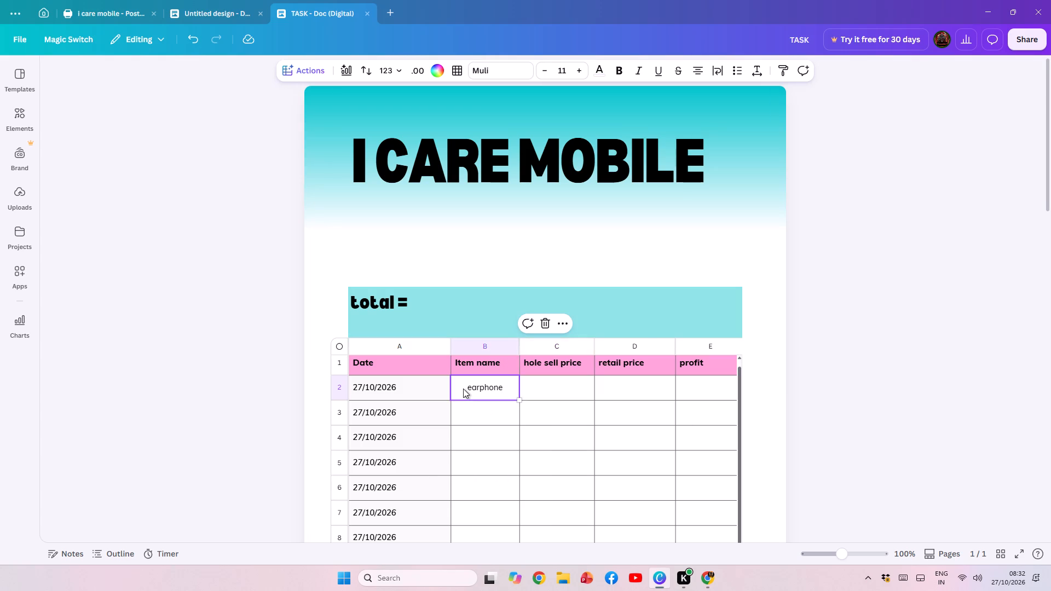
pyautogui.click(463, 389)
pyautogui.click(465, 389)
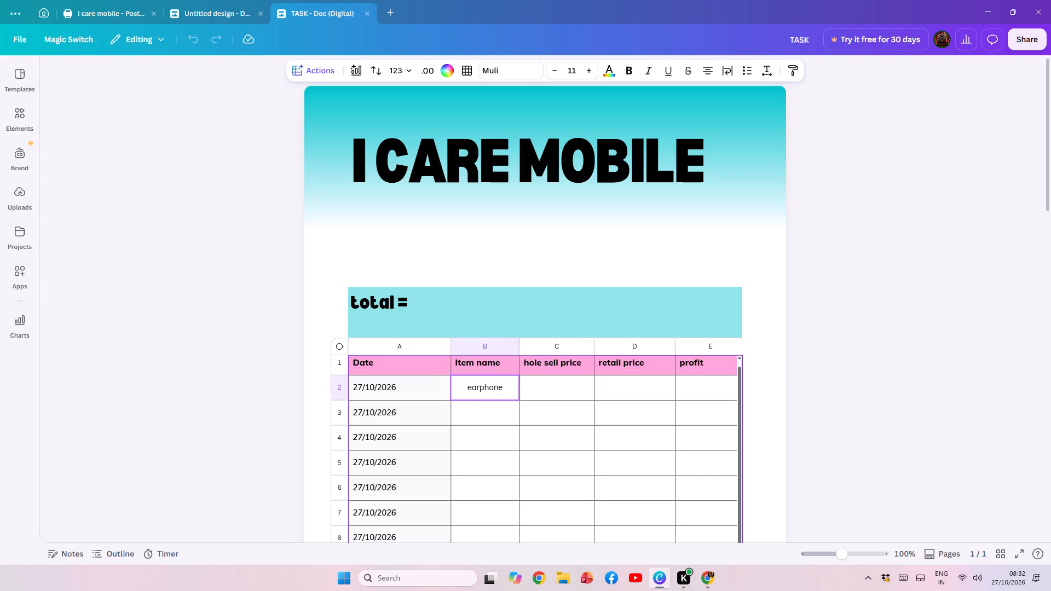
pyautogui.press('space')
pyautogui.write('w')
pyautogui.press('i')
pyautogui.write('re')
pyautogui.press('space')
# Fill in the wire earphone row with retail price 100, hole sell price 20 and profit 80.
pyautogui.click(564, 390)
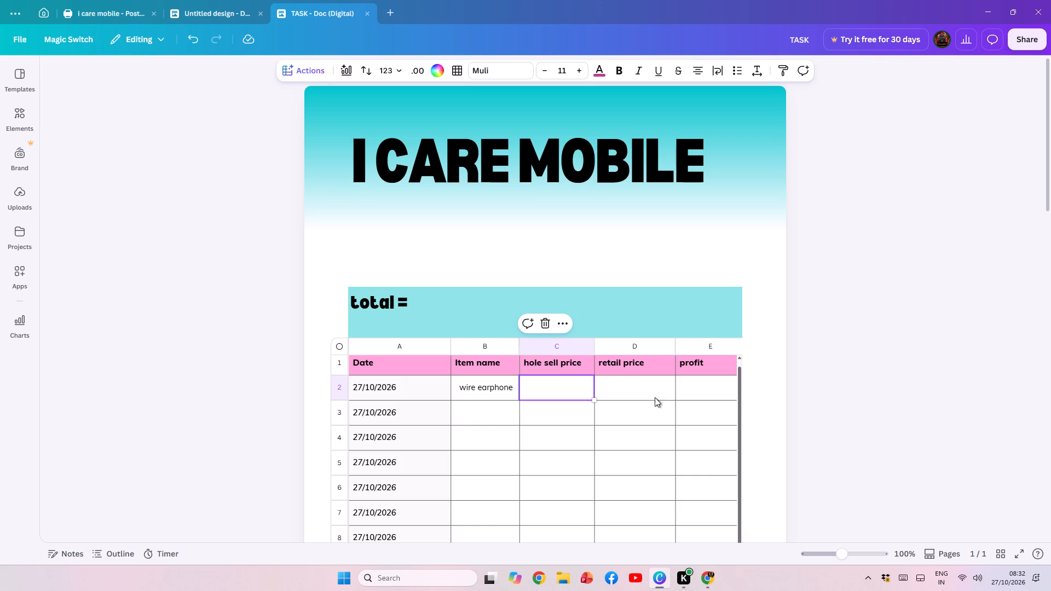
pyautogui.click(624, 386)
pyautogui.write('100')
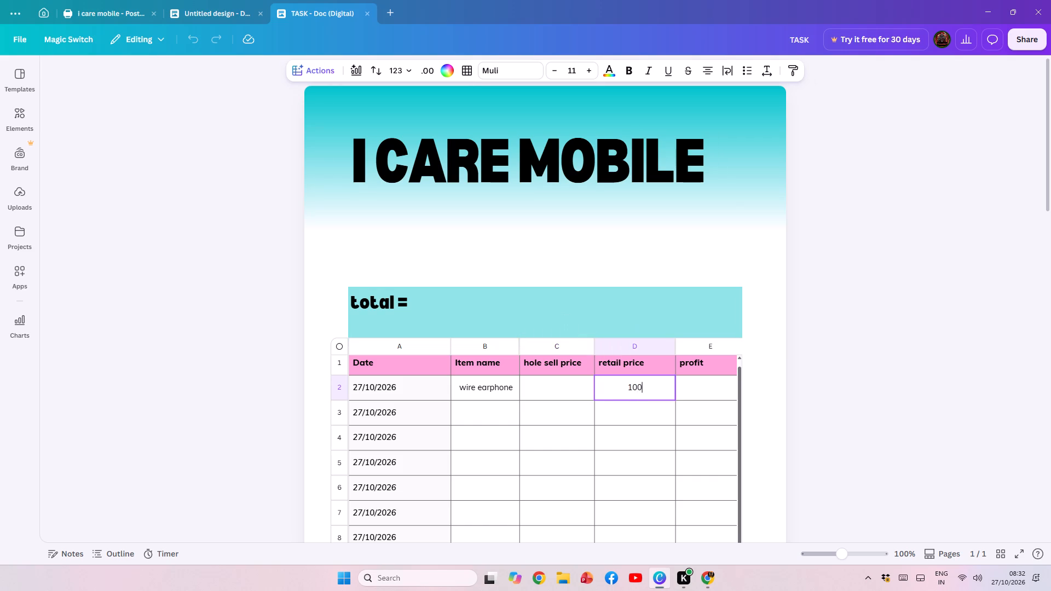
pyautogui.click(534, 387)
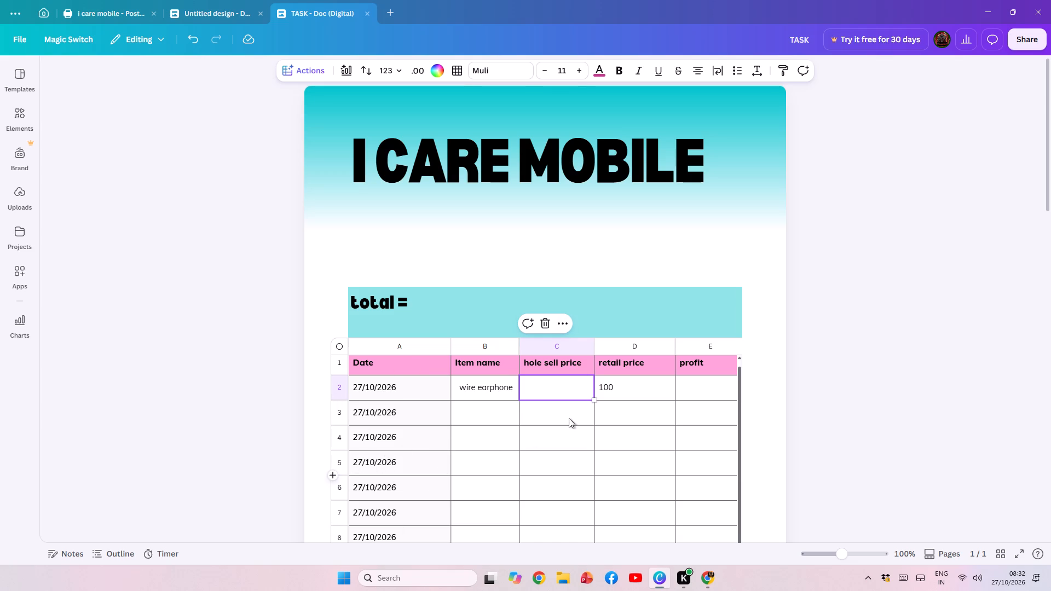
pyautogui.write('20')
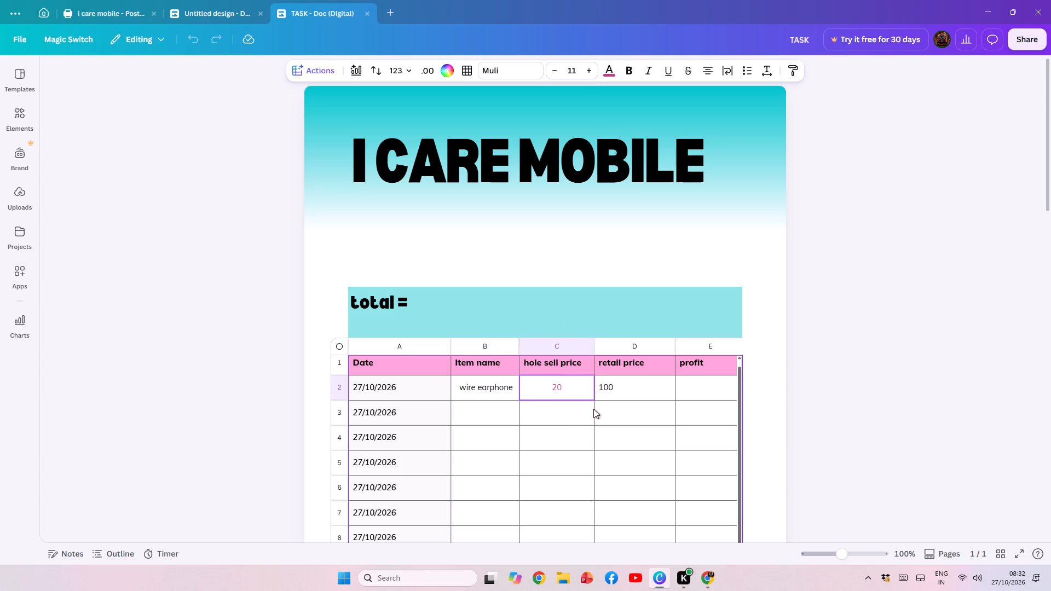
pyautogui.click(696, 384)
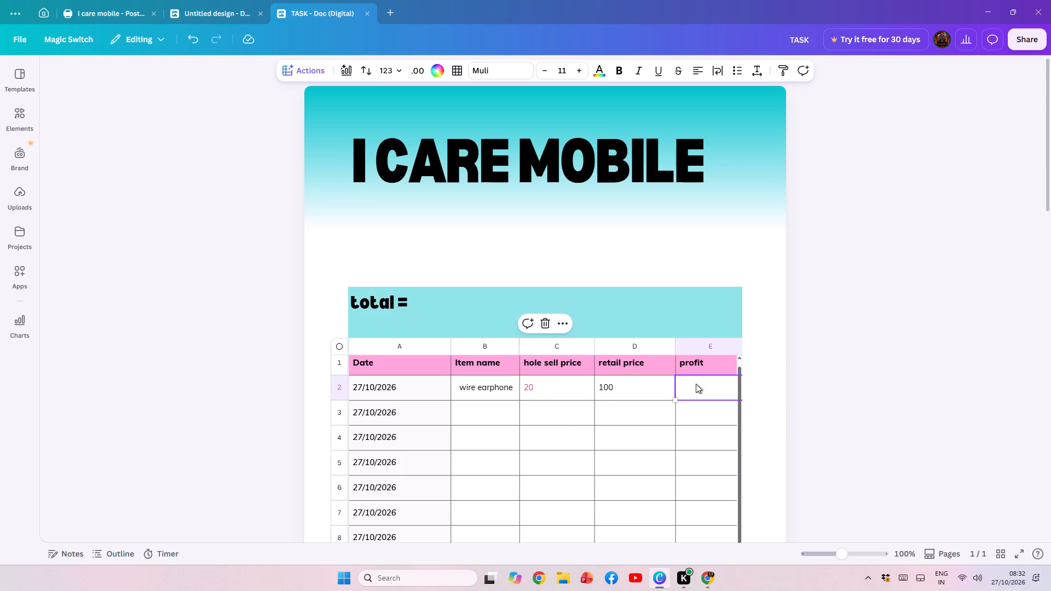
pyautogui.write('80')
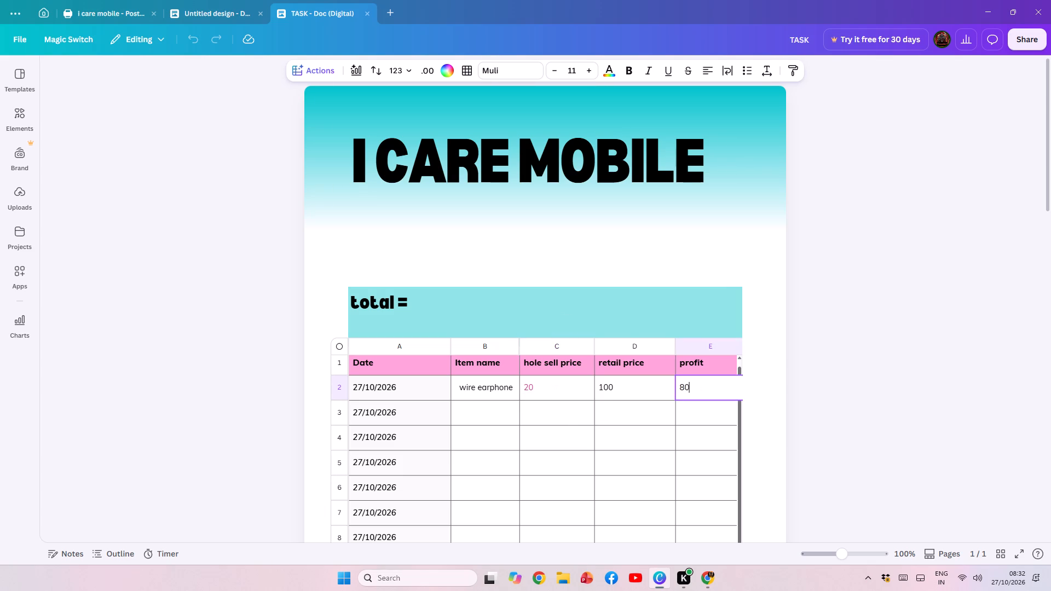
pyautogui.scroll(-4, 657, 397)
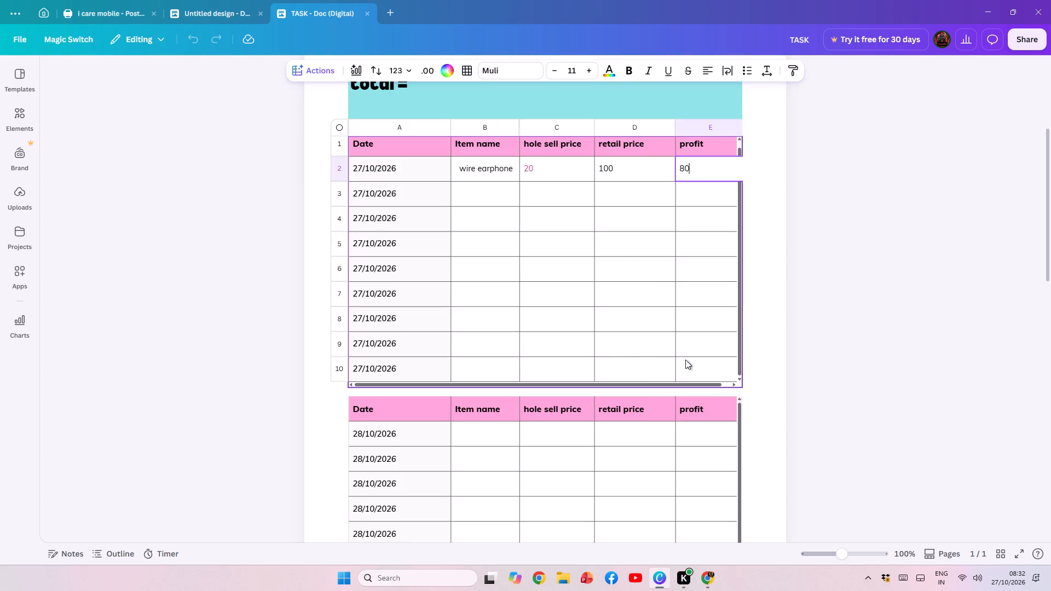
pyautogui.click(290, 205)
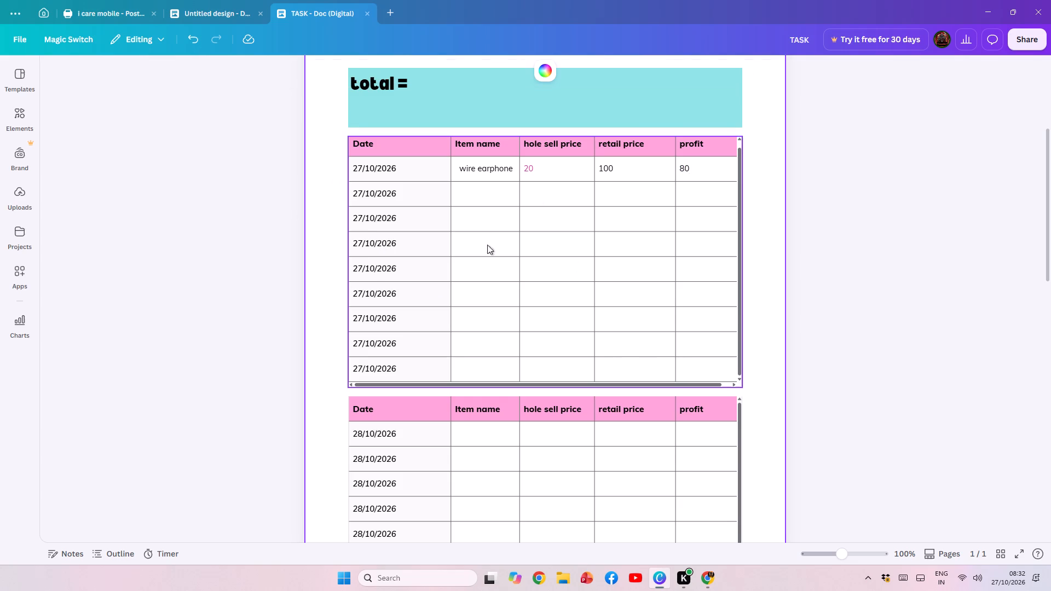
# Append "rs" to the hole sell price, retail price and profit values in the wire earphone row.
pyautogui.click(549, 170)
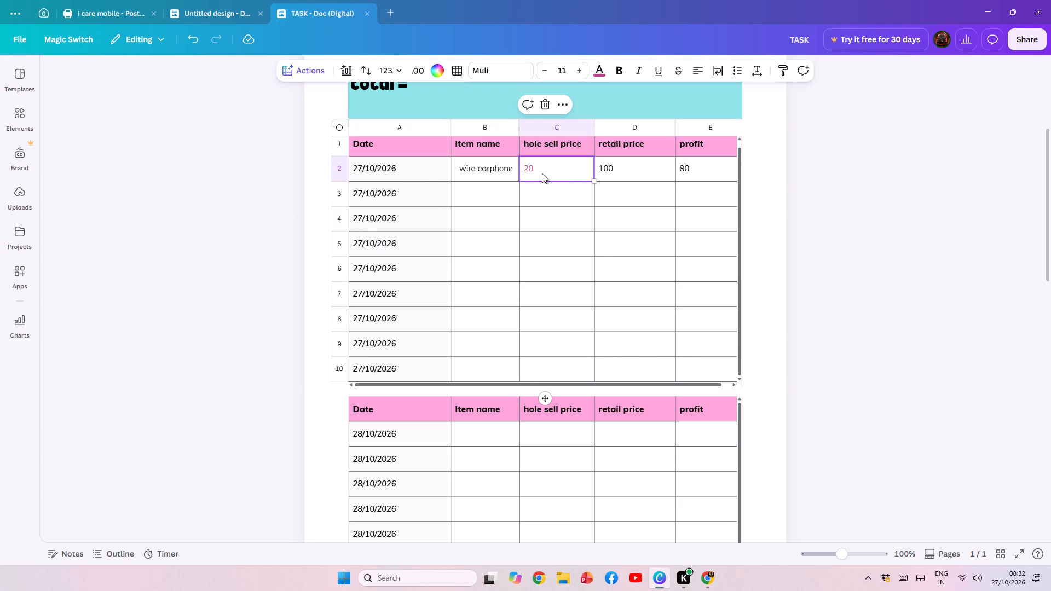
pyautogui.click(539, 169)
pyautogui.write('rs')
pyautogui.click(626, 171)
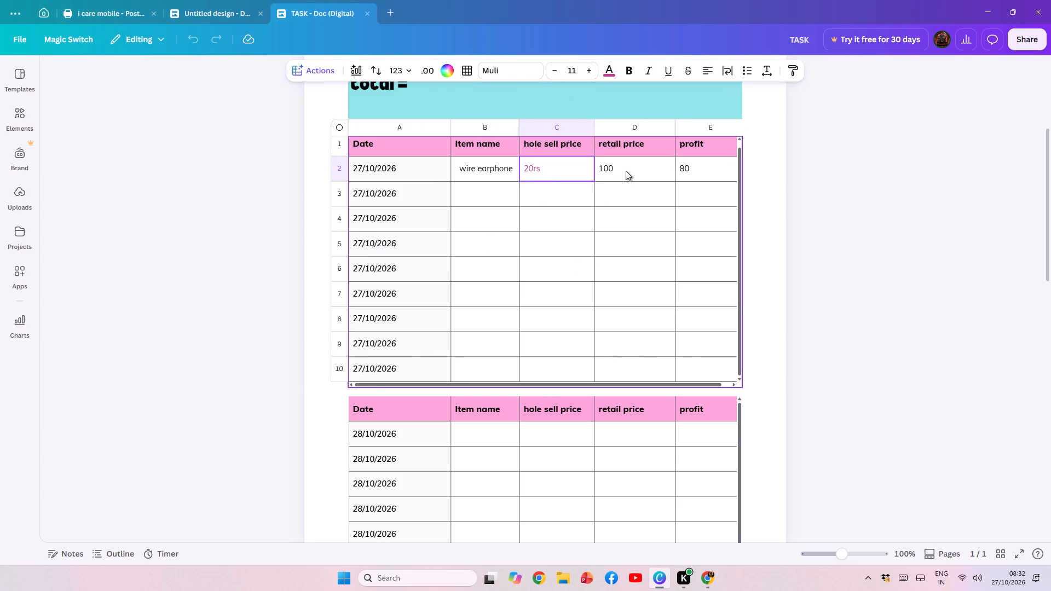
pyautogui.click(619, 170)
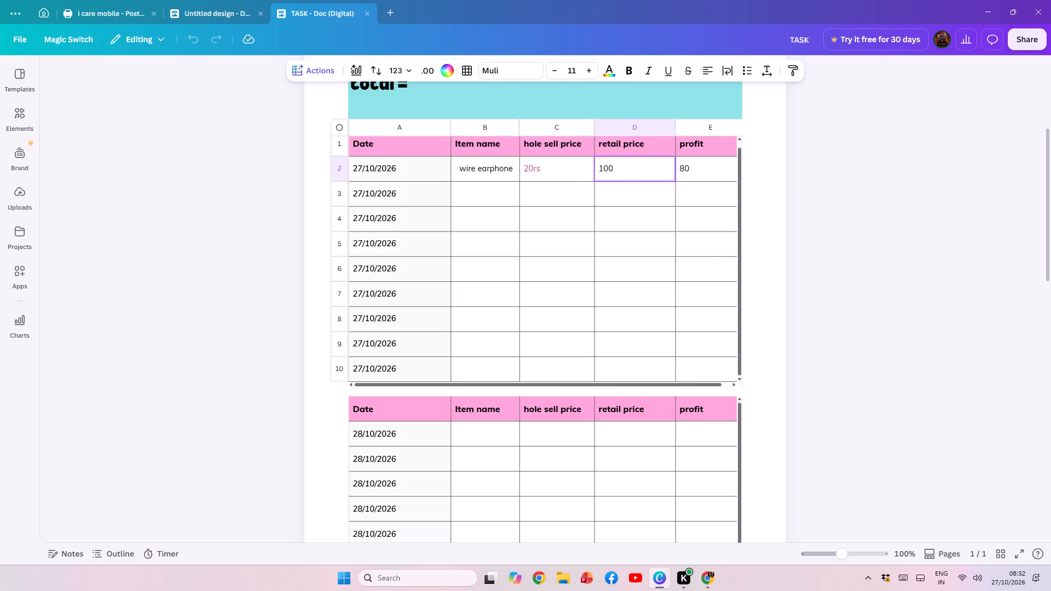
pyautogui.write('rs')
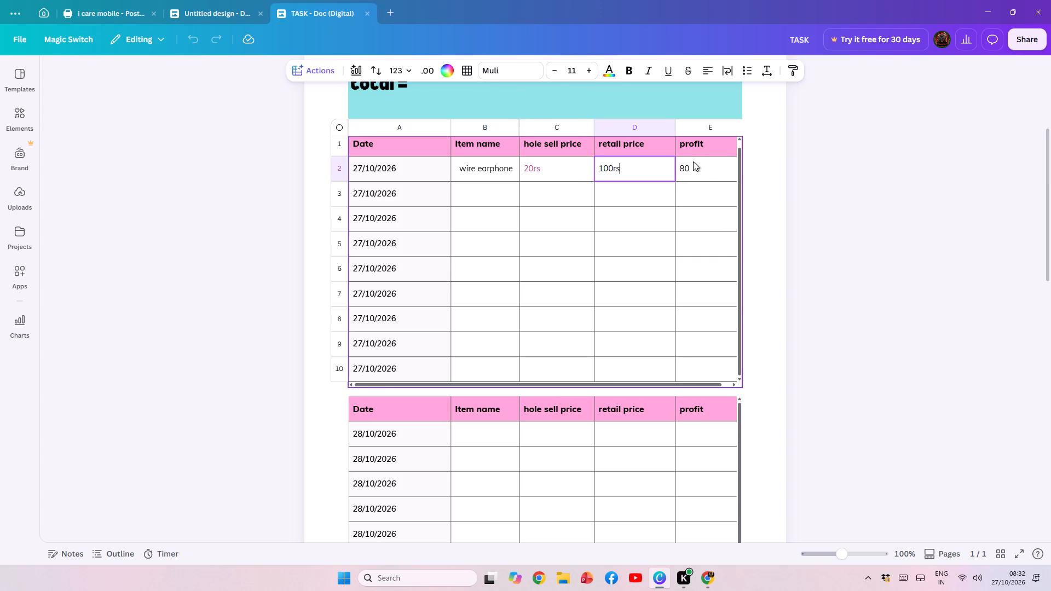
pyautogui.click(693, 161)
pyautogui.click(692, 164)
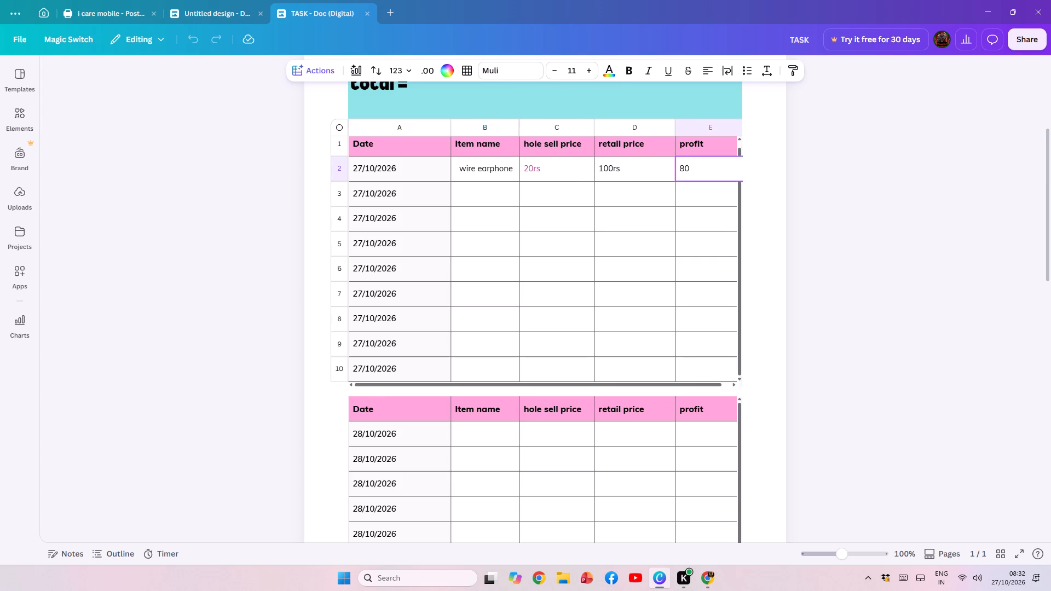
pyautogui.write('rs')
# Give the wire earphone row's profit cell a light green background from the default solid colors.
pyautogui.moveTo(697, 172); pyautogui.dragTo(675, 169)
pyautogui.click(442, 67)
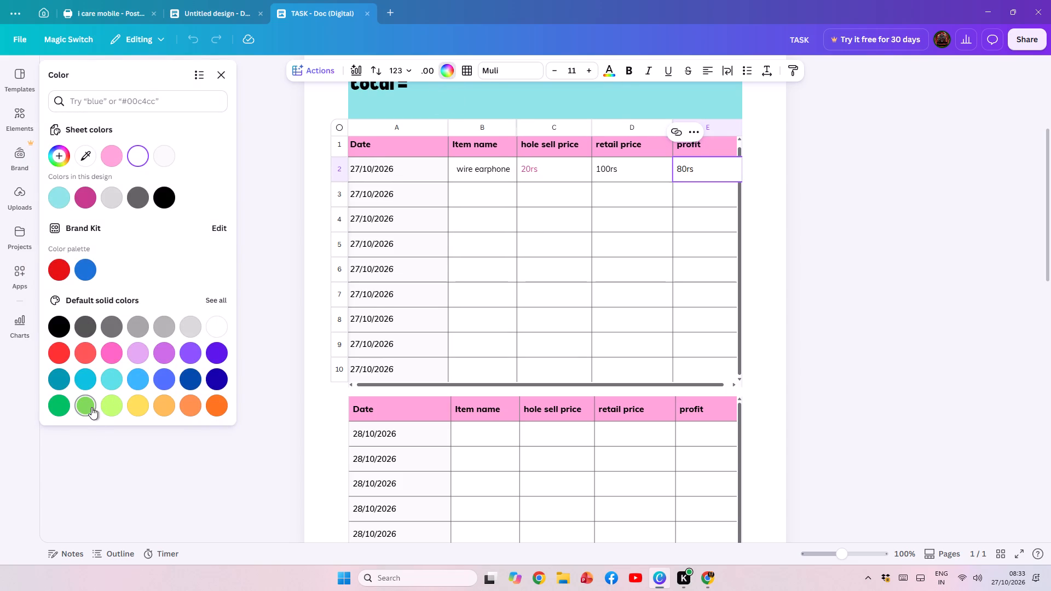
pyautogui.click(90, 407)
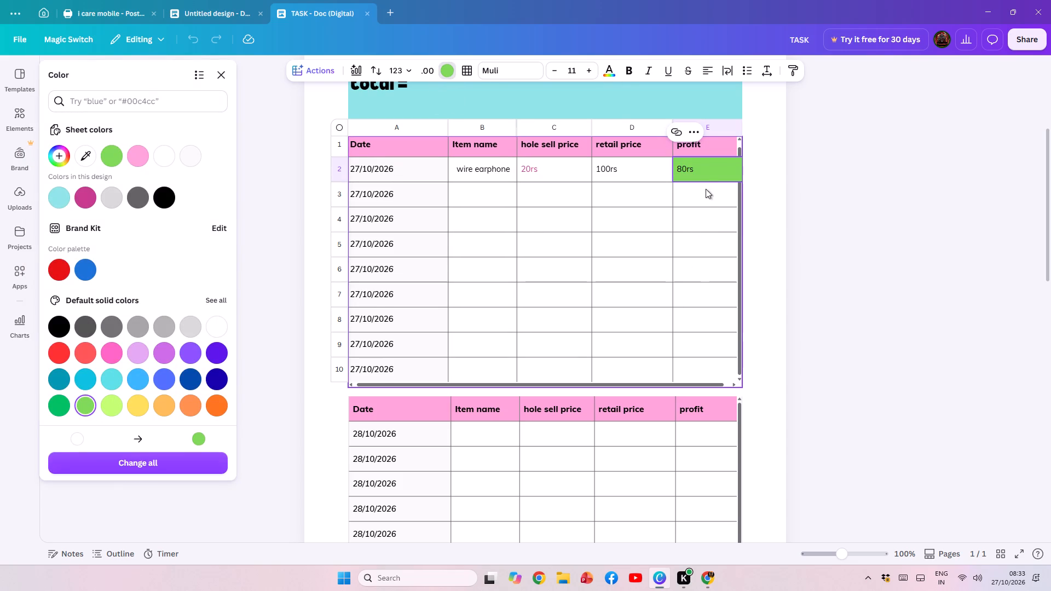
pyautogui.click(706, 178)
pyautogui.click(773, 196)
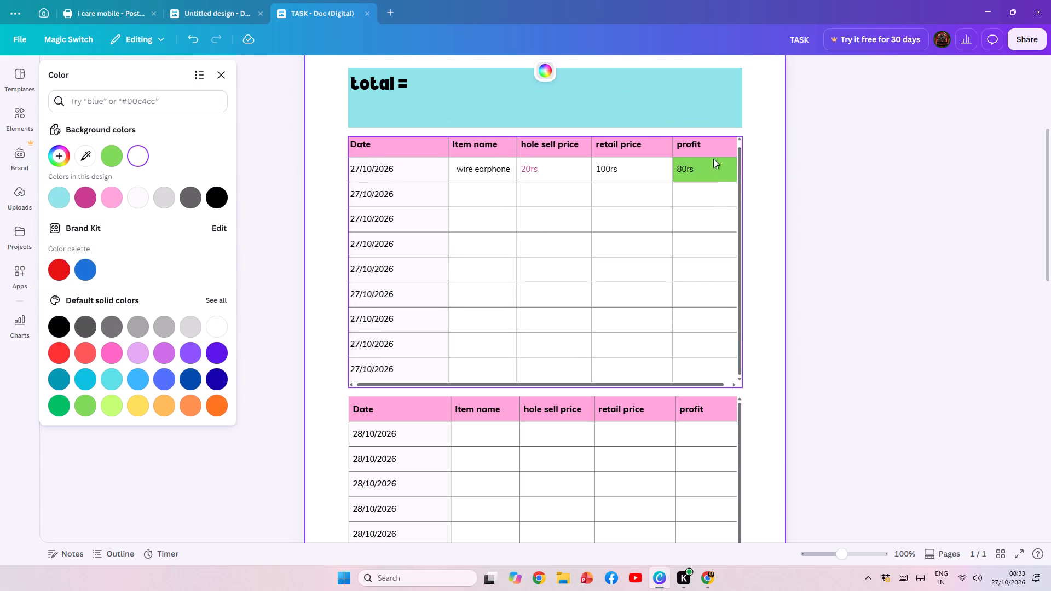
# Fill the green profit cell down the profit column to row 10 of the 27/10/2026 table.
pyautogui.click(703, 173)
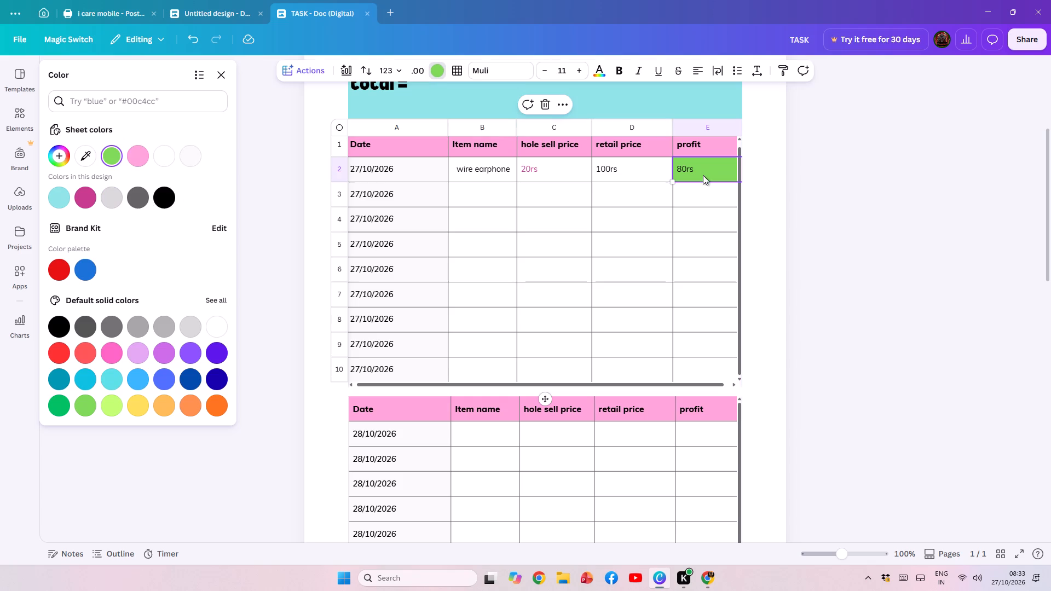
pyautogui.moveTo(672, 180); pyautogui.dragTo(679, 338)
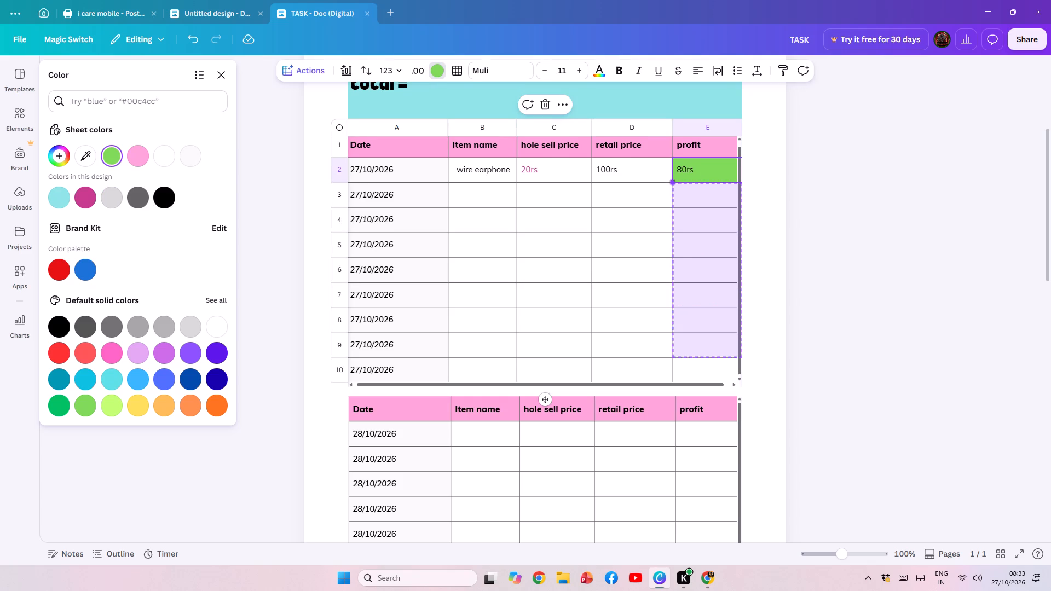
pyautogui.moveTo(679, 338); pyautogui.dragTo(678, 373)
pyautogui.scroll(-5, 692, 234)
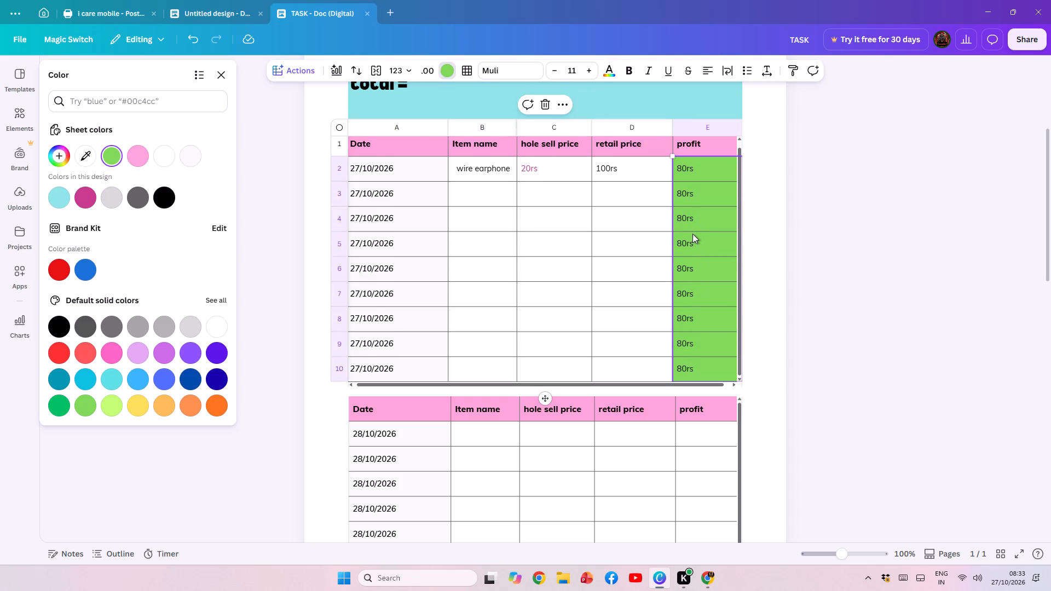
# Clear the copied profit values from rows 10 up to 3 of the 27/10/2026 table, keeping the green fill.
pyautogui.click(687, 363)
pyautogui.click(693, 367)
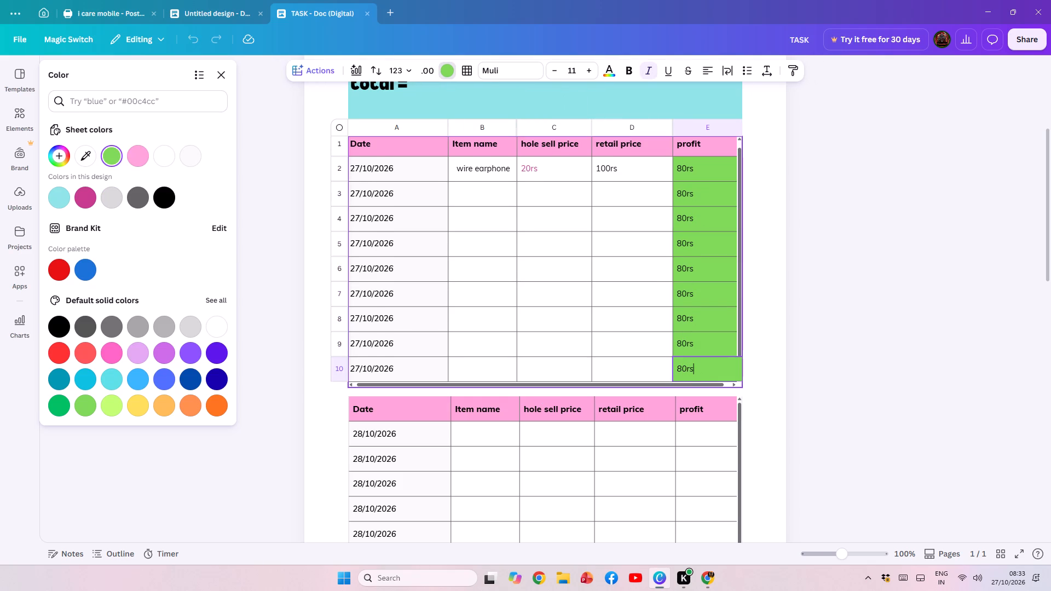
pyautogui.press('BackSpace')
pyautogui.press('BackSpace')
pyautogui.press('BackSpace')
pyautogui.press('BackSpace')
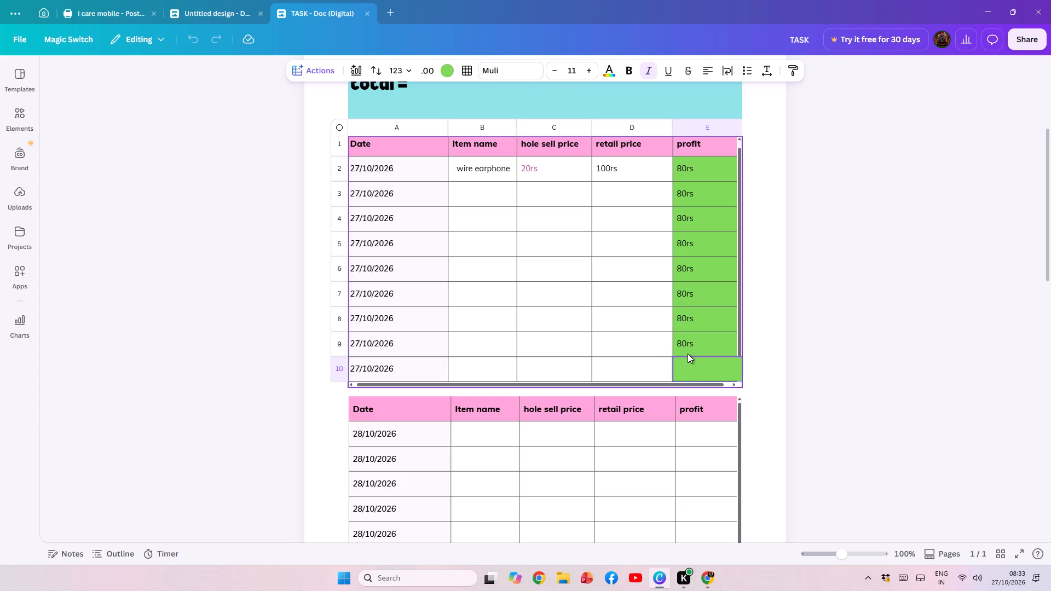
pyautogui.click(709, 345)
pyautogui.press('BackSpace')
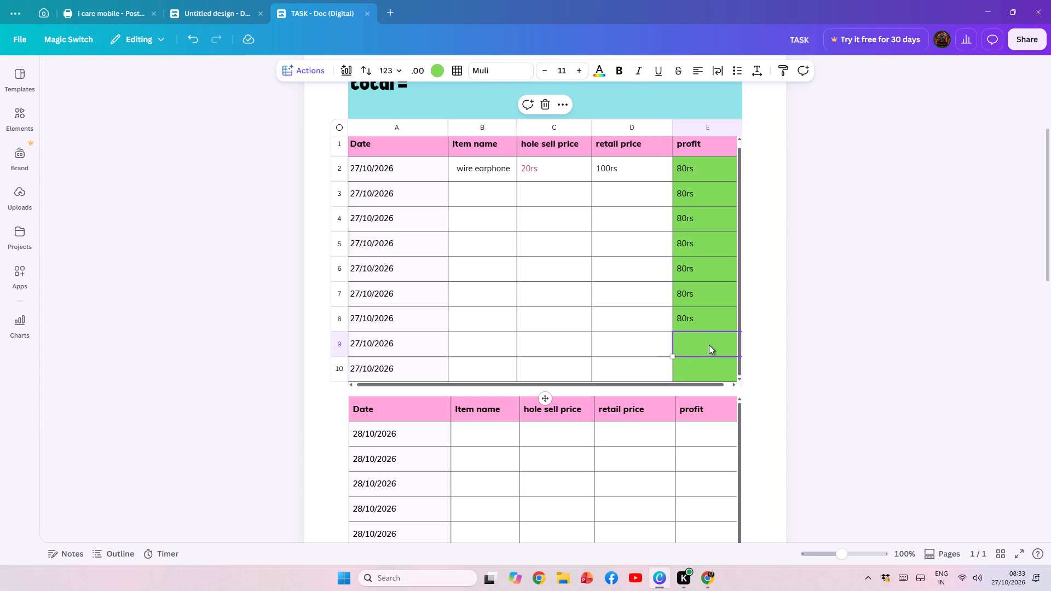
pyautogui.press('Up')
pyautogui.press('BackSpace')
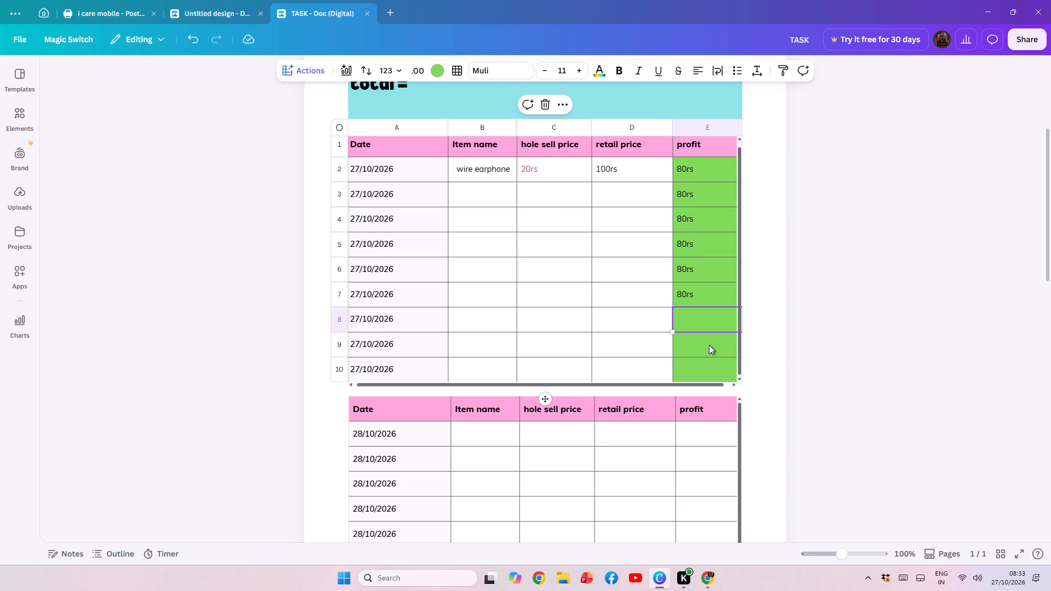
pyautogui.press('Up')
pyautogui.press('BackSpace')
pyautogui.press('Up')
pyautogui.press('BackSpace')
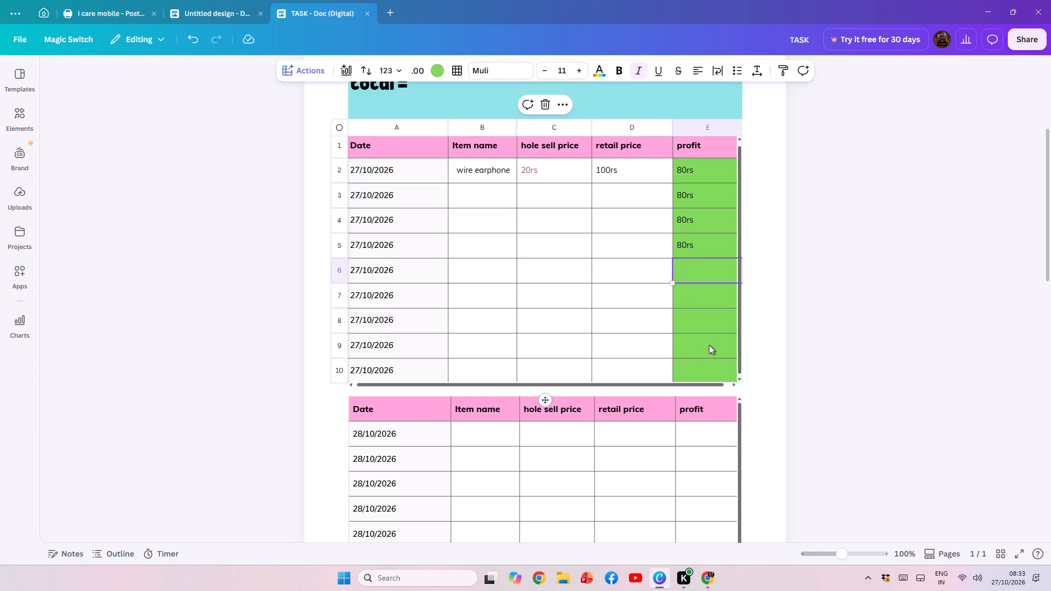
pyautogui.press('Up')
pyautogui.press('BackSpace')
pyautogui.press('Up')
pyautogui.press('BackSpace')
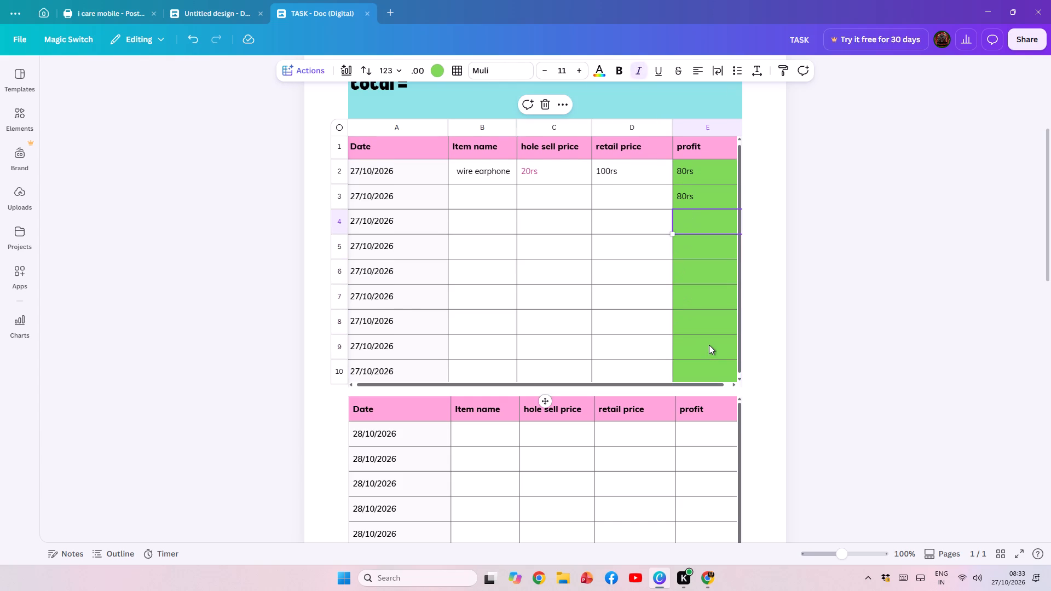
pyautogui.press('Up')
pyautogui.press('BackSpace')
pyautogui.press('Up')
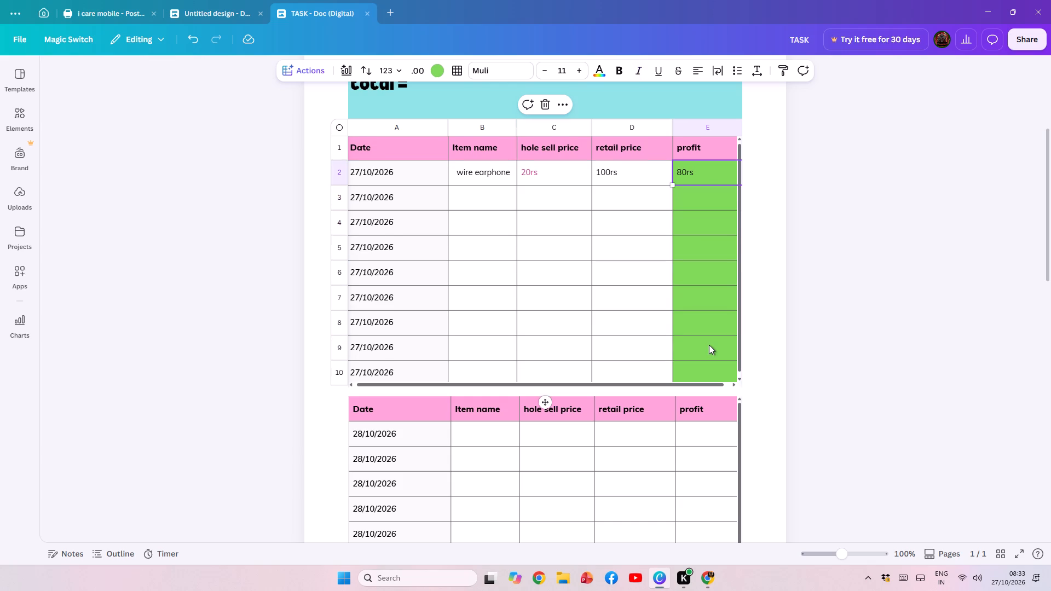
pyautogui.click(260, 245)
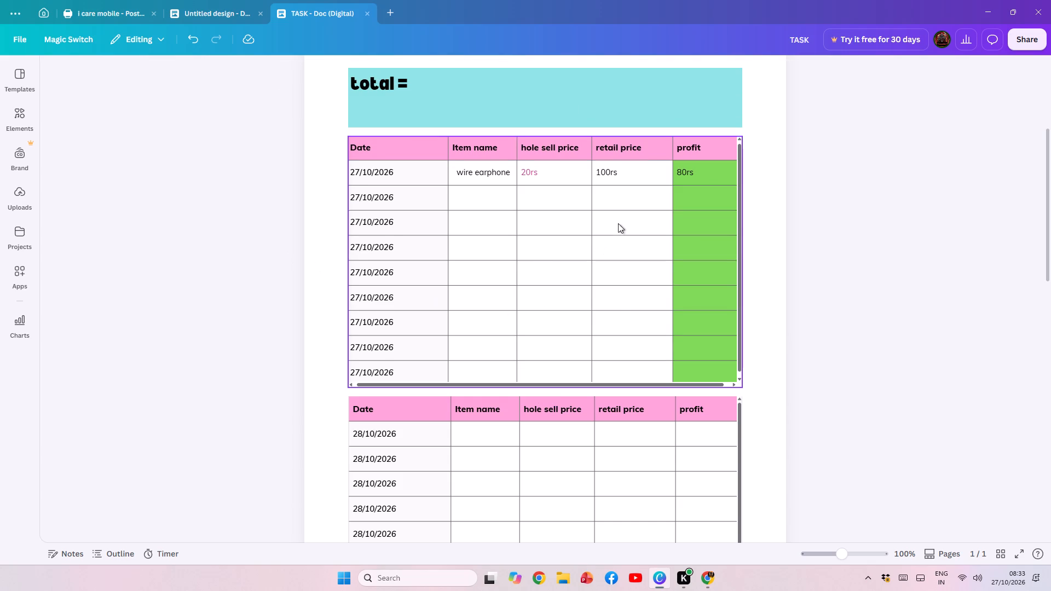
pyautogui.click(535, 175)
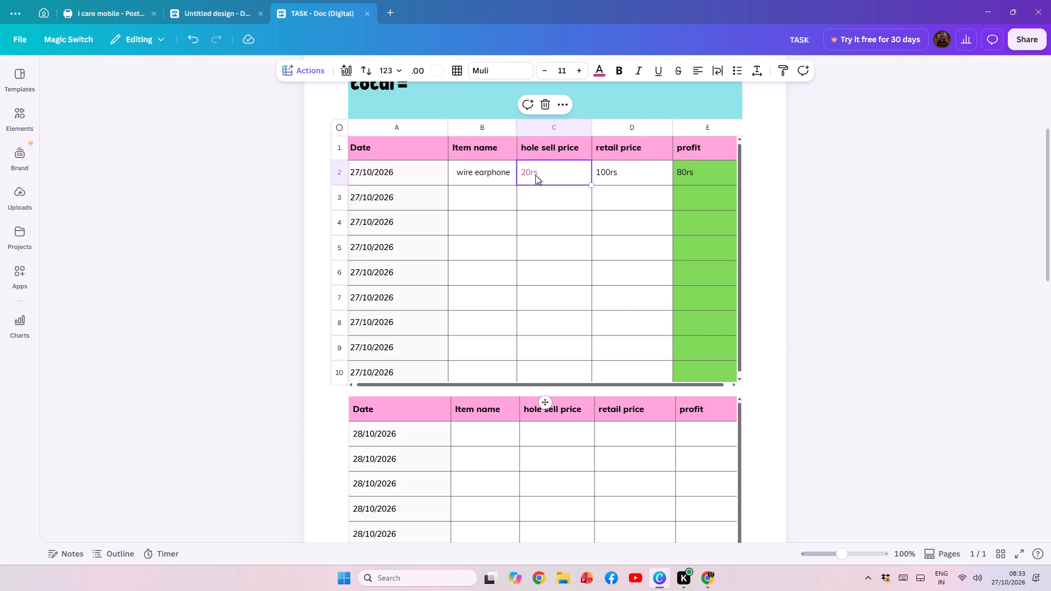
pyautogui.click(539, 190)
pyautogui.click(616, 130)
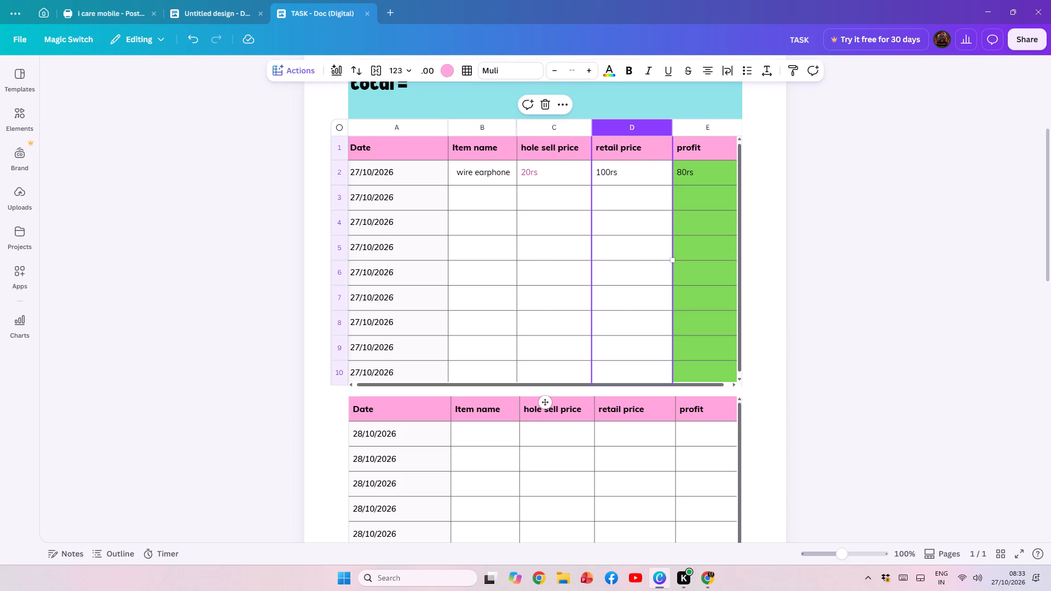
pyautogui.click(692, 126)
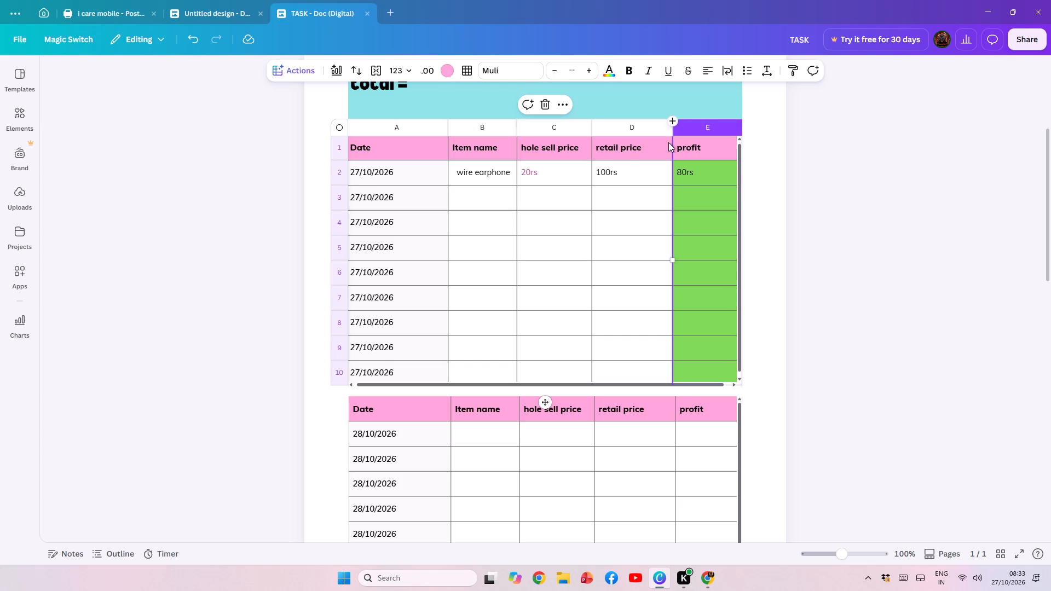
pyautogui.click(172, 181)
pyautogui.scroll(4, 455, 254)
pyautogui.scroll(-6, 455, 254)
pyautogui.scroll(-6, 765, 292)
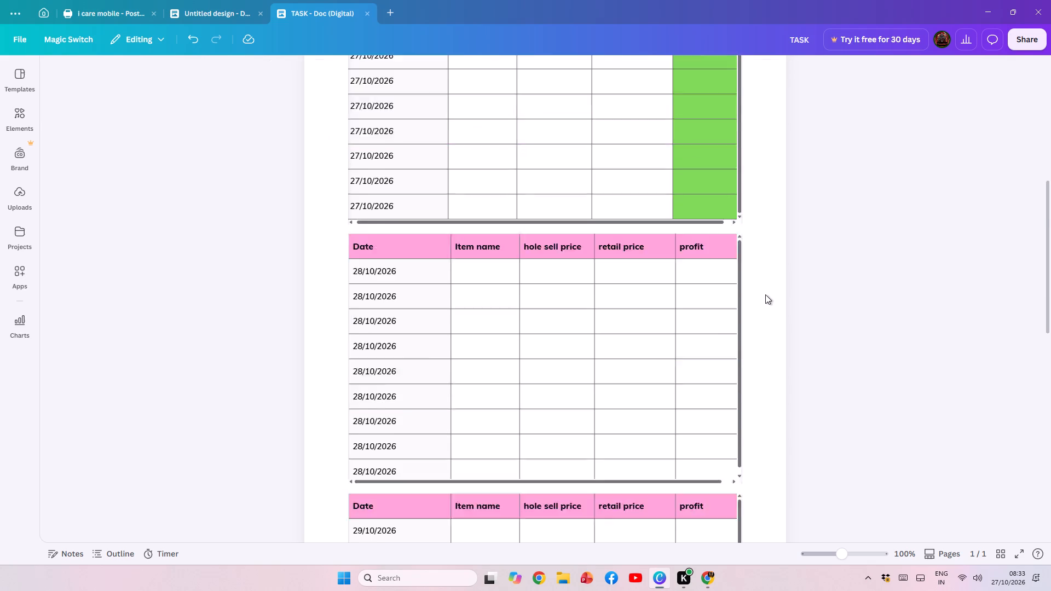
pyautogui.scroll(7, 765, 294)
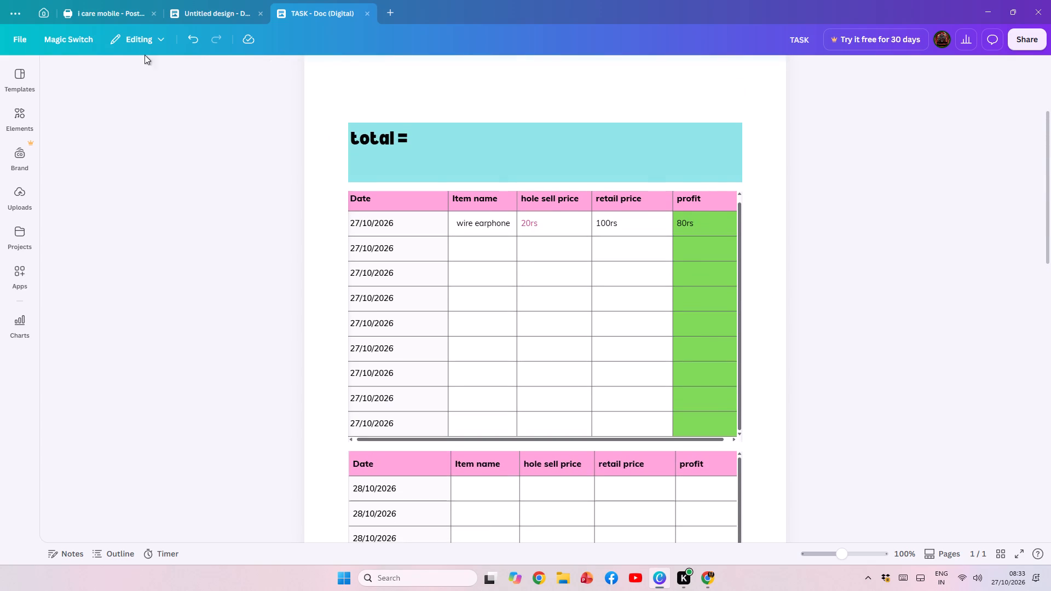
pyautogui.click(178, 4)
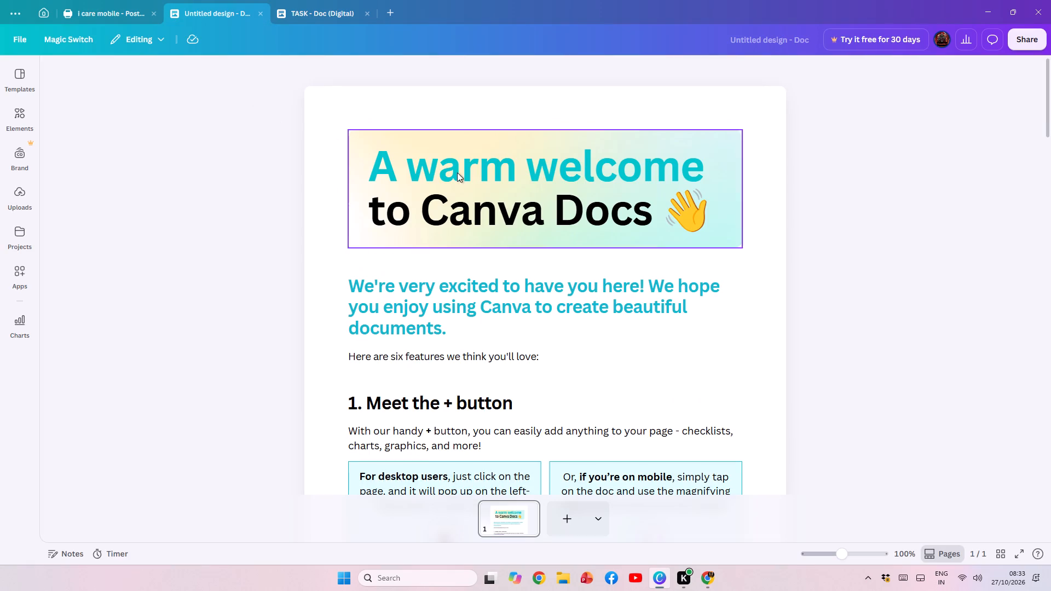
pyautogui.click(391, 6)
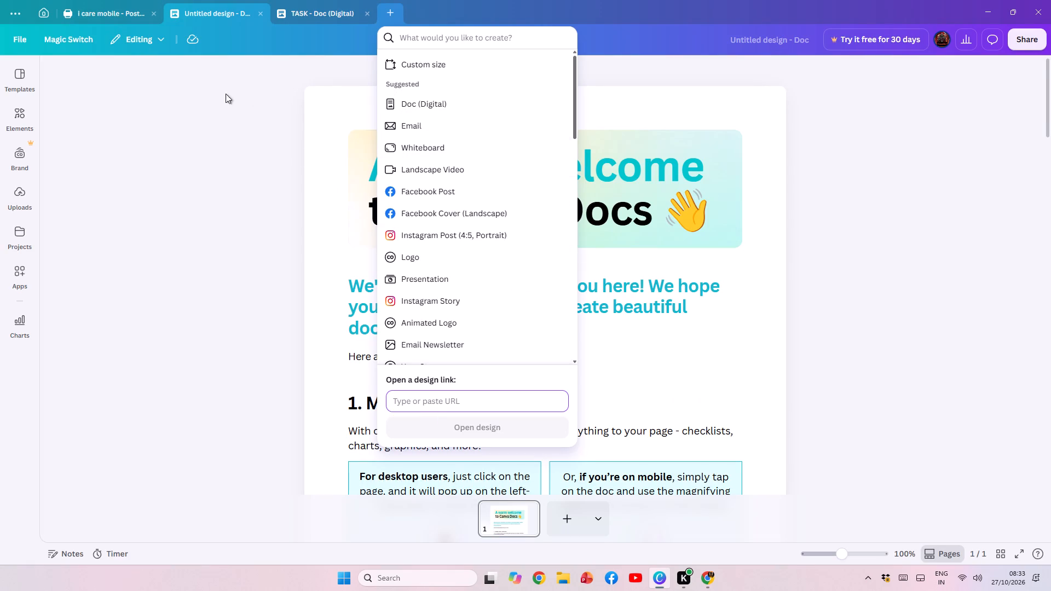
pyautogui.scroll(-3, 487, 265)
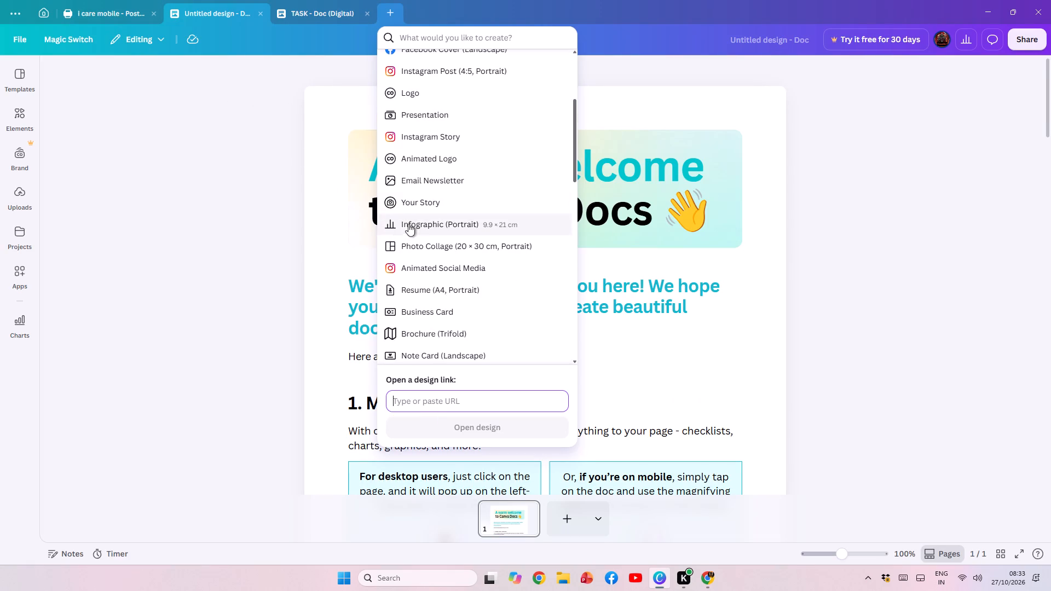
# Open the "cpu reball karne me band huva phone" thumbnail from the full list of recent designs, view it and close it.
pyautogui.click(49, 12)
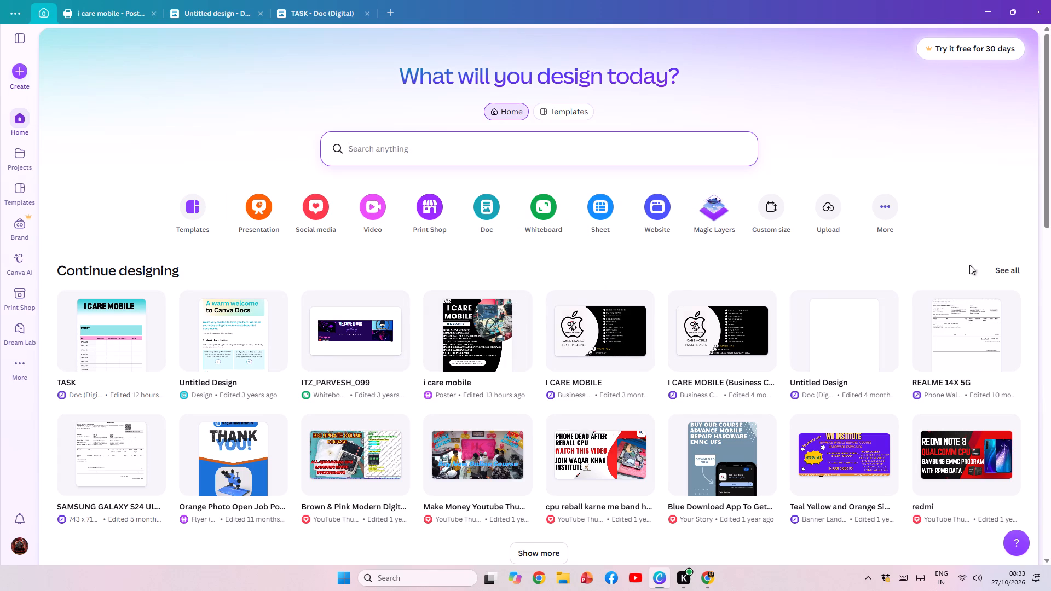
pyautogui.click(1007, 269)
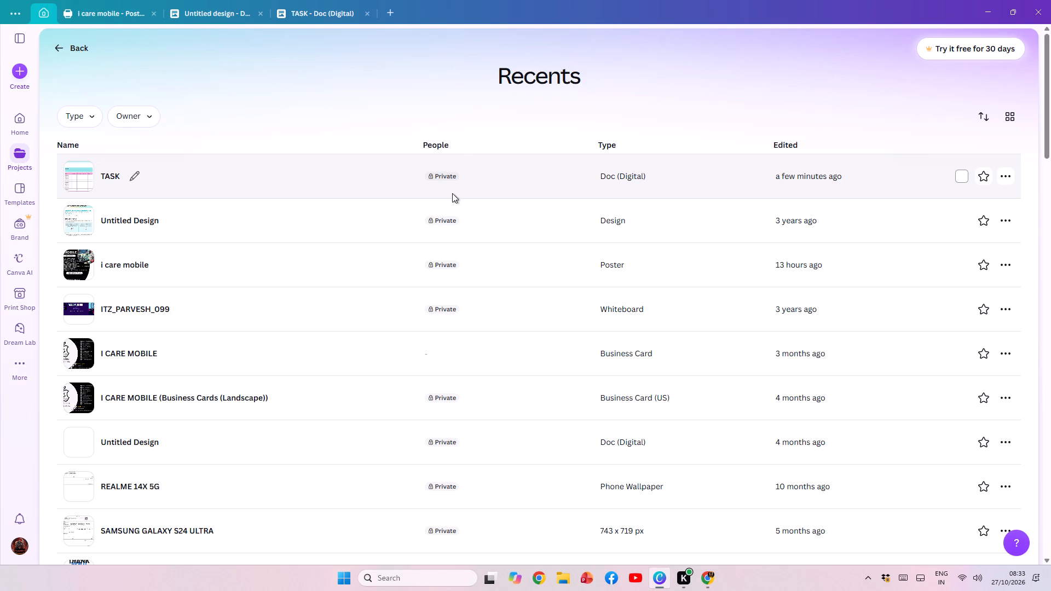
pyautogui.scroll(-9, 473, 248)
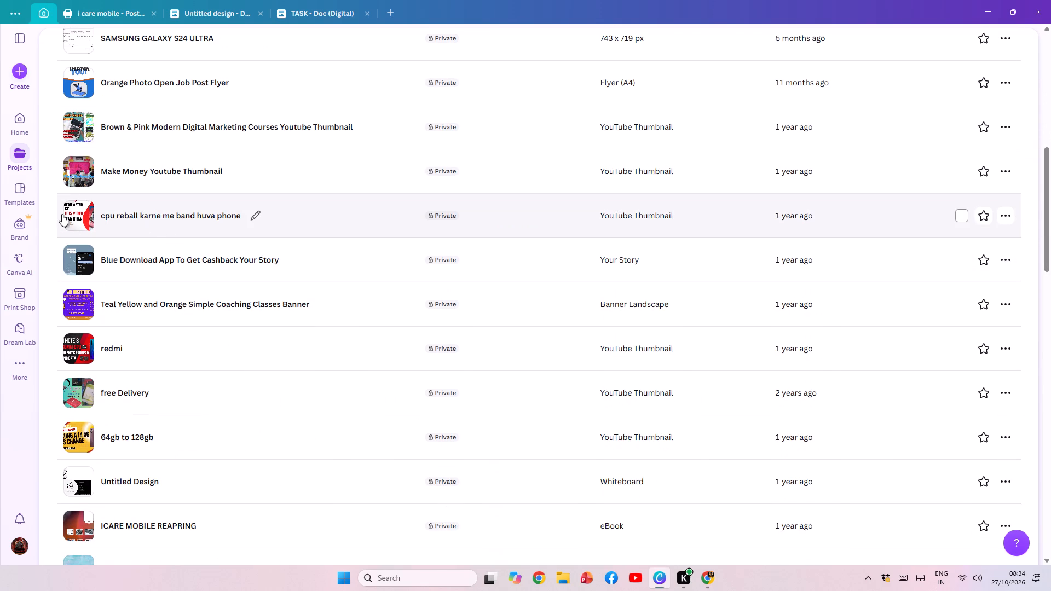
pyautogui.click(62, 214)
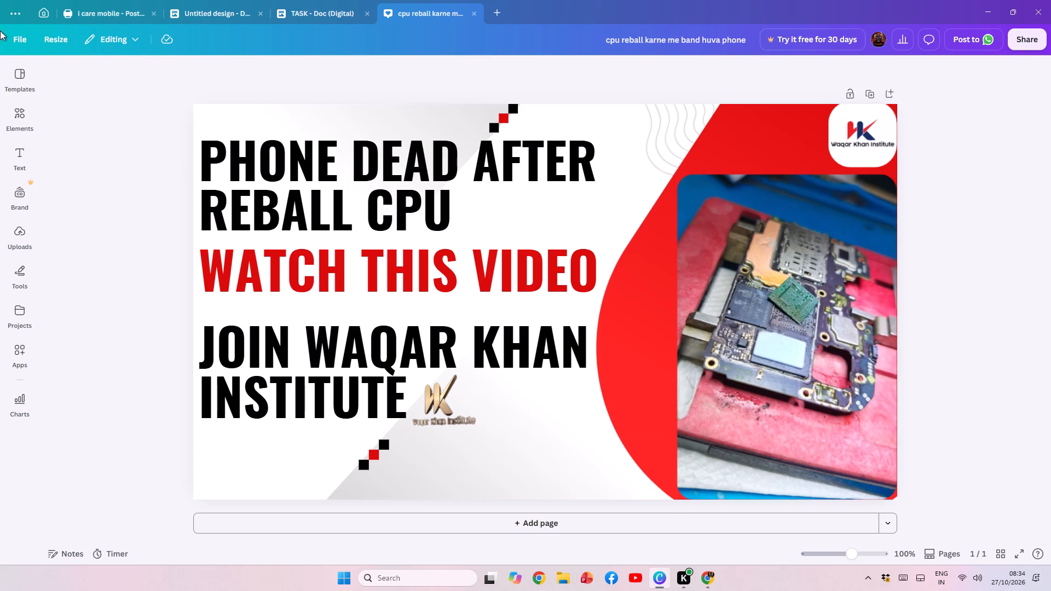
pyautogui.click(490, 11)
pyautogui.click(475, 13)
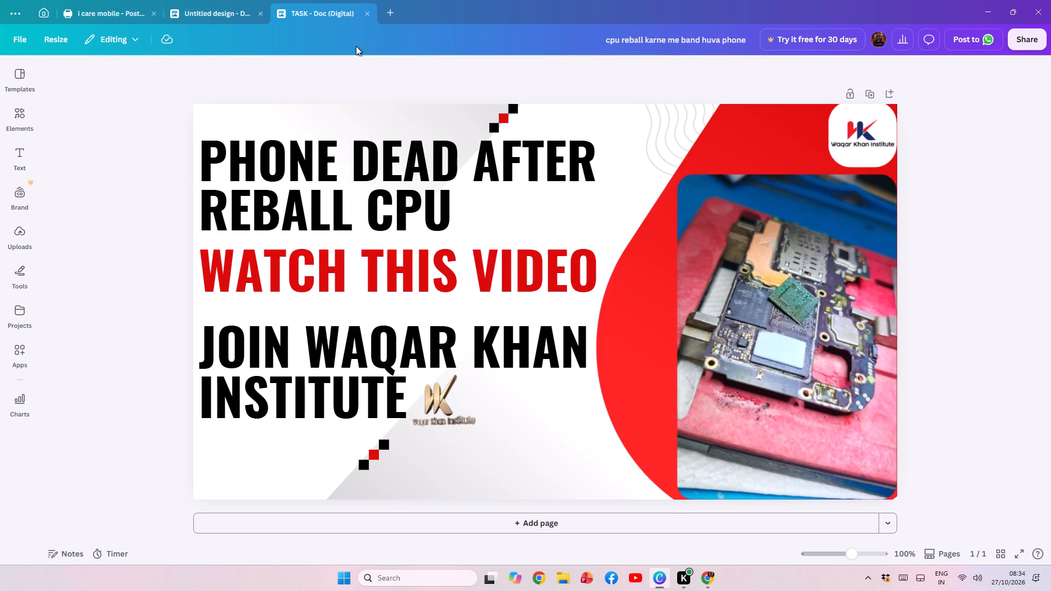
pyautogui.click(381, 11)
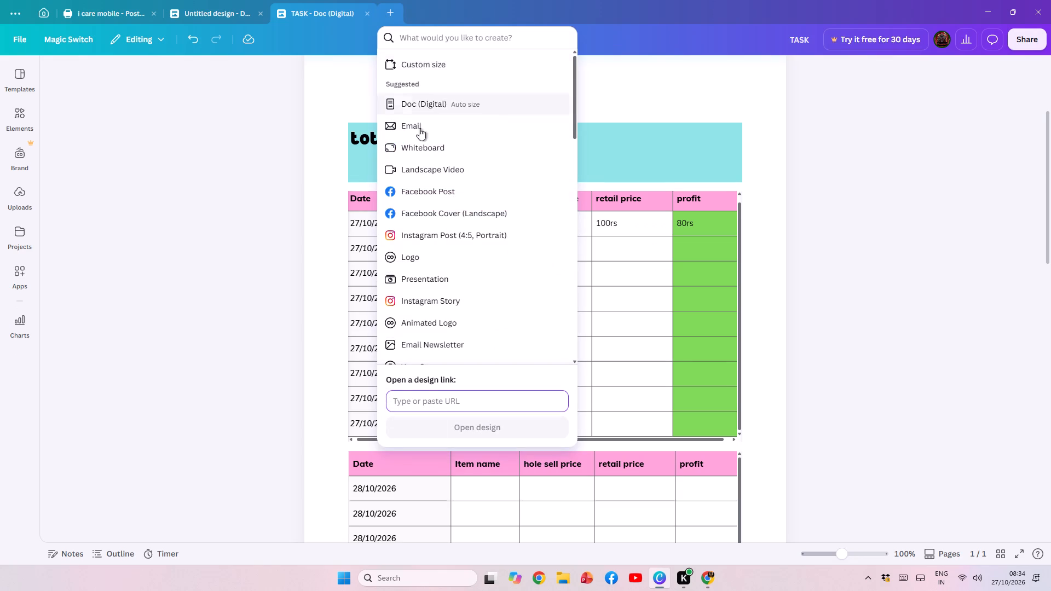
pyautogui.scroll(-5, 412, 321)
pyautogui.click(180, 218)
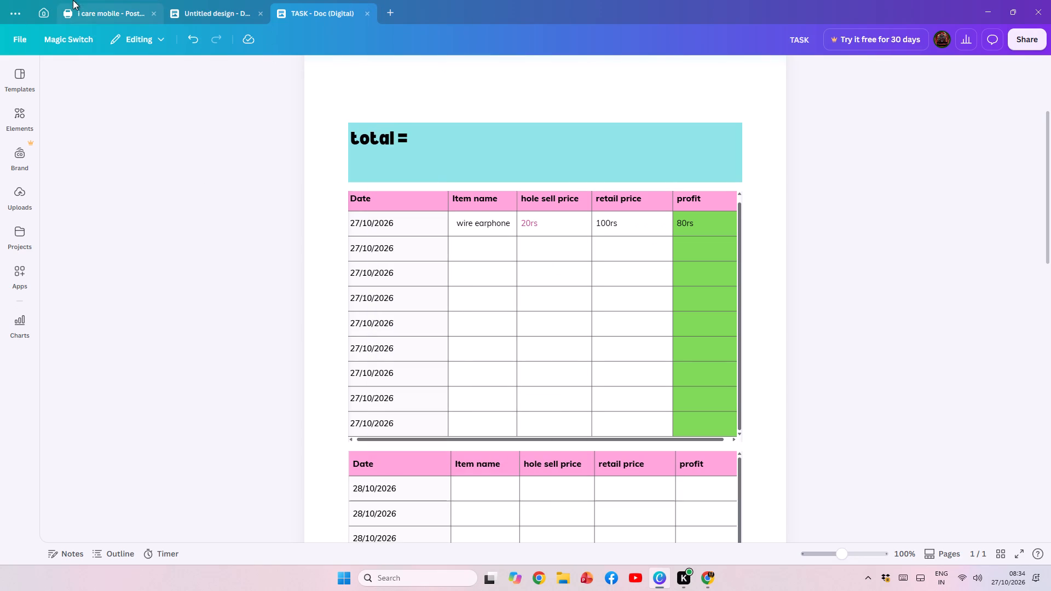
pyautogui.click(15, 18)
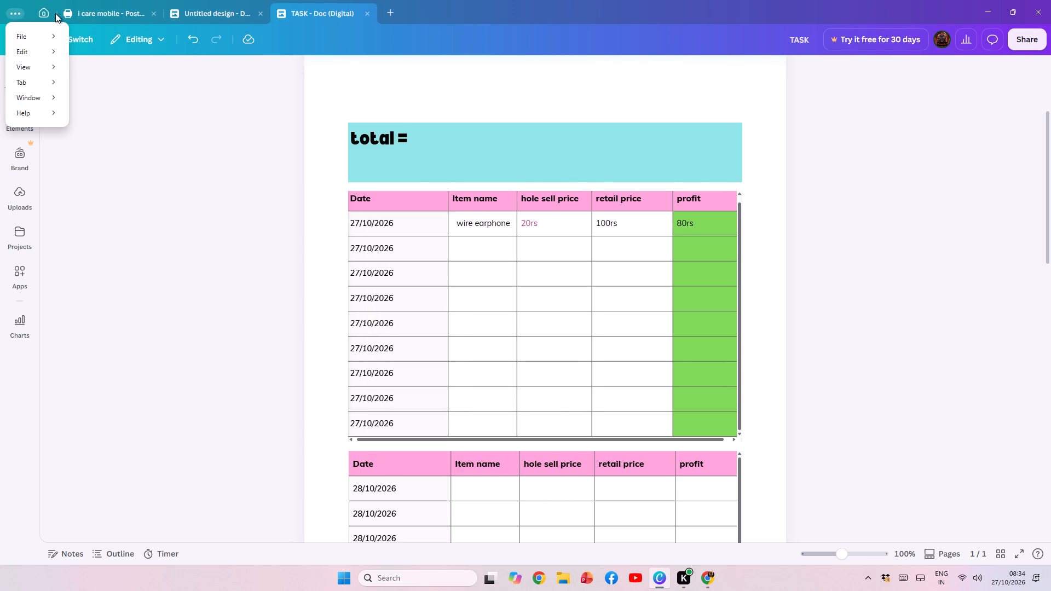
# Open the "free Delivery" YouTube thumbnail from the recent designs.
pyautogui.click(45, 13)
pyautogui.scroll(-4, 212, 363)
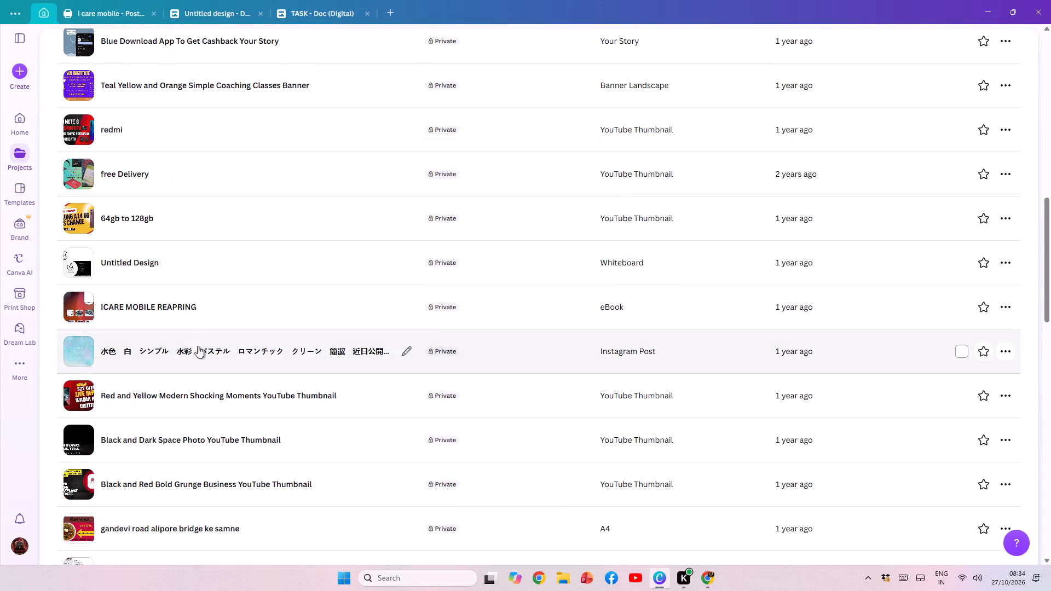
pyautogui.click(107, 175)
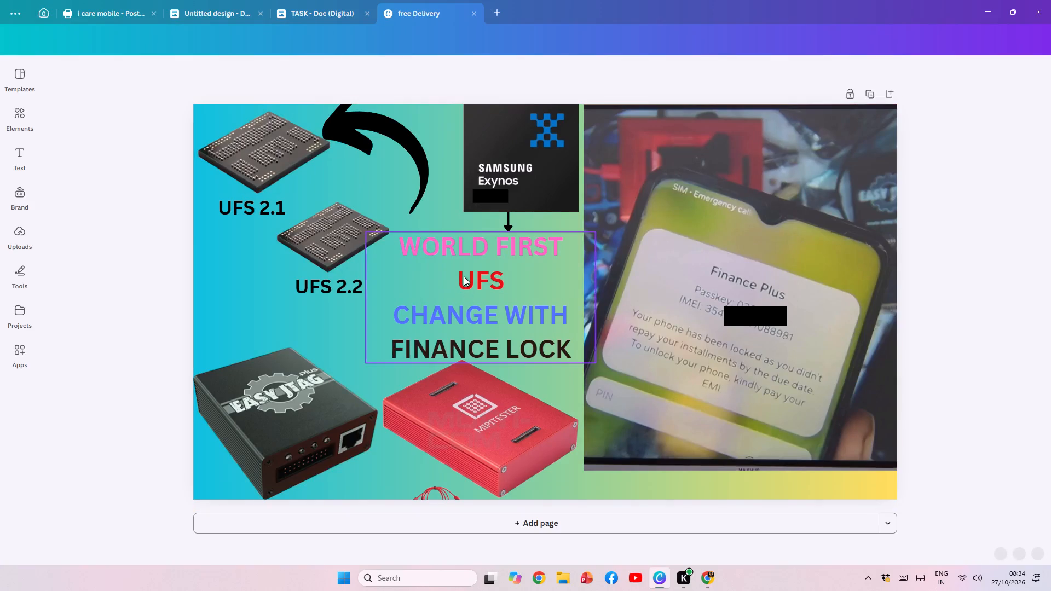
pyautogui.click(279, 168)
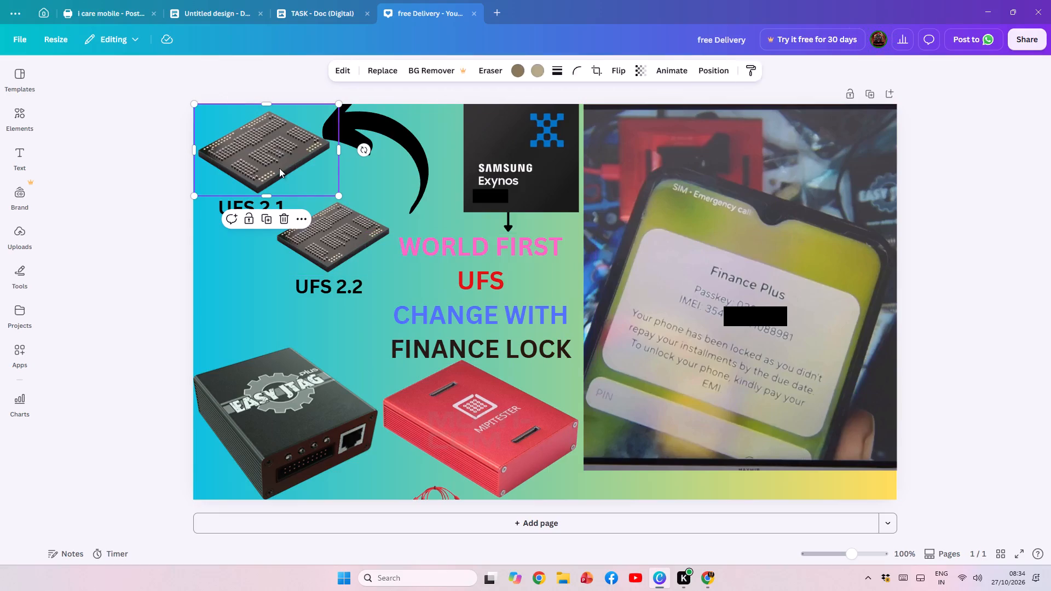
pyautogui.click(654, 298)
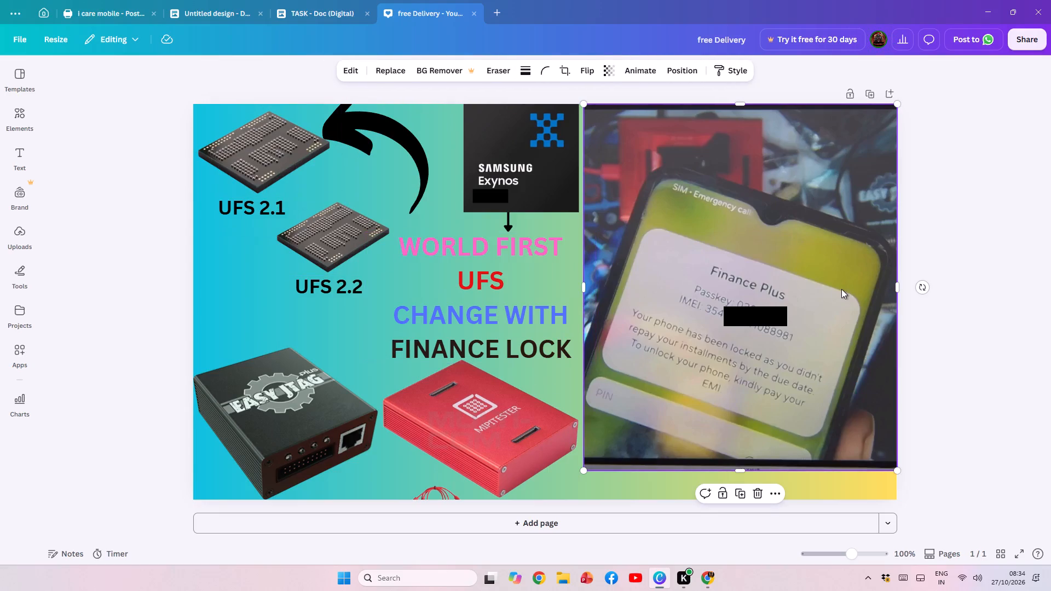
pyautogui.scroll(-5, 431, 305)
# Nudge the EASY JTAG box slightly upward and reposition the red MIPITESTER picture beside it, near the FINANCE LOCK text.
pyautogui.click(330, 424)
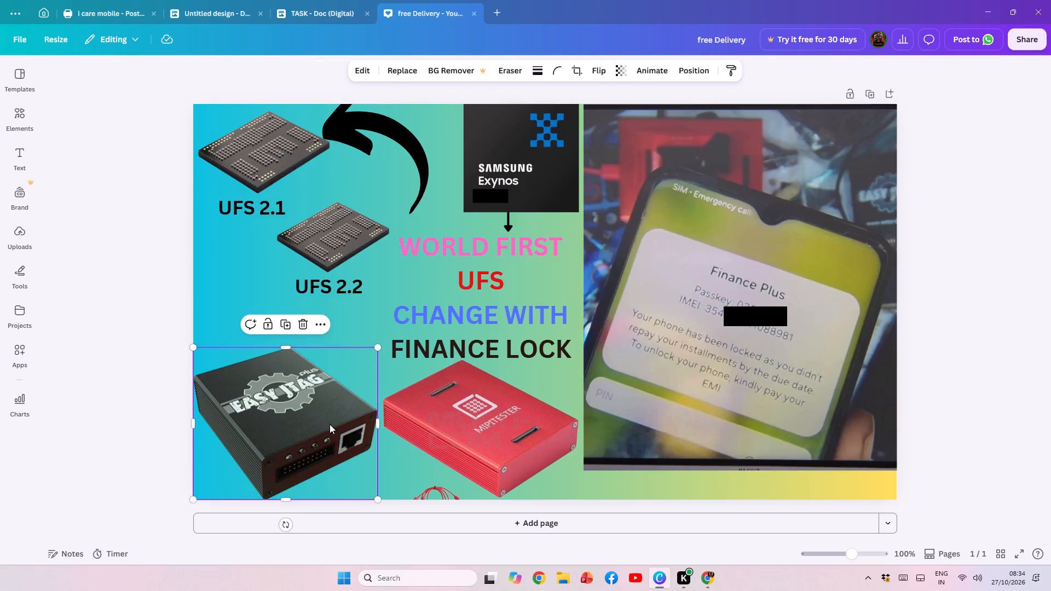
pyautogui.moveTo(443, 481); pyautogui.dragTo(445, 470)
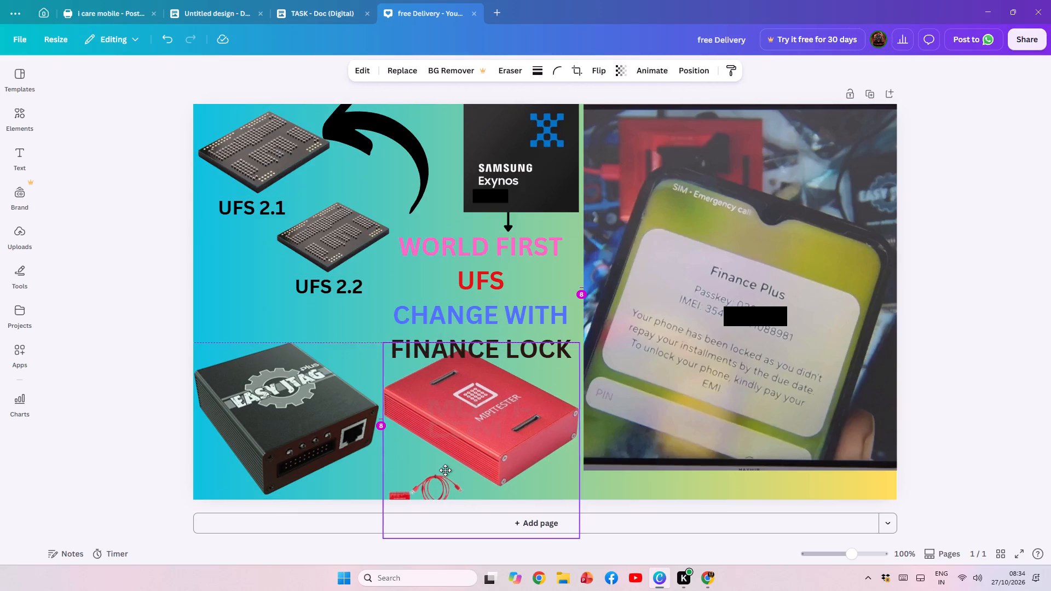
pyautogui.moveTo(445, 470); pyautogui.dragTo(446, 465)
pyautogui.click(441, 481)
pyautogui.moveTo(478, 437); pyautogui.dragTo(471, 462)
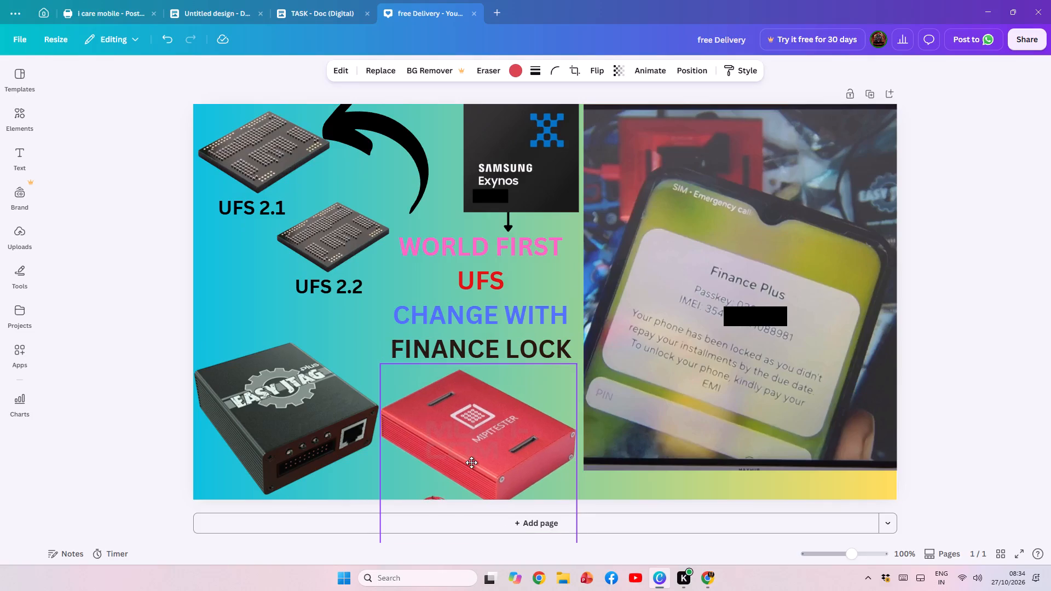
pyautogui.moveTo(471, 462); pyautogui.dragTo(469, 456)
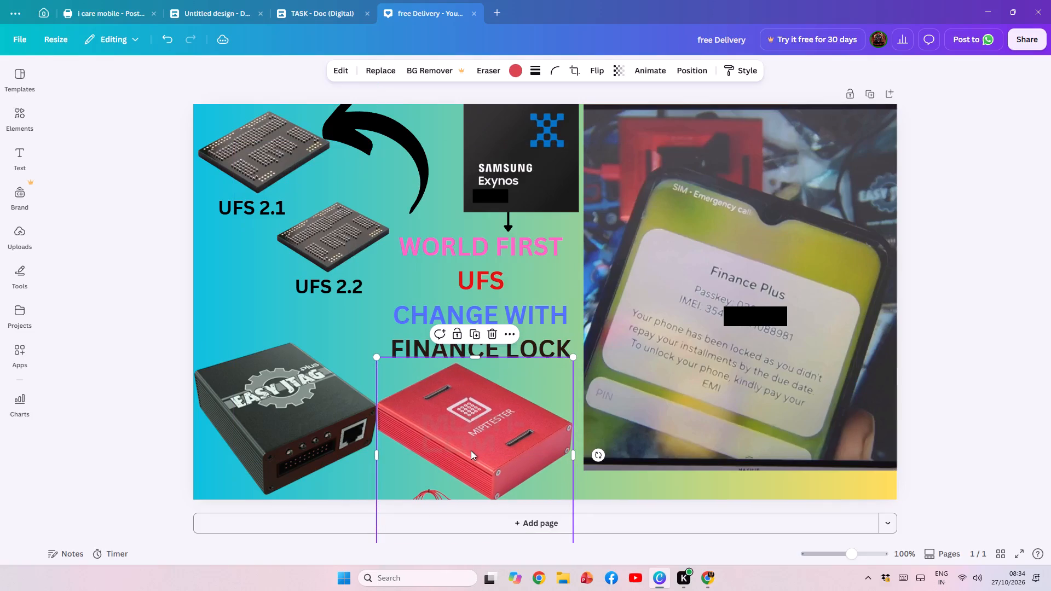
pyautogui.moveTo(472, 451); pyautogui.dragTo(474, 436)
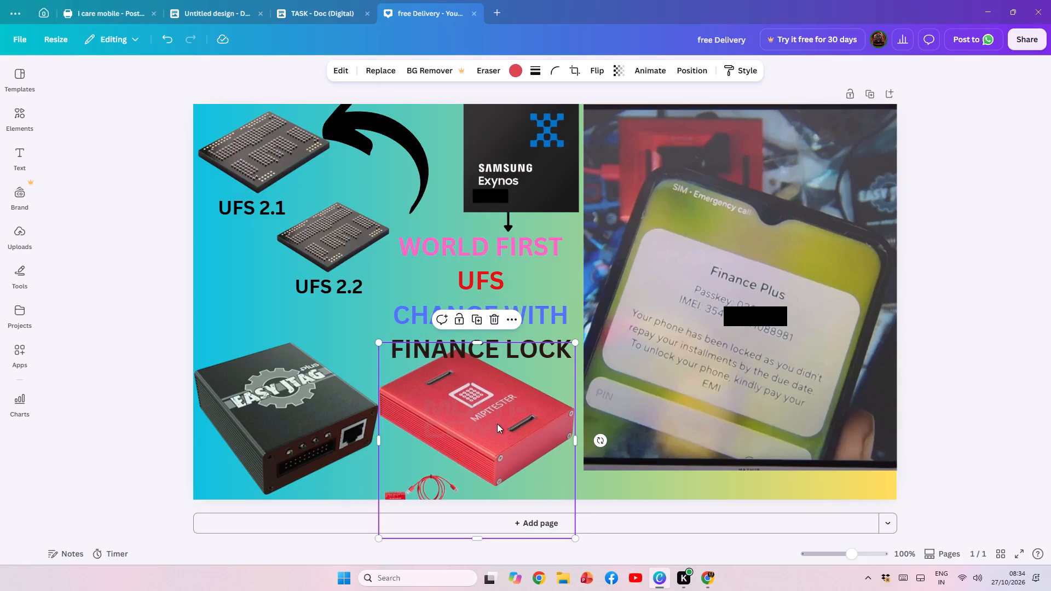
# Crop a thin strip off the top of the MIPITESTER picture and move it slightly down, just under the FINANCE LOCK text.
pyautogui.moveTo(475, 343); pyautogui.dragTo(475, 353)
pyautogui.moveTo(473, 391); pyautogui.dragTo(467, 409)
pyautogui.moveTo(467, 407); pyautogui.dragTo(468, 398)
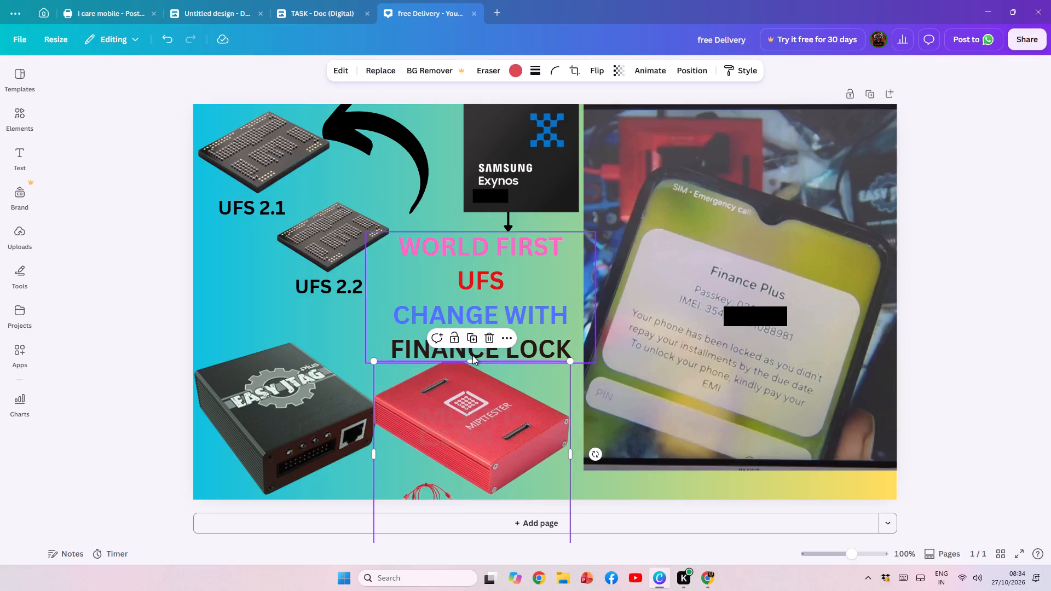
# Extend the MIPITESTER picture's top crop slightly, scale the picture down, and place it just under the FINANCE LOCK text beside the EASY JTAG box.
pyautogui.moveTo(470, 361); pyautogui.dragTo(471, 352)
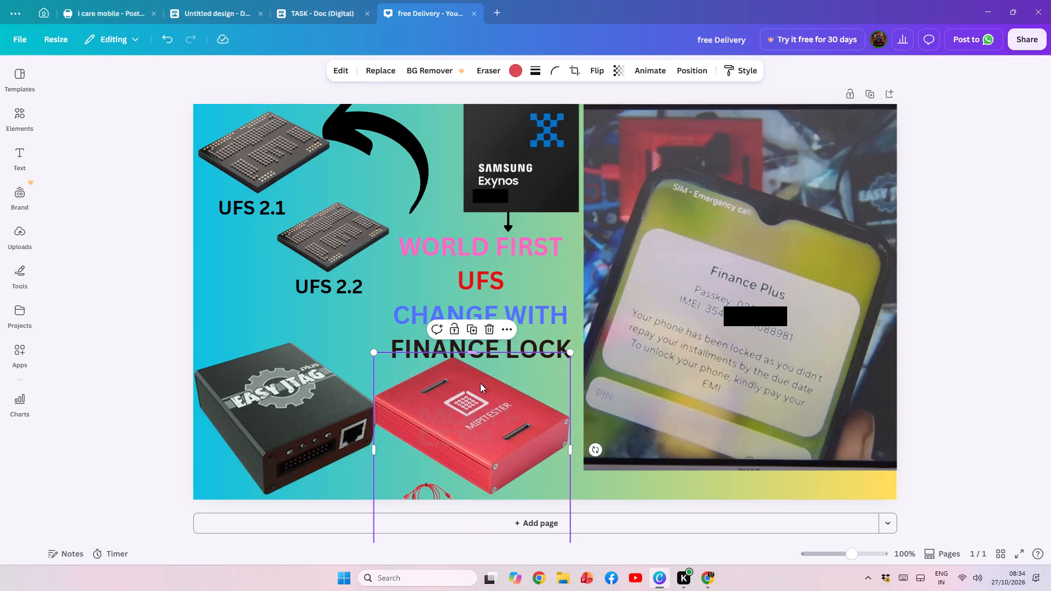
pyautogui.moveTo(478, 416); pyautogui.dragTo(478, 369)
pyautogui.moveTo(570, 500); pyautogui.dragTo(559, 494)
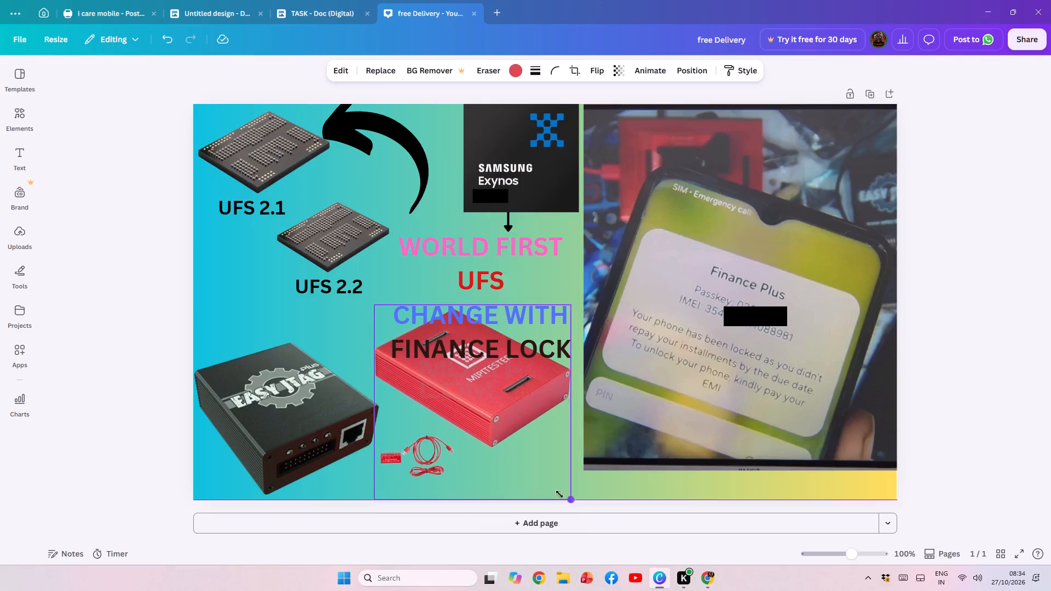
pyautogui.moveTo(559, 494); pyautogui.dragTo(552, 480)
pyautogui.moveTo(486, 424); pyautogui.dragTo(504, 458)
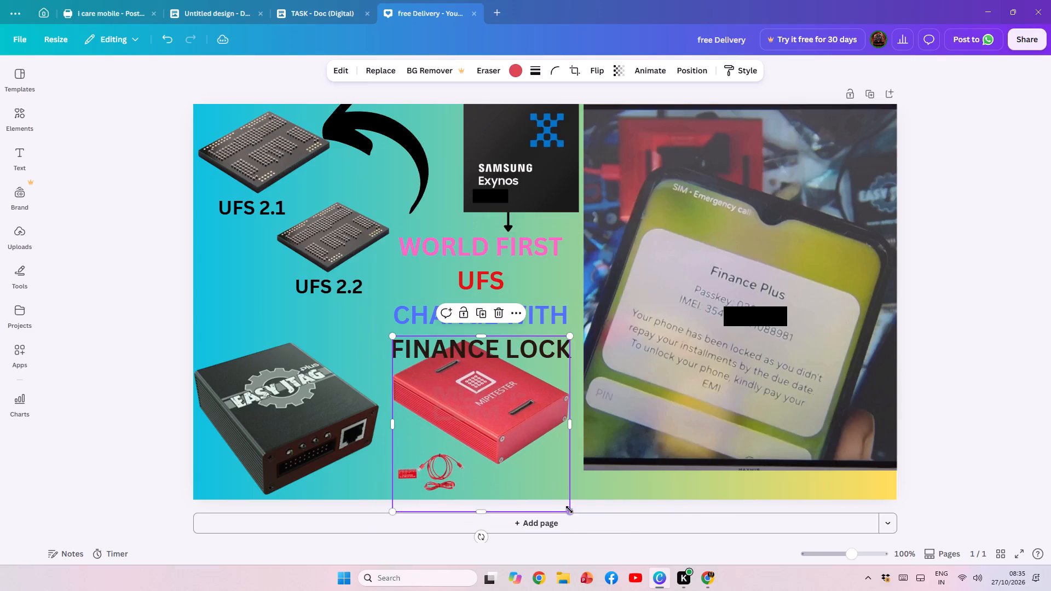
pyautogui.moveTo(569, 509); pyautogui.dragTo(545, 492)
pyautogui.moveTo(503, 424); pyautogui.dragTo(507, 450)
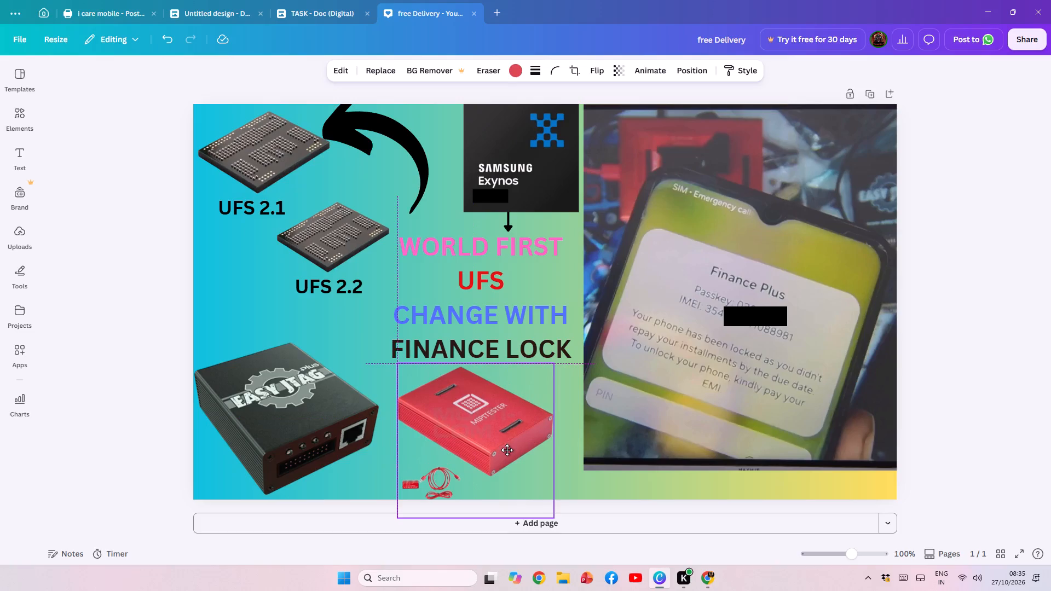
pyautogui.moveTo(507, 450); pyautogui.dragTo(505, 450)
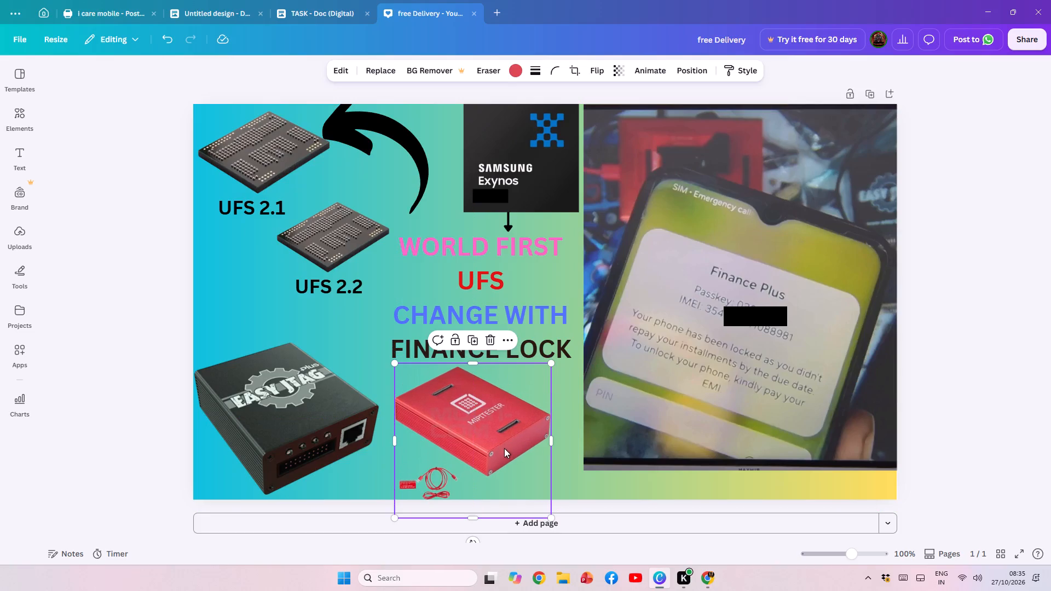
pyautogui.click(277, 401)
pyautogui.click(150, 315)
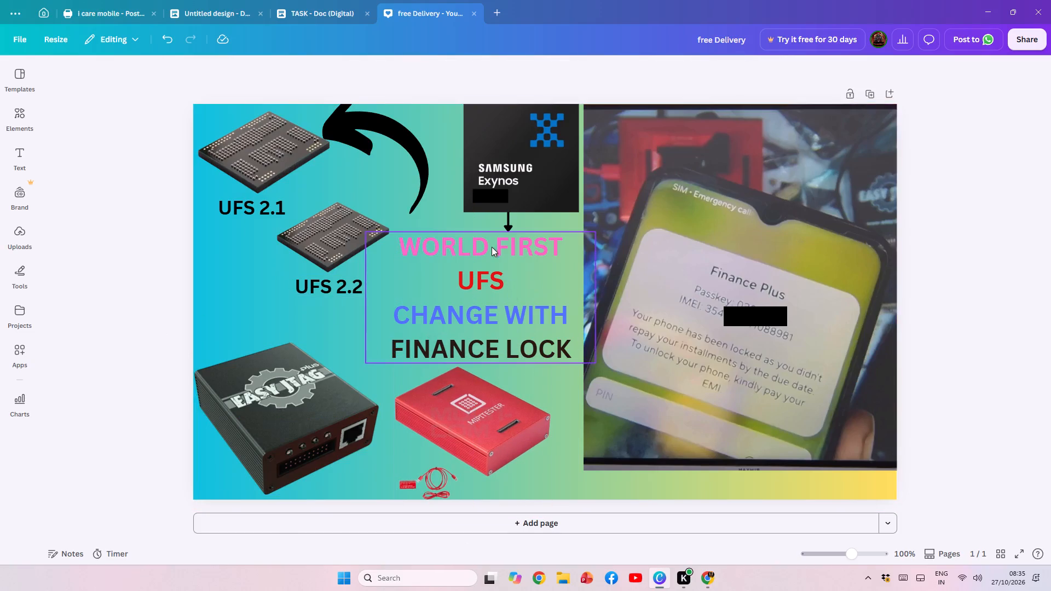
# Move the black rectangle off the 990 text on the Samsung Exynos chip picture and delete it.
pyautogui.click(500, 194)
pyautogui.moveTo(500, 194); pyautogui.dragTo(495, 199)
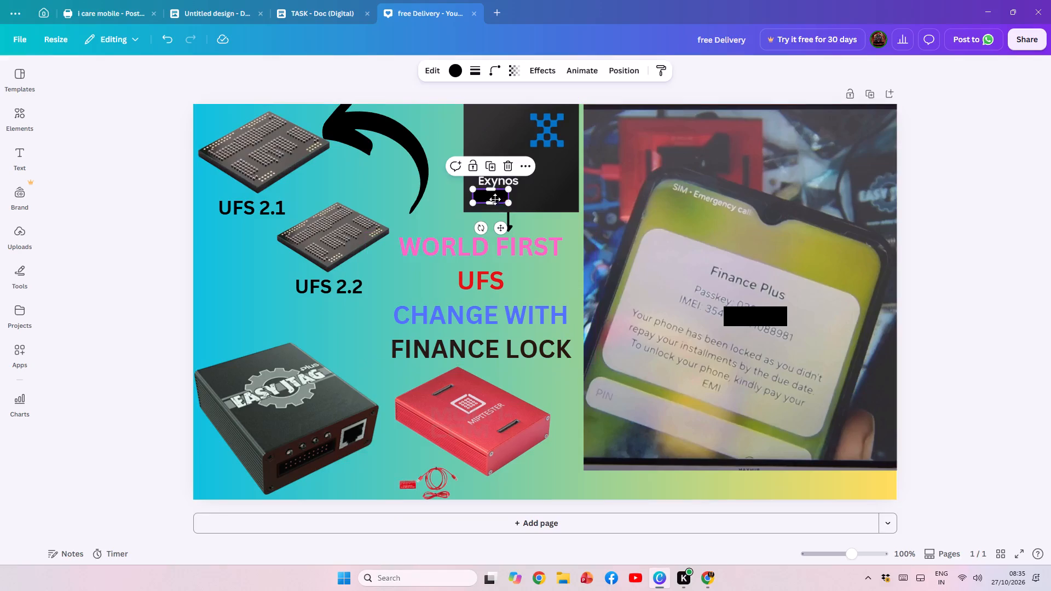
pyautogui.moveTo(495, 199); pyautogui.dragTo(480, 206)
pyautogui.moveTo(483, 205); pyautogui.dragTo(497, 203)
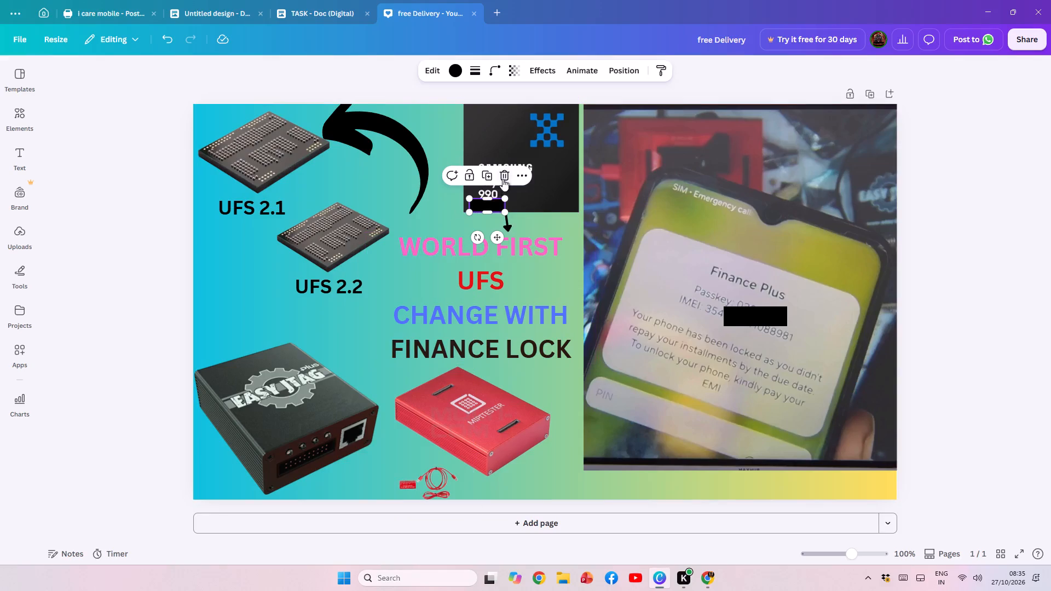
pyautogui.click(503, 179)
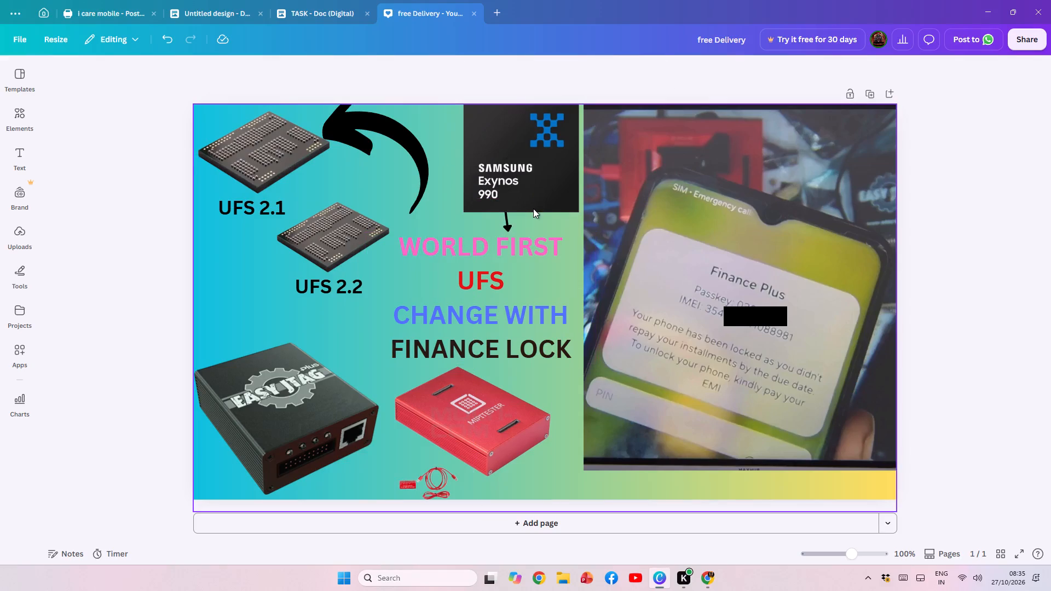
# Duplicate the Samsung Exynos picture, crop the copy to a thin dark strip, and place it over the 990 text on the original.
pyautogui.click(532, 208)
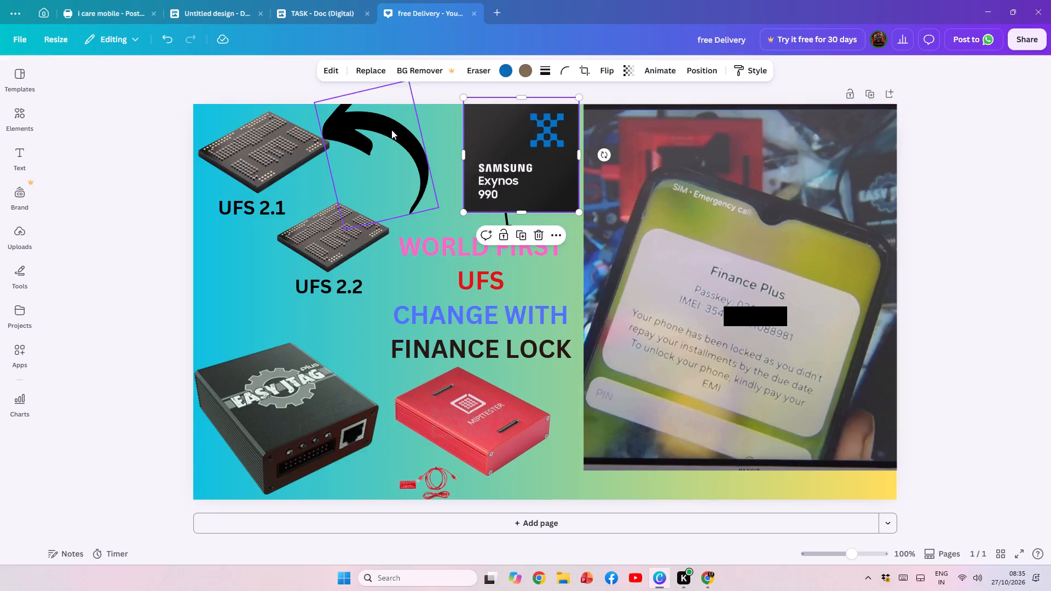
pyautogui.hotkey('ctrl', 'c')
pyautogui.hotkey('ctrl', 'v')
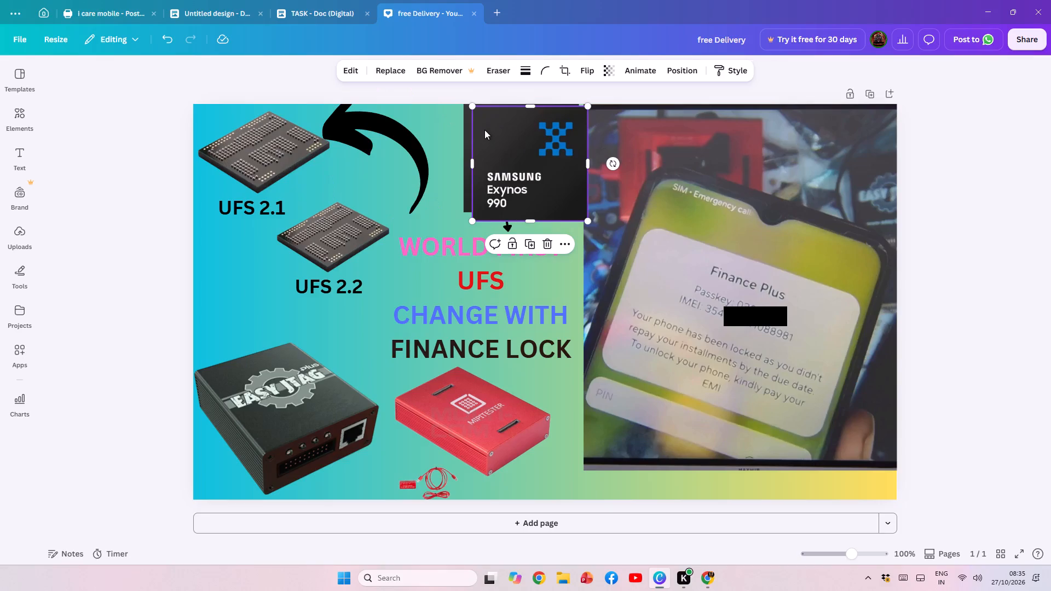
pyautogui.click(553, 188)
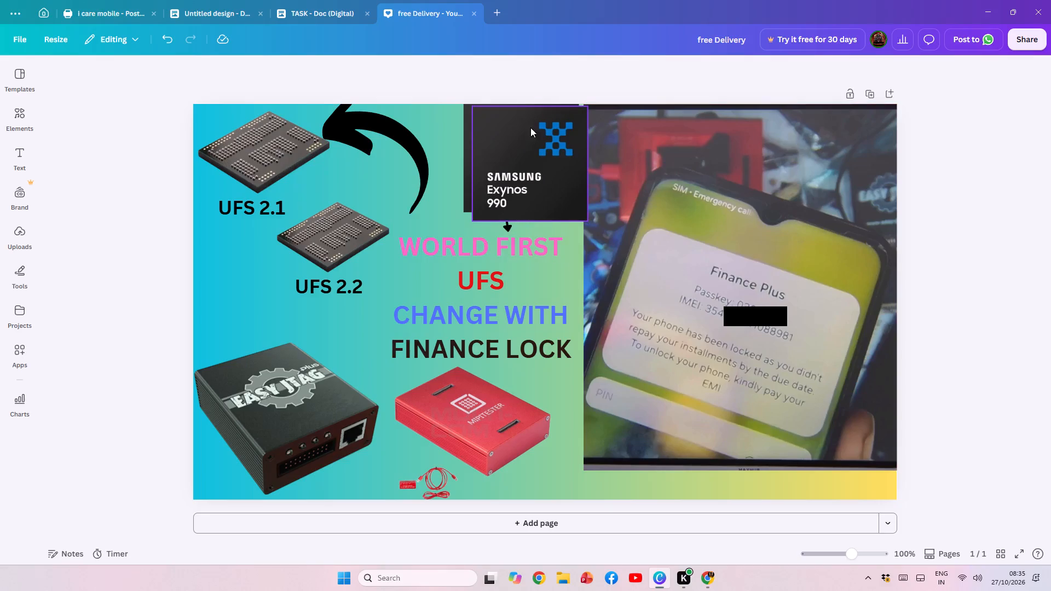
pyautogui.click(541, 179)
pyautogui.moveTo(532, 109); pyautogui.dragTo(531, 137)
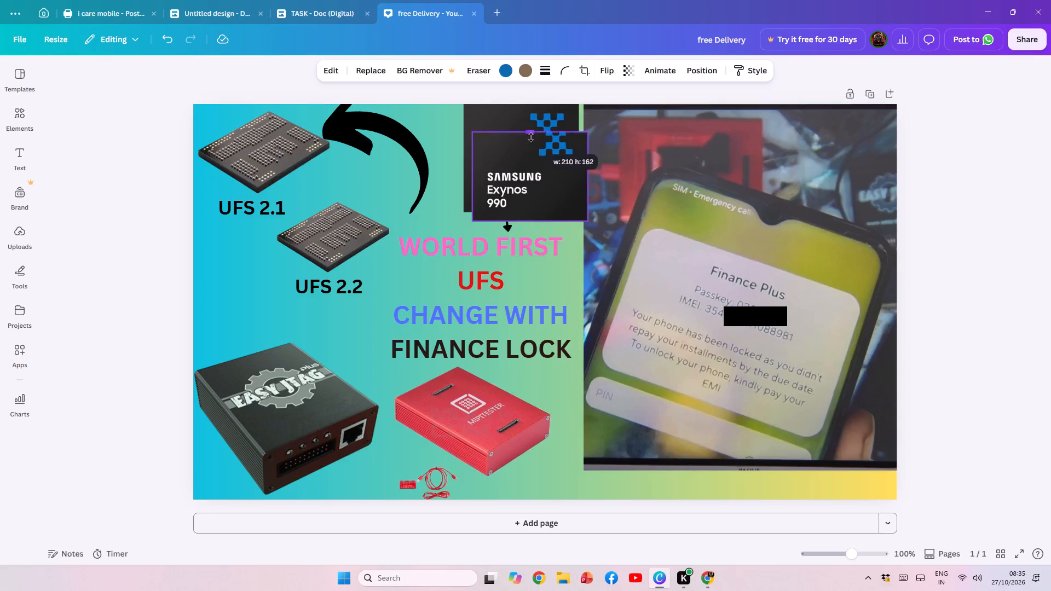
pyautogui.moveTo(531, 137); pyautogui.dragTo(532, 213)
pyautogui.click(532, 213)
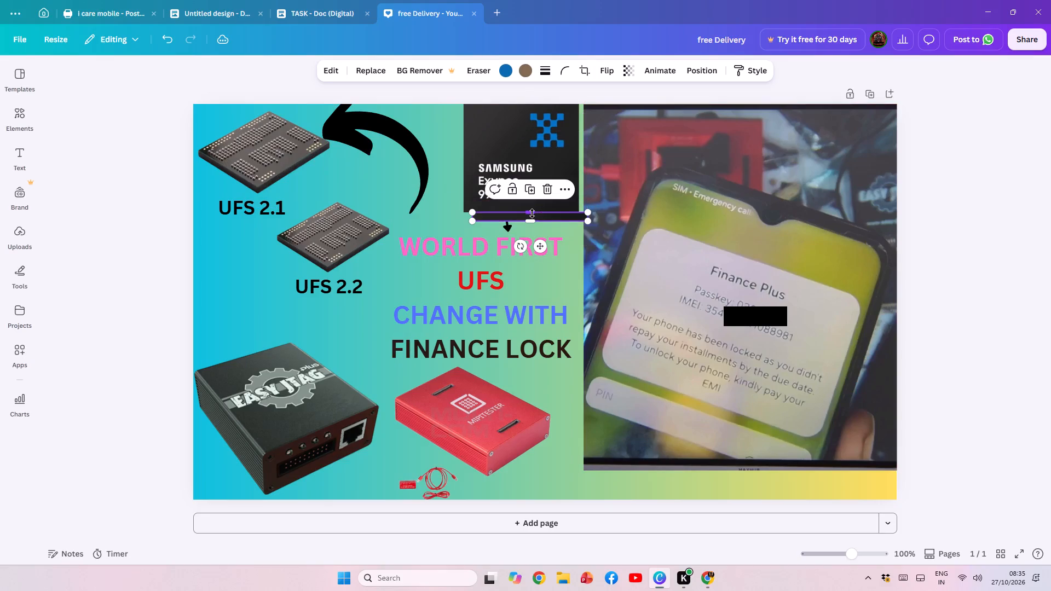
pyautogui.click(530, 210)
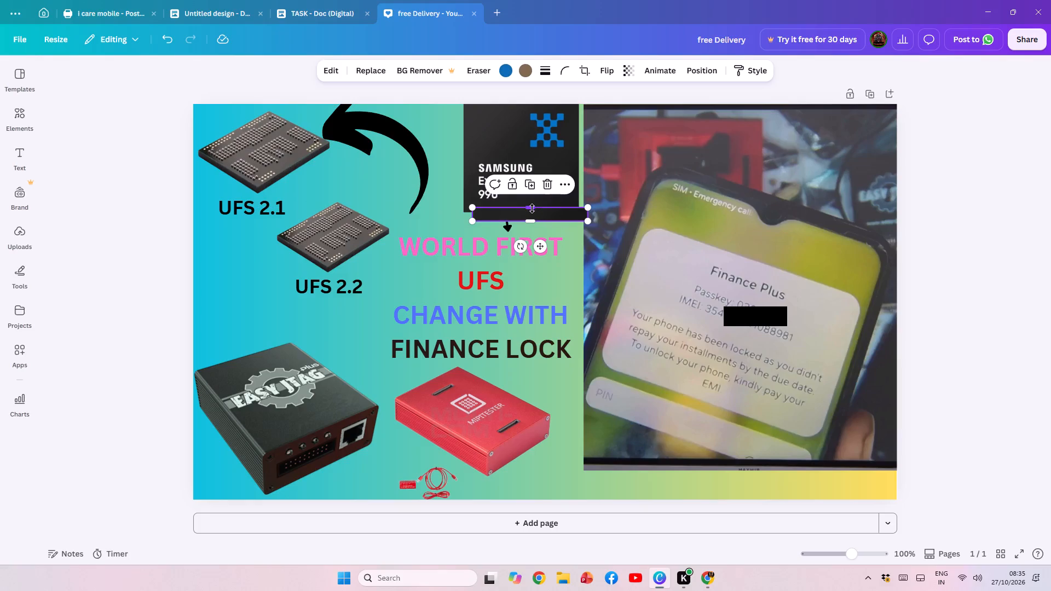
pyautogui.click(548, 212)
pyautogui.moveTo(547, 215); pyautogui.dragTo(533, 210)
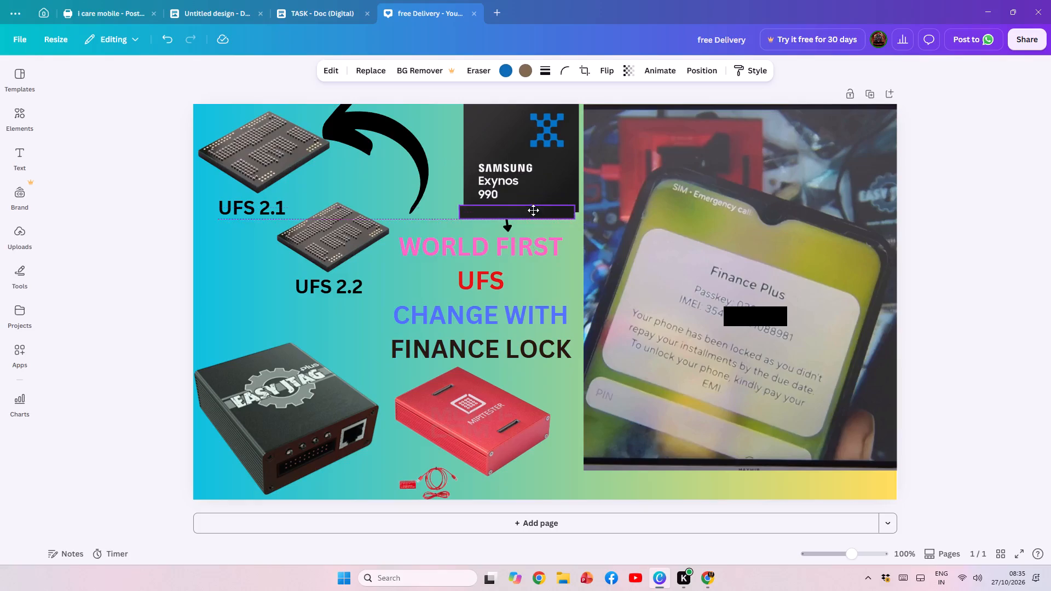
pyautogui.moveTo(533, 210); pyautogui.dragTo(539, 196)
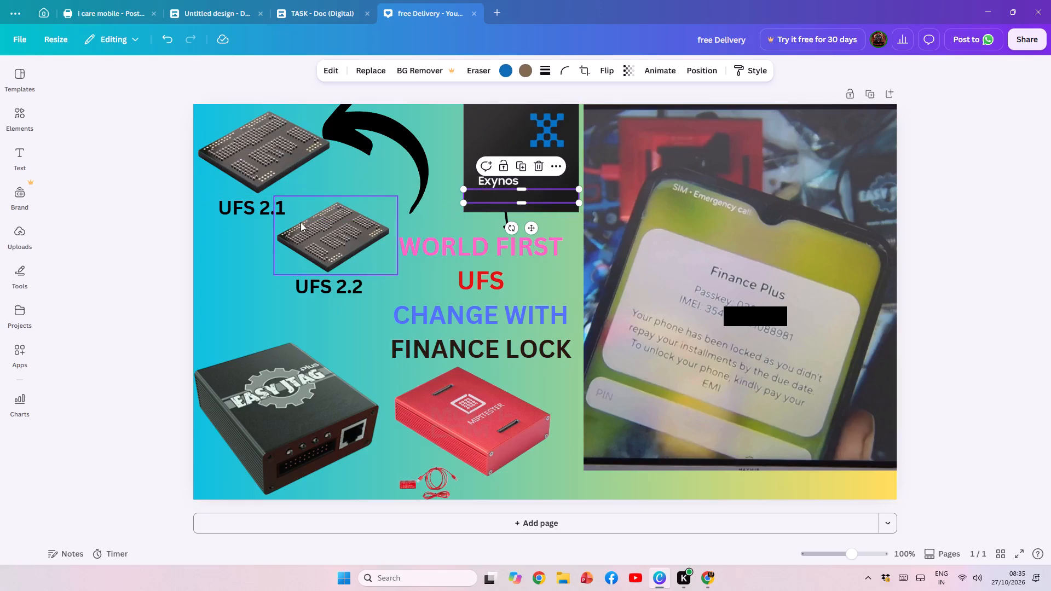
pyautogui.click(169, 220)
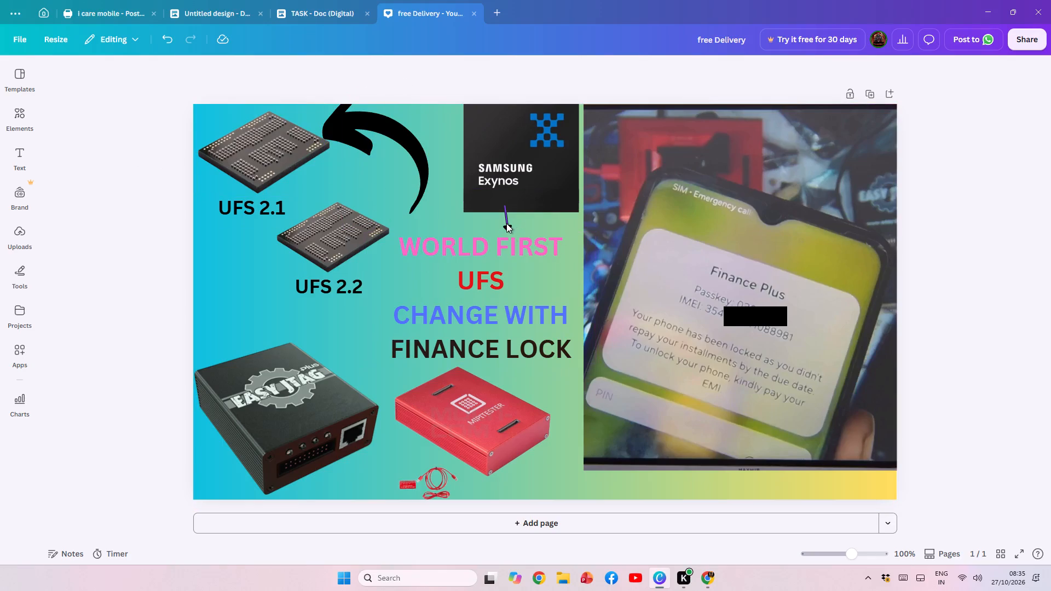
# Move the curved black arrow toward the UFS 2.1 chip and bring it forward so its head overlaps that chip.
pyautogui.moveTo(378, 156); pyautogui.dragTo(374, 170)
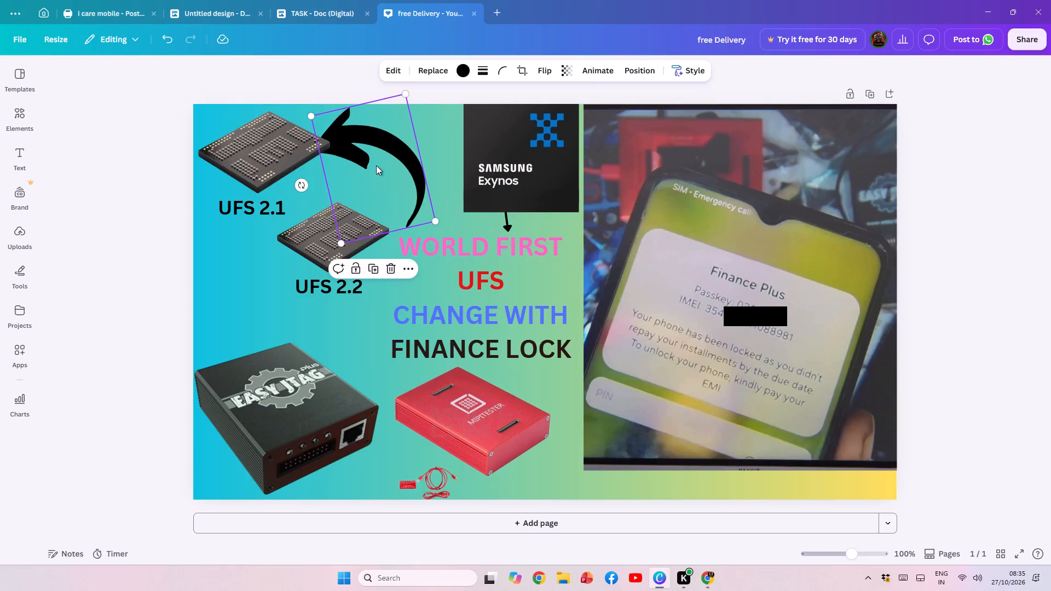
pyautogui.moveTo(385, 166); pyautogui.dragTo(360, 164)
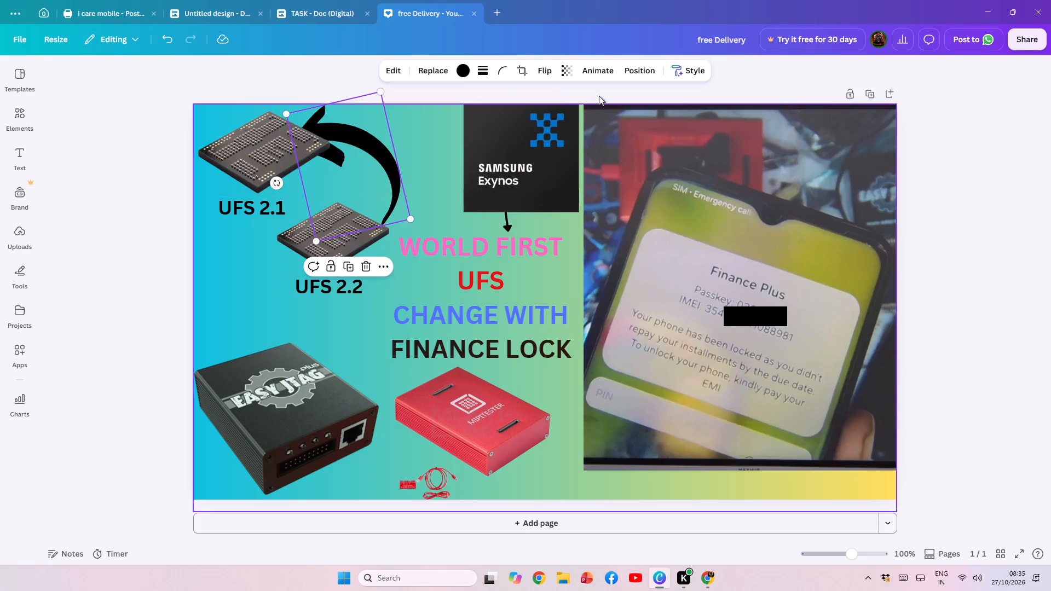
pyautogui.click(399, 70)
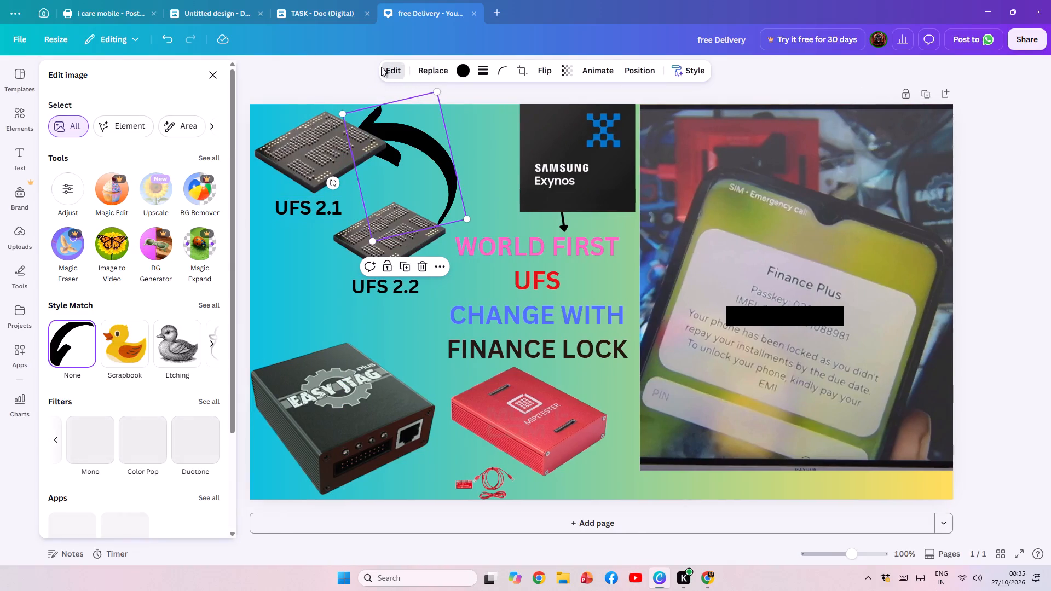
pyautogui.click(389, 69)
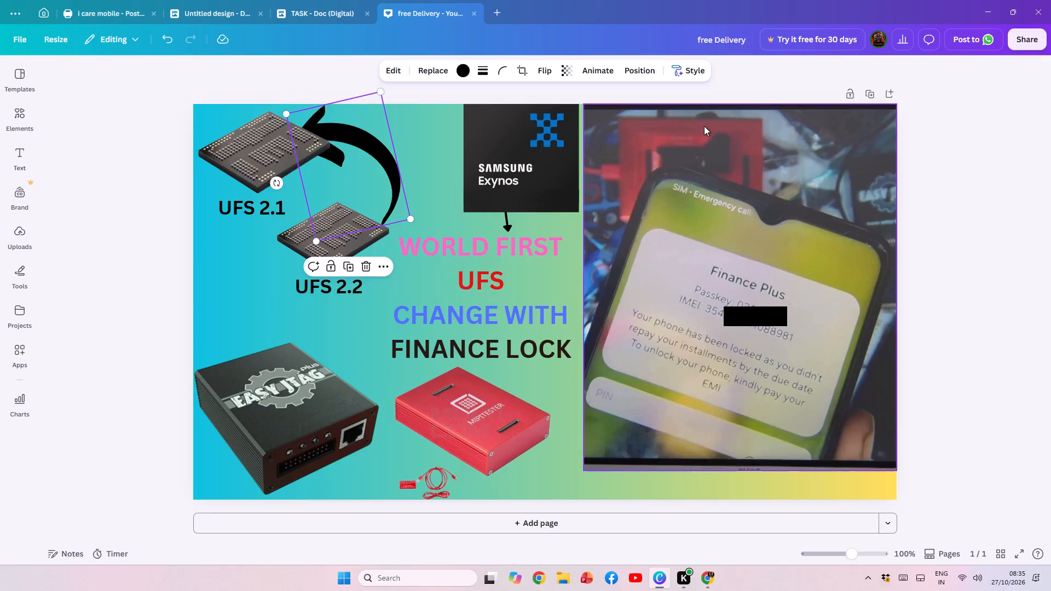
pyautogui.click(638, 71)
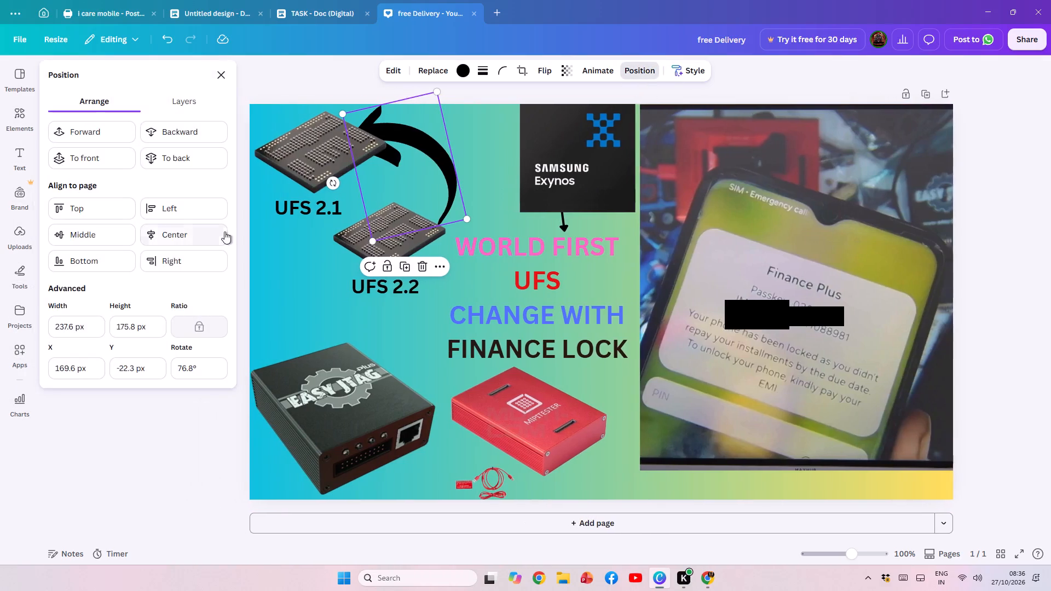
pyautogui.click(109, 137)
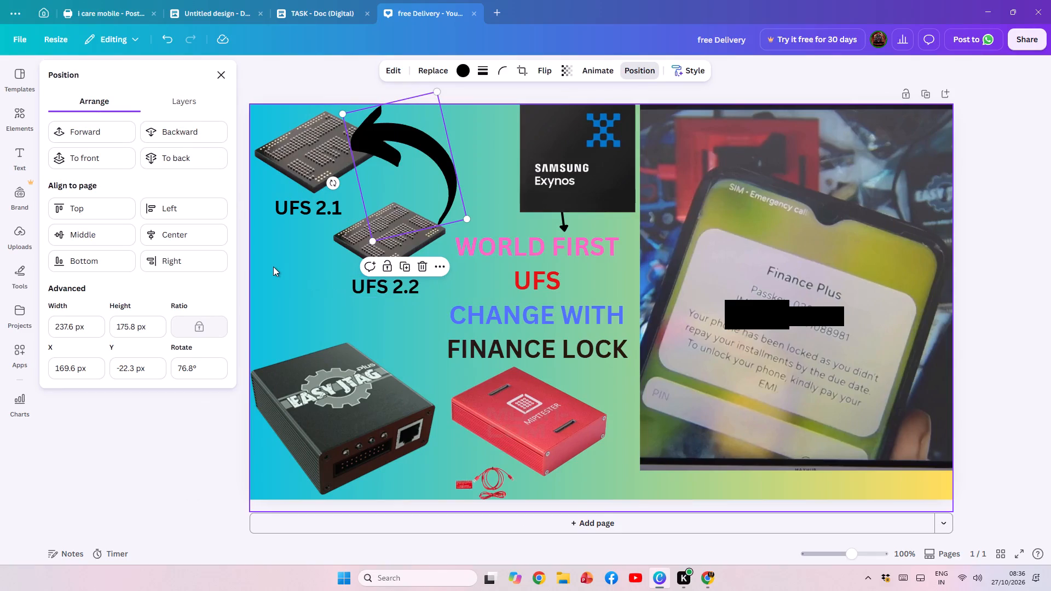
pyautogui.click(273, 266)
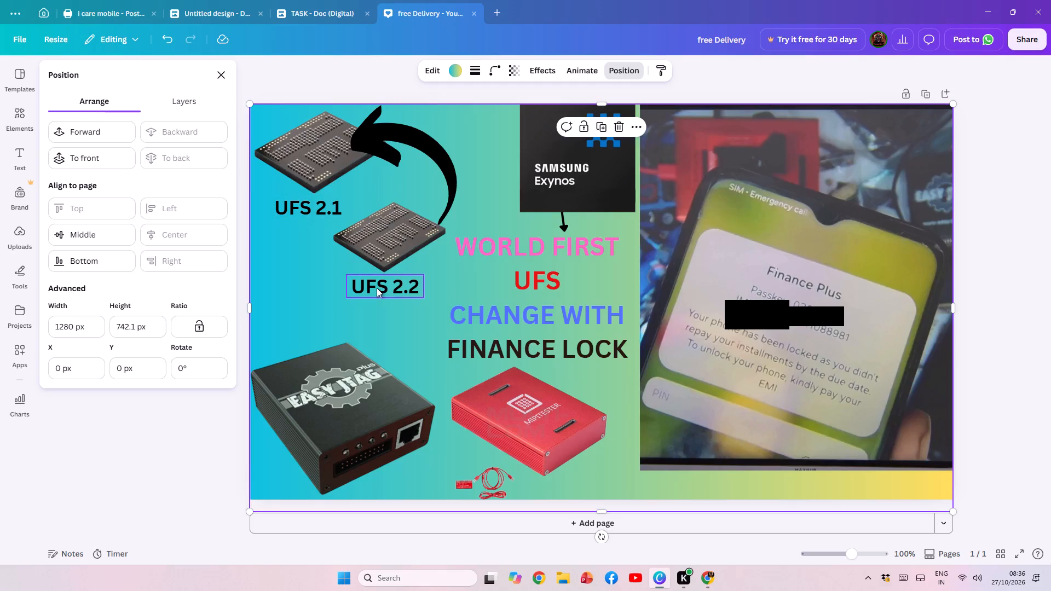
pyautogui.click(174, 463)
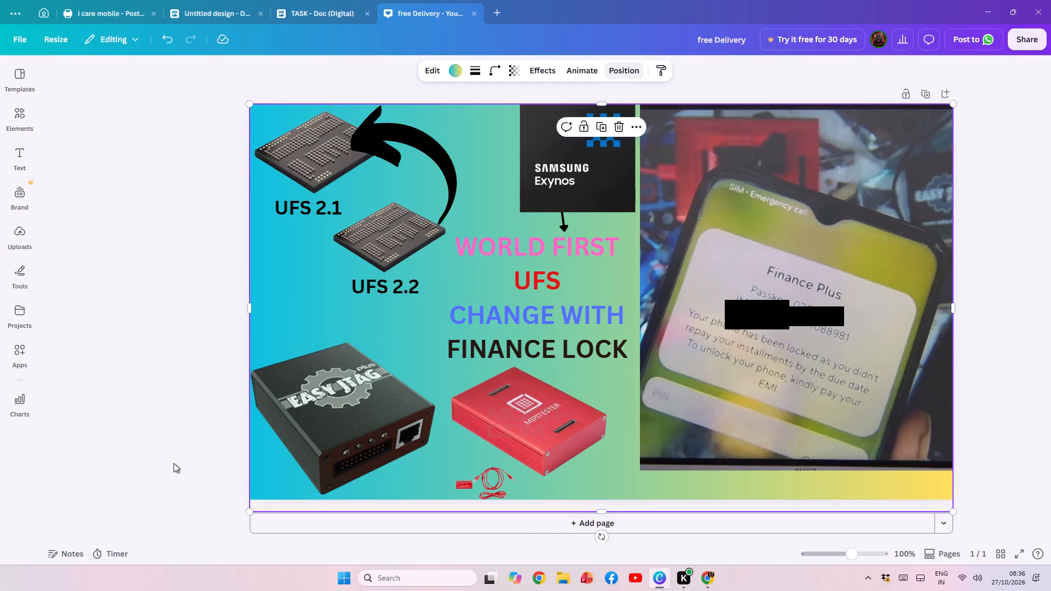
# Stretch the Finance Plus phone photo downward so it covers the thumbnail down to its bottom edge.
pyautogui.scroll(-4, 778, 356)
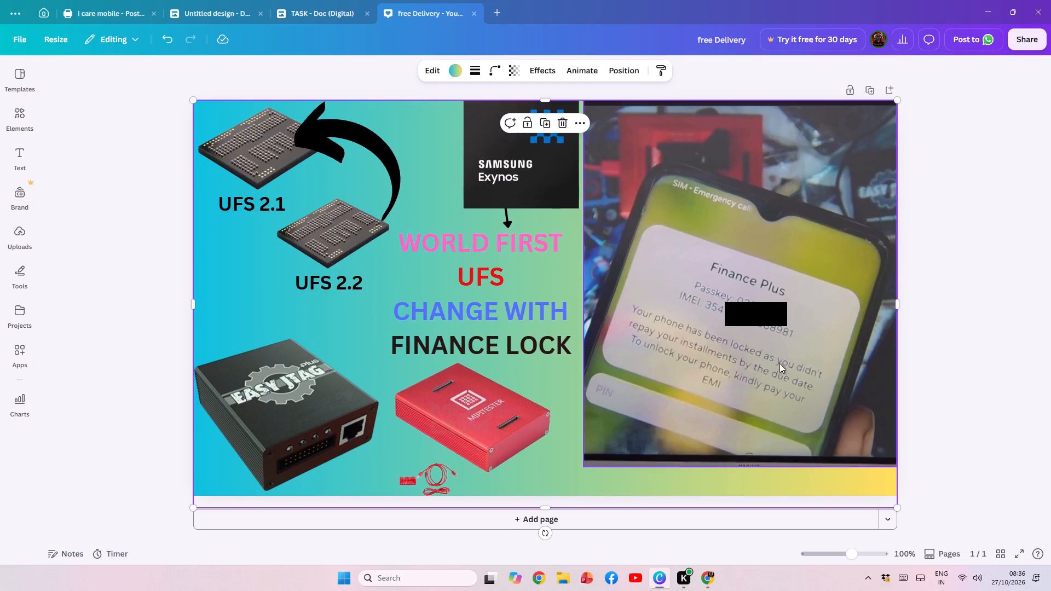
pyautogui.click(845, 451)
pyautogui.moveTo(741, 472); pyautogui.dragTo(738, 506)
pyautogui.click(925, 339)
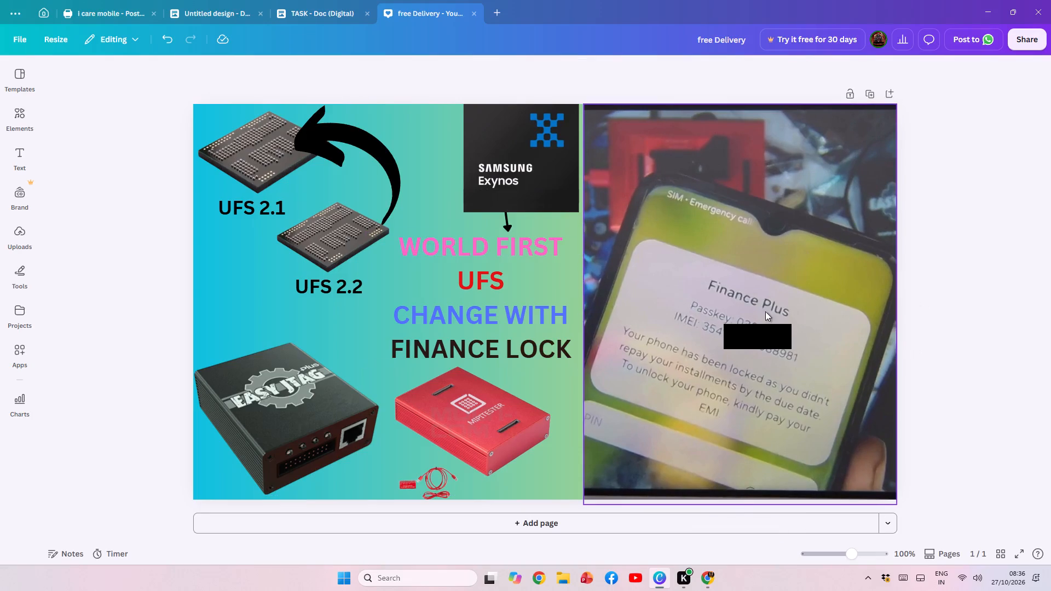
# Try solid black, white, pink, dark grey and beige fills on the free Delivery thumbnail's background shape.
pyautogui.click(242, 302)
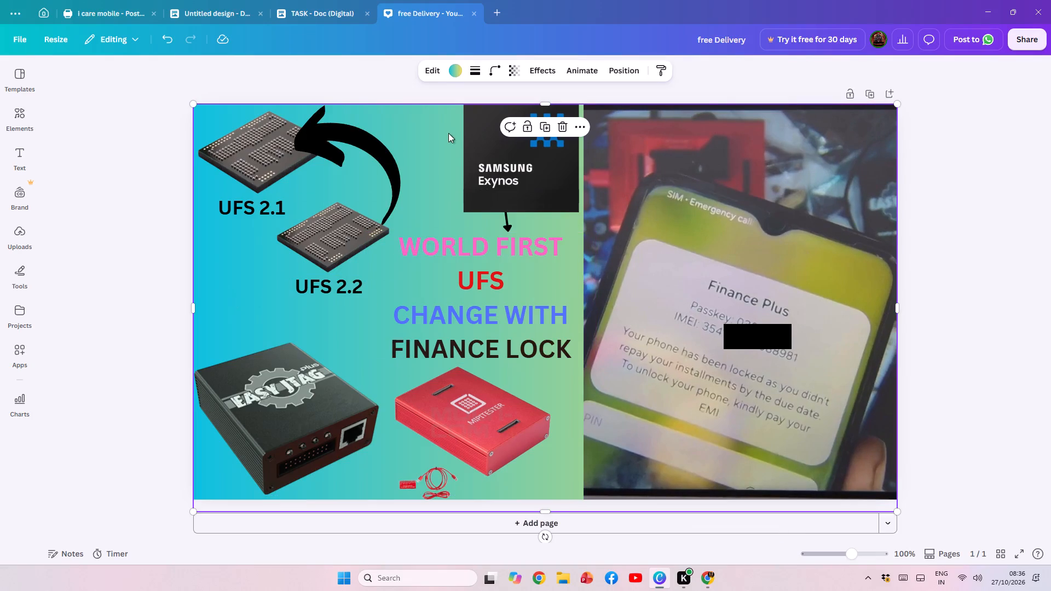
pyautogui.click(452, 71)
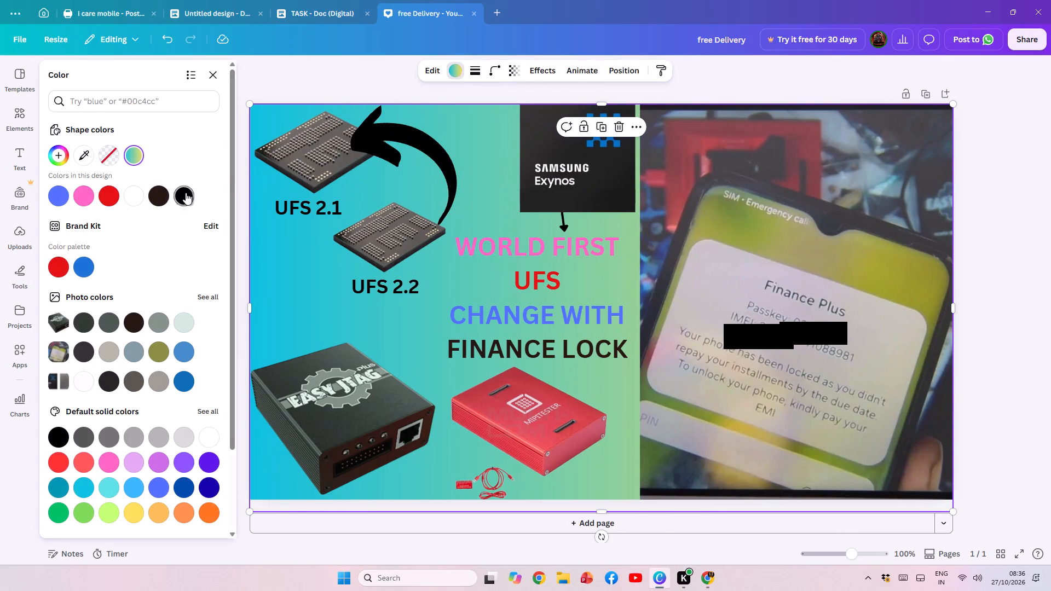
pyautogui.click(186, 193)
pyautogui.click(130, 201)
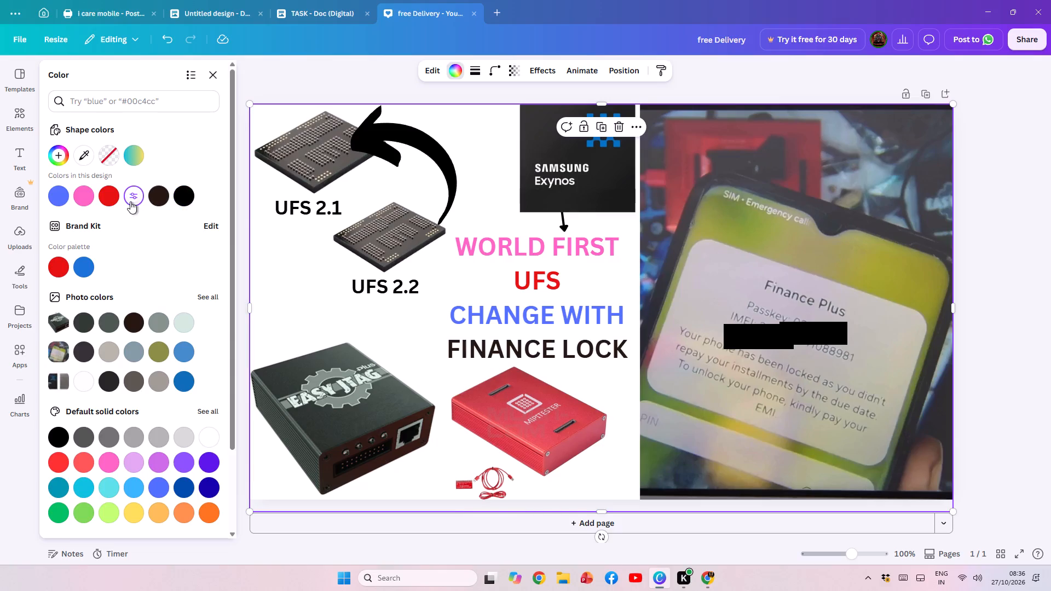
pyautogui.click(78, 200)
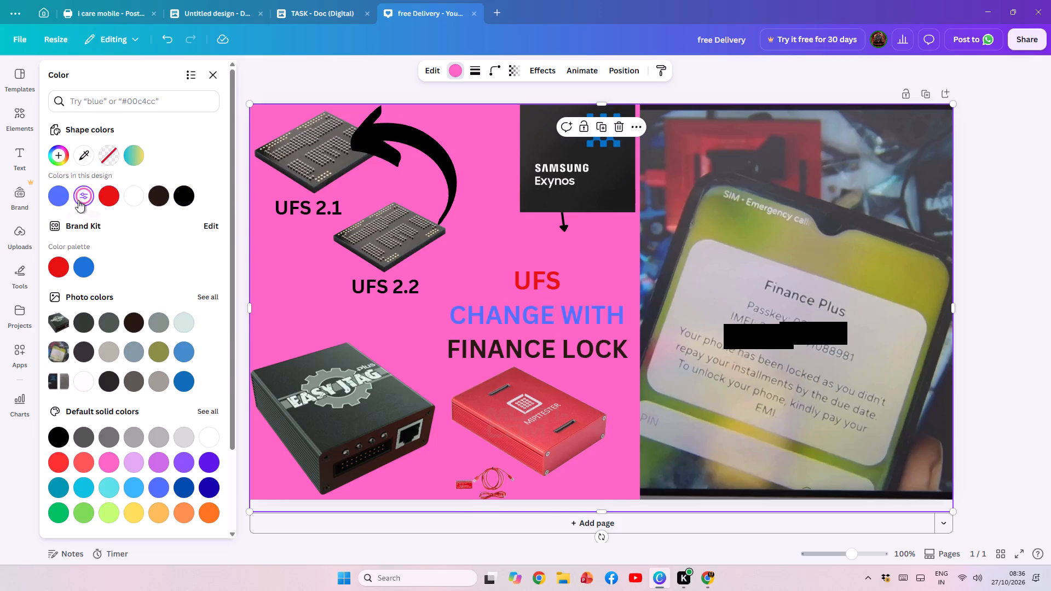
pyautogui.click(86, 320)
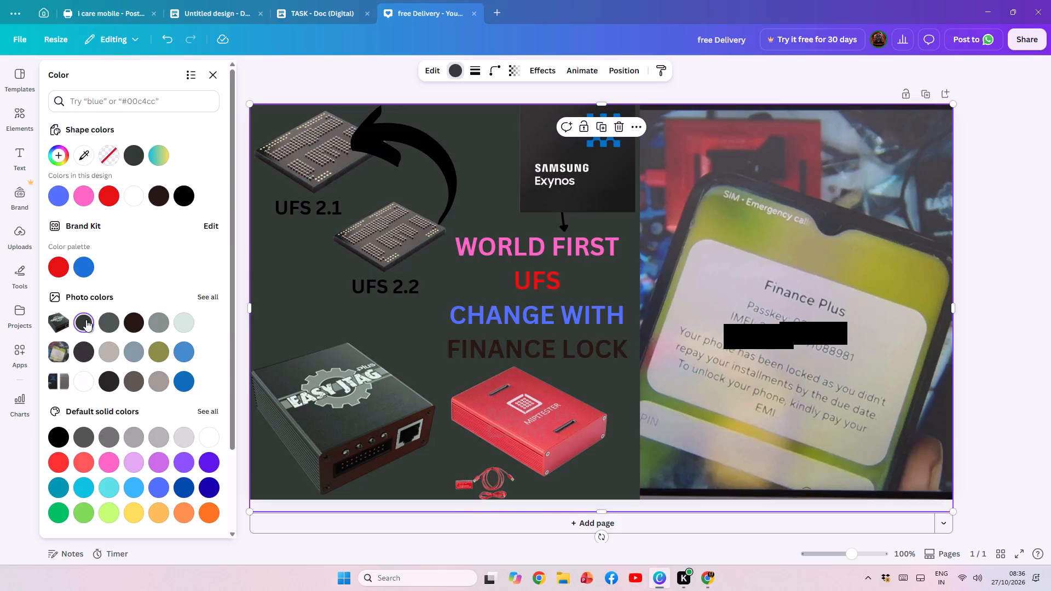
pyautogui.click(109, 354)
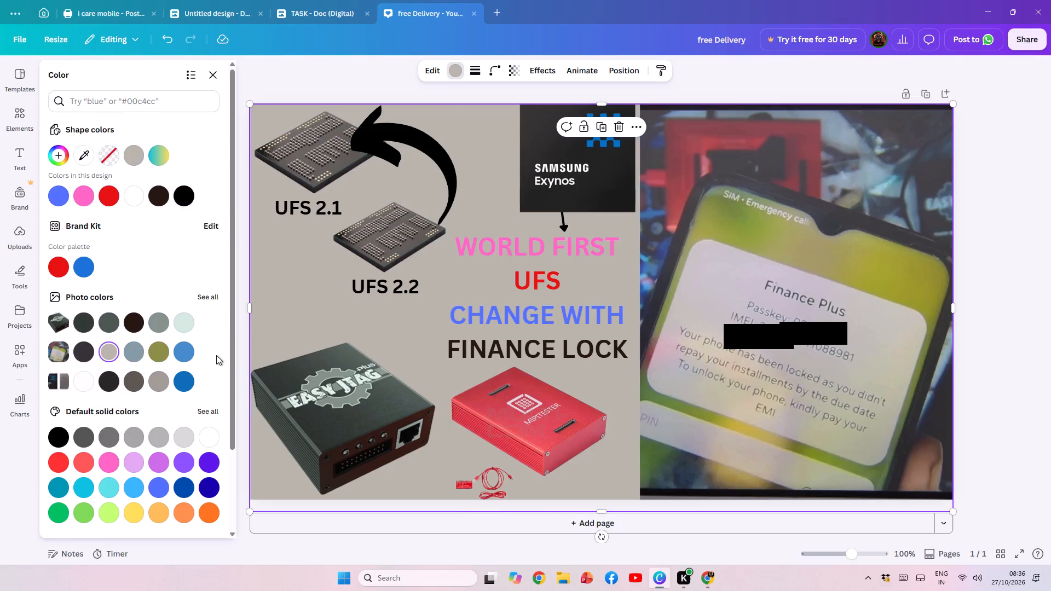
# Compare several default gradient fills on the thumbnail's background shape and apply the red-to-purple gradient.
pyautogui.scroll(-4, 160, 444)
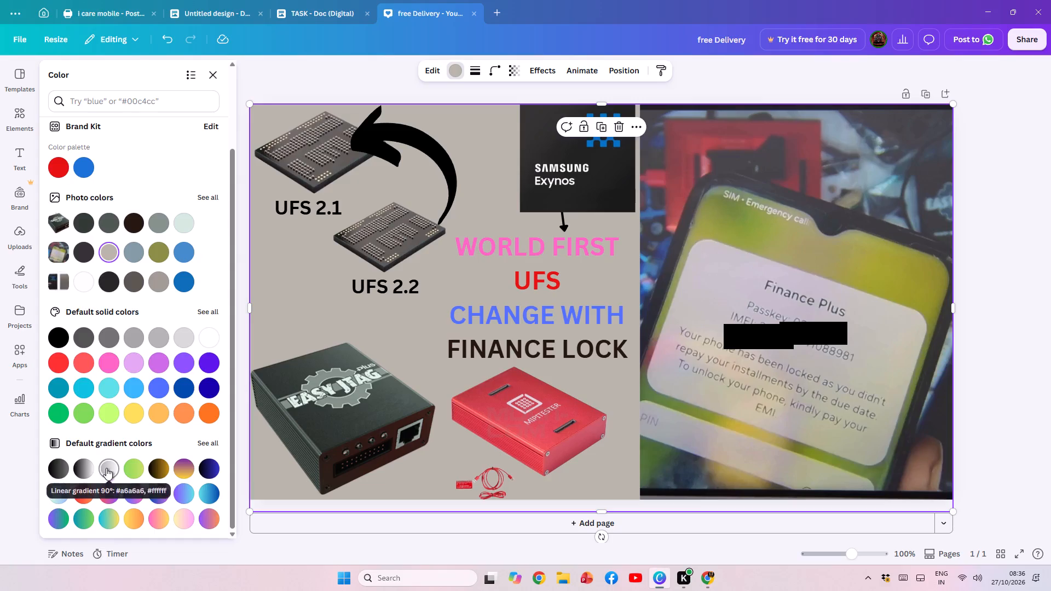
pyautogui.click(106, 468)
pyautogui.click(80, 474)
pyautogui.click(85, 494)
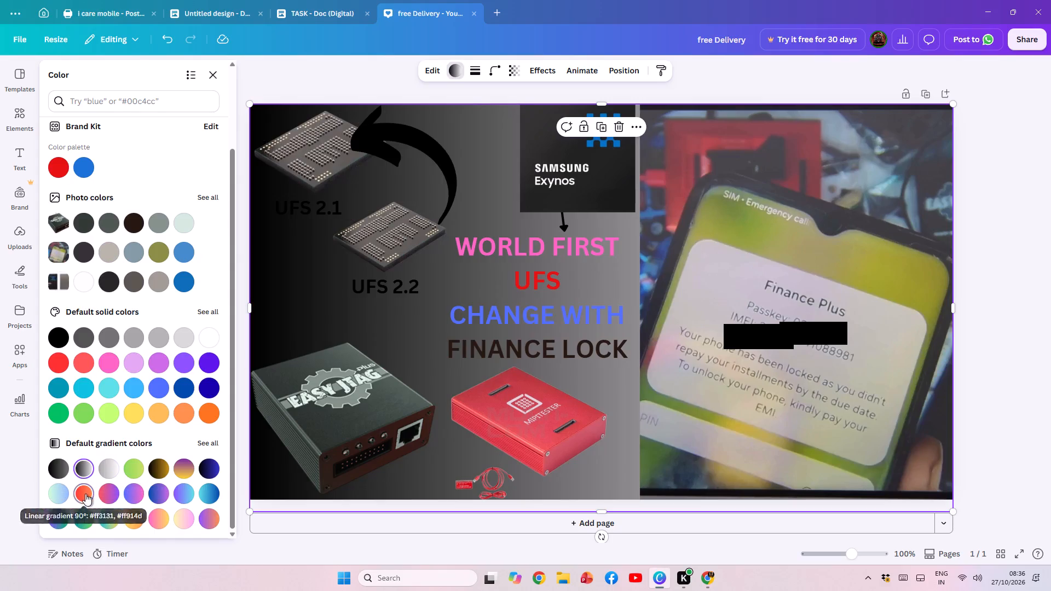
pyautogui.click(151, 493)
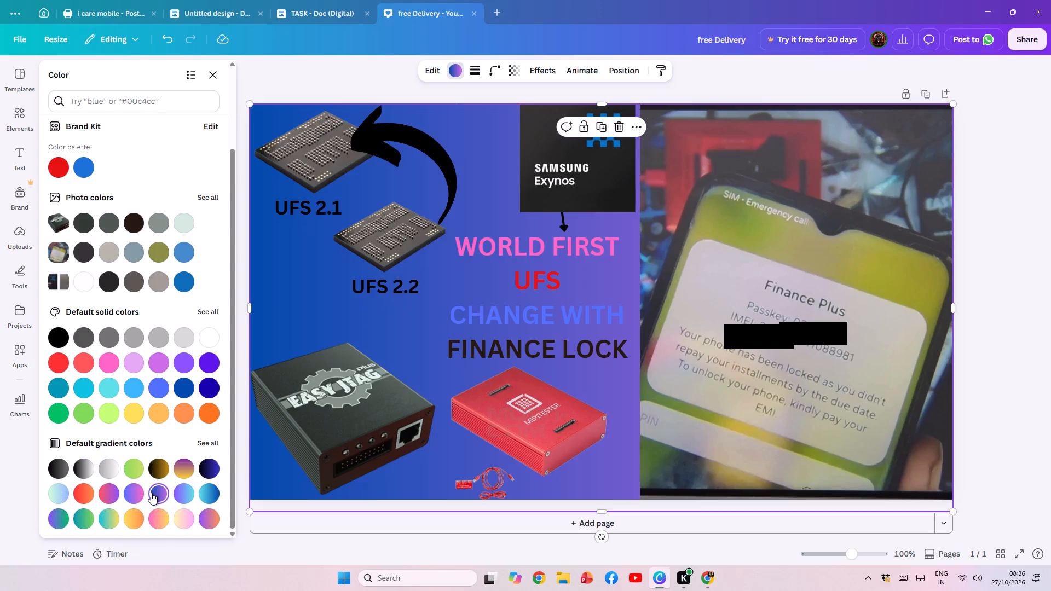
pyautogui.click(133, 520)
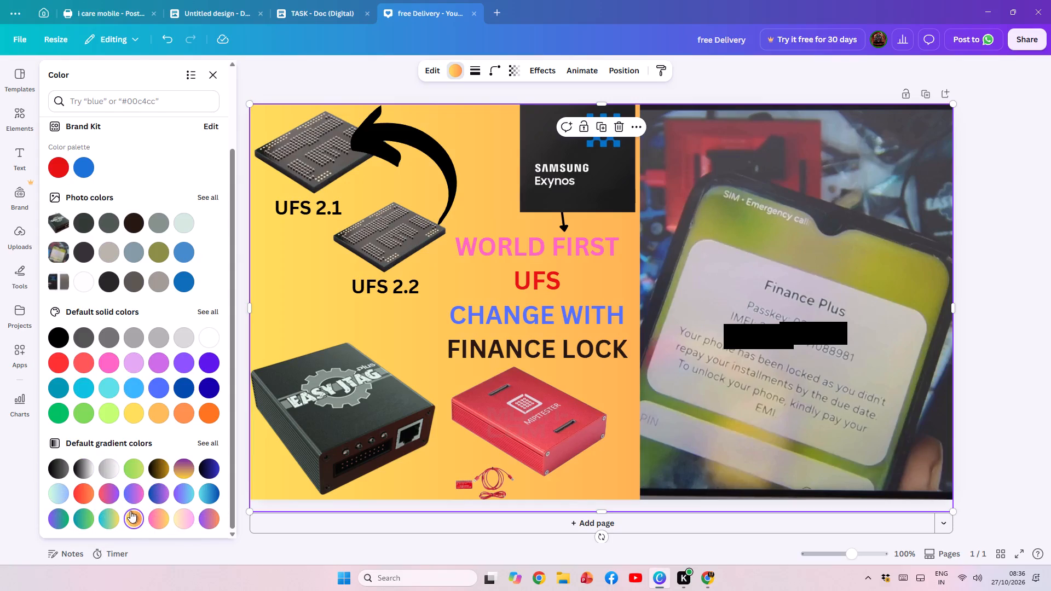
pyautogui.click(113, 514)
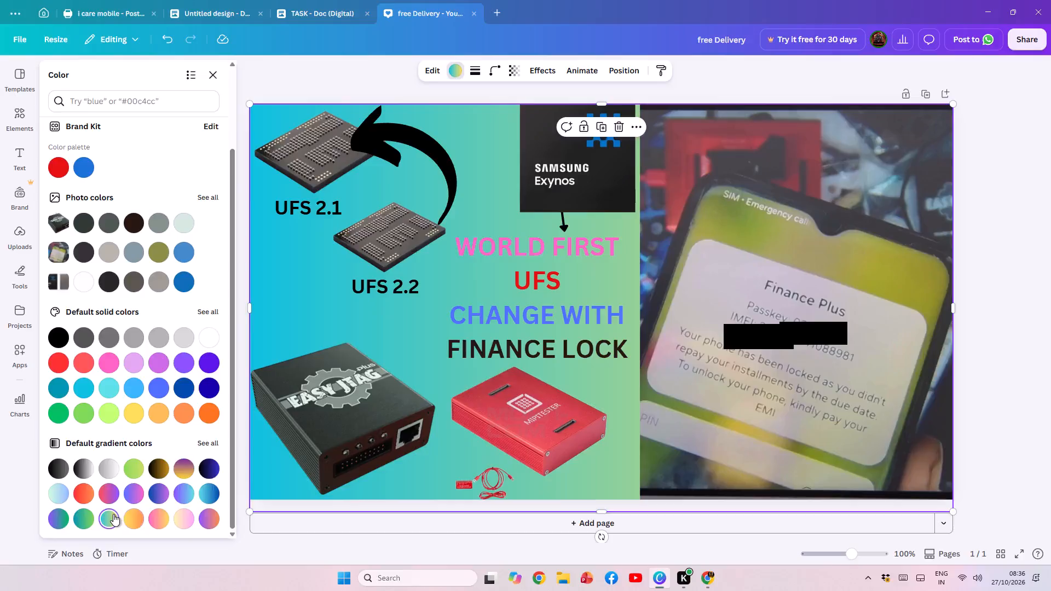
pyautogui.click(100, 491)
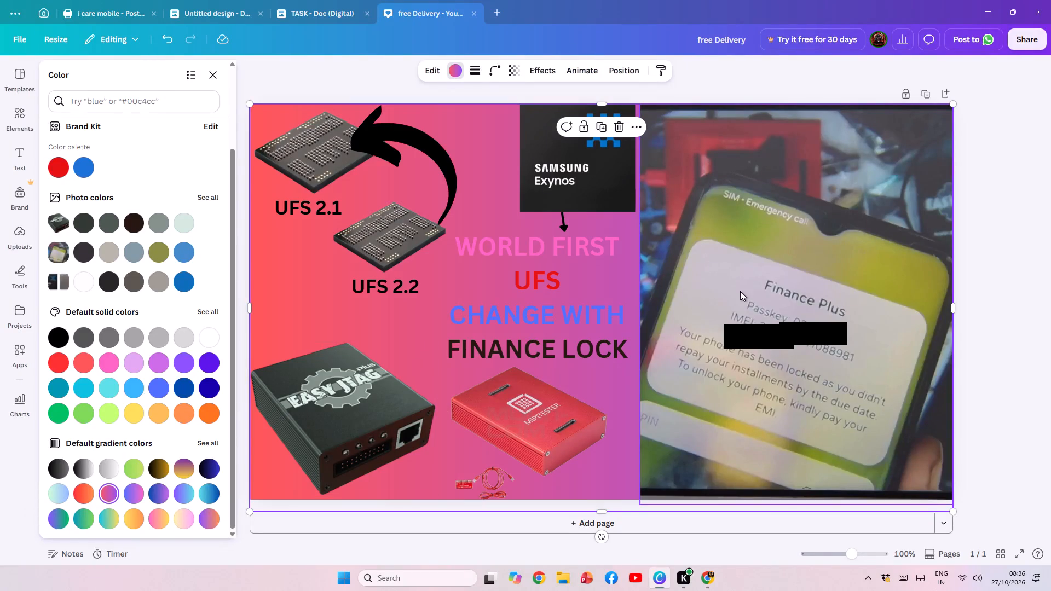
pyautogui.click(962, 296)
pyautogui.scroll(-4, 624, 448)
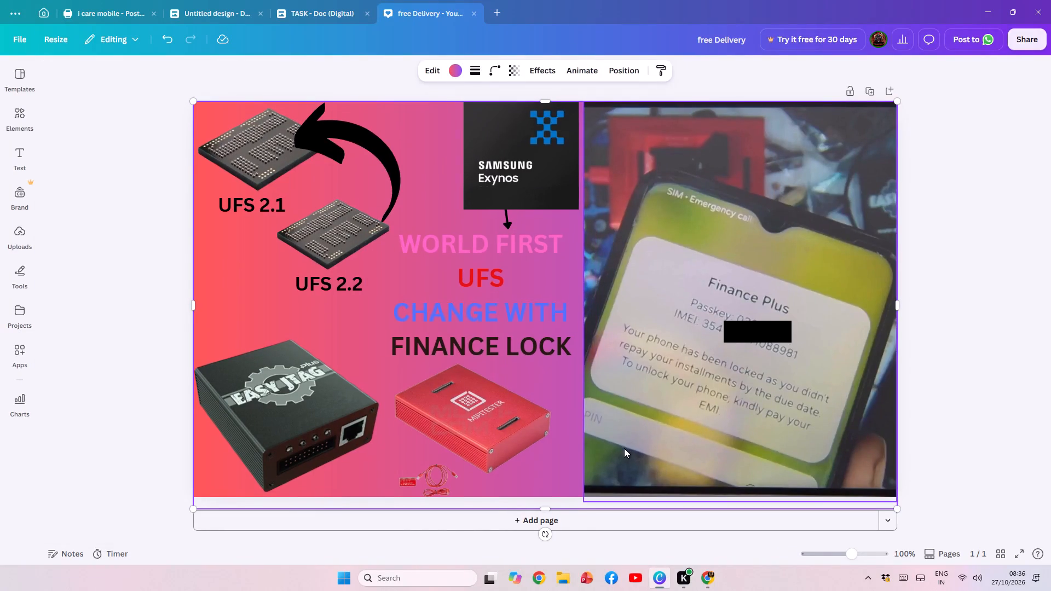
pyautogui.scroll(3, 588, 331)
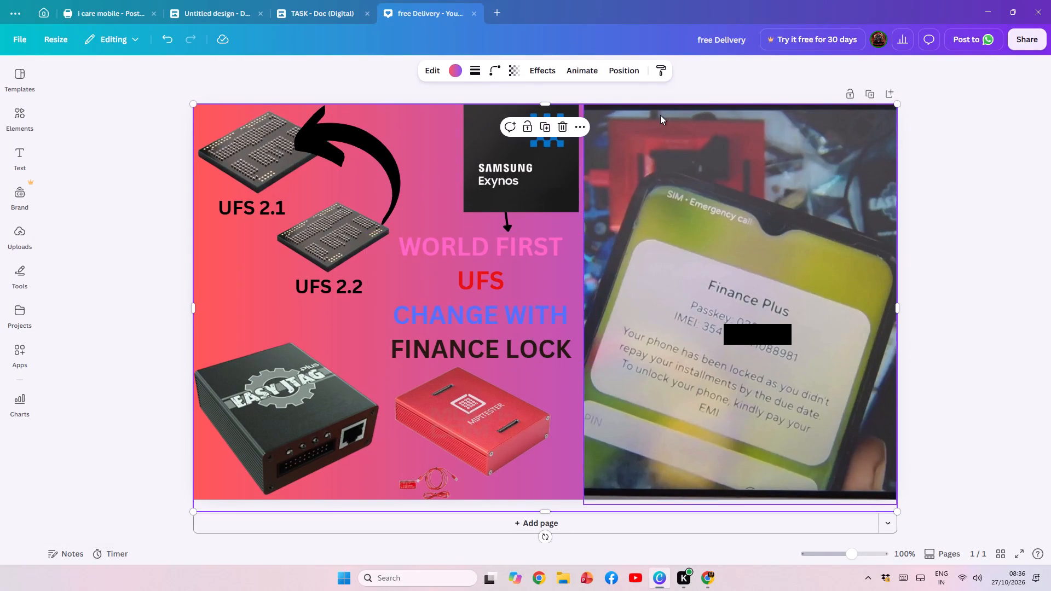
# Find the Black and Red Bold Grunge Business YouTube Thumbnail among the recent designs and open it.
pyautogui.click(38, 9)
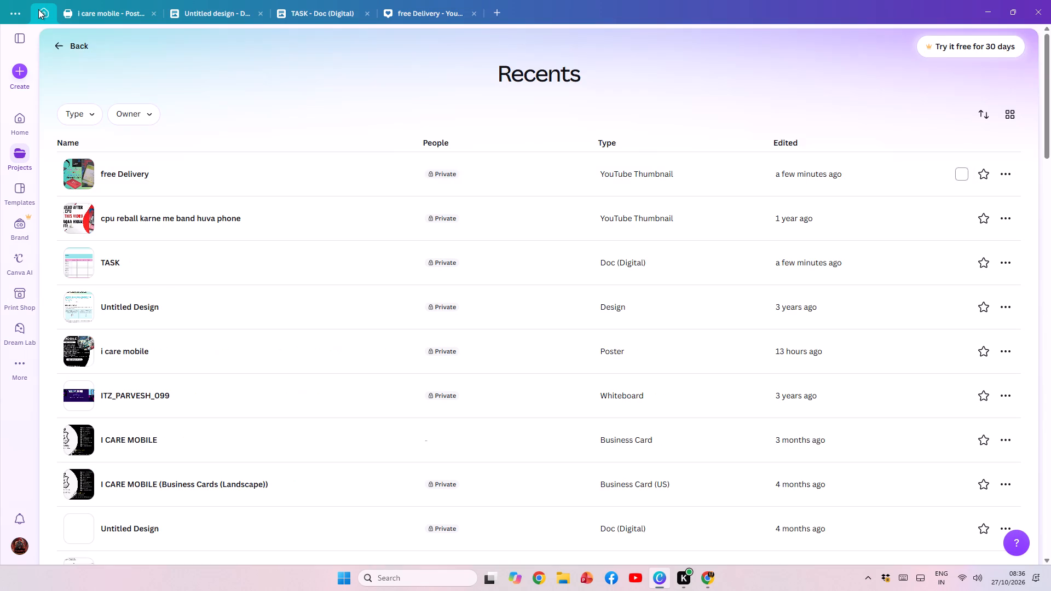
pyautogui.scroll(-16, 392, 216)
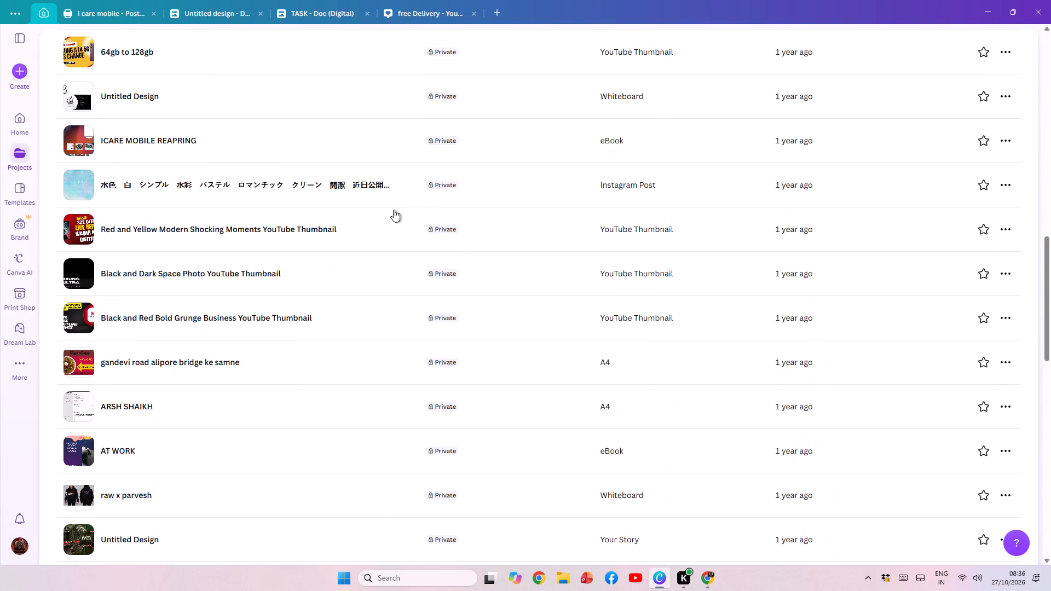
pyautogui.scroll(-4, 394, 211)
pyautogui.scroll(5, 394, 212)
pyautogui.scroll(-3, 334, 239)
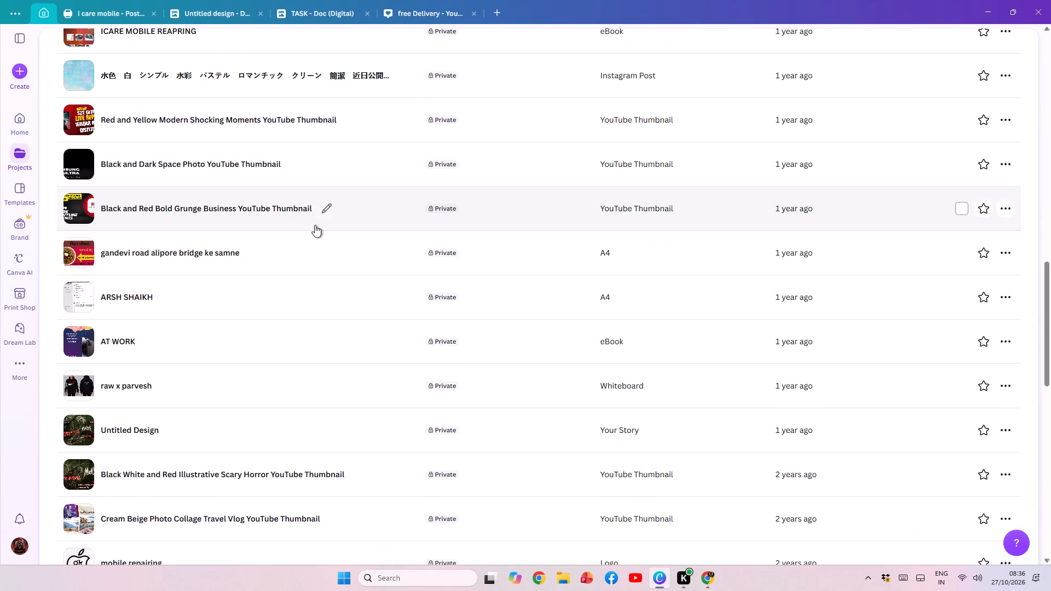
pyautogui.click(100, 218)
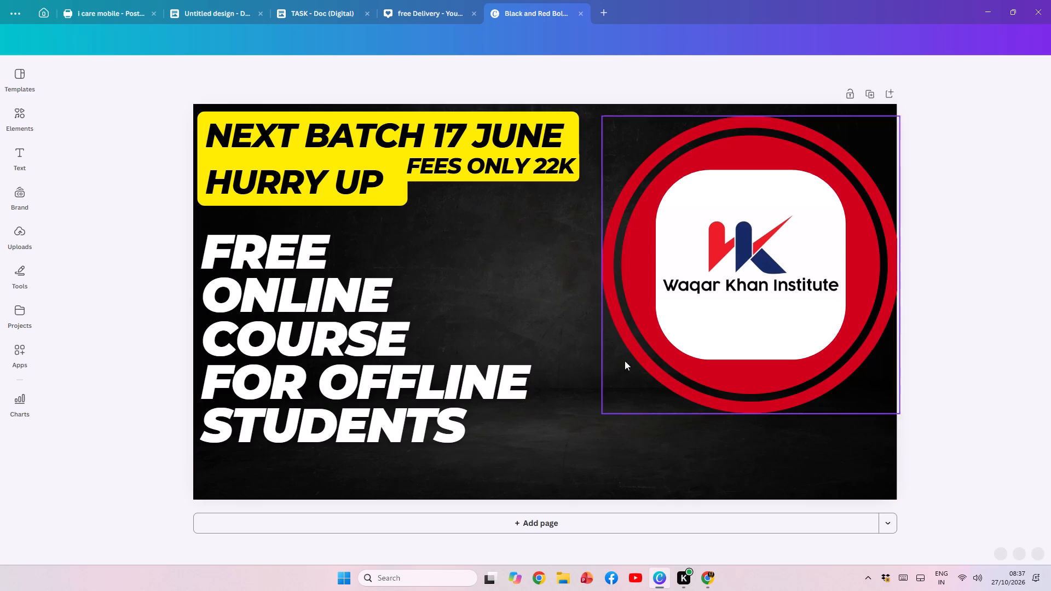
# Reposition the Waqar Khan Institute logo slightly higher within the red circle.
pyautogui.moveTo(751, 264); pyautogui.dragTo(752, 253)
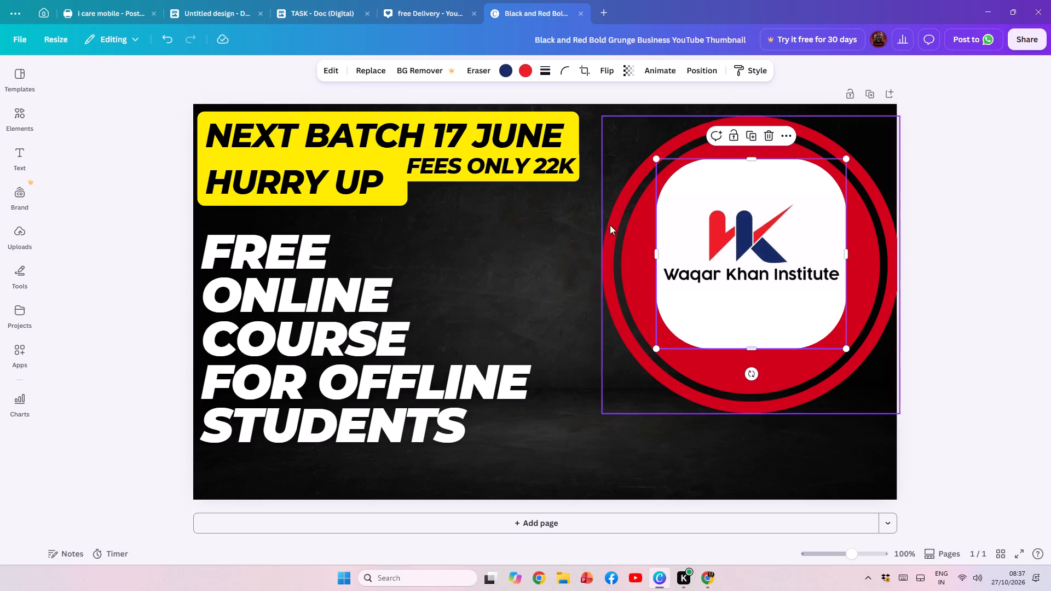
pyautogui.click(914, 342)
pyautogui.click(712, 238)
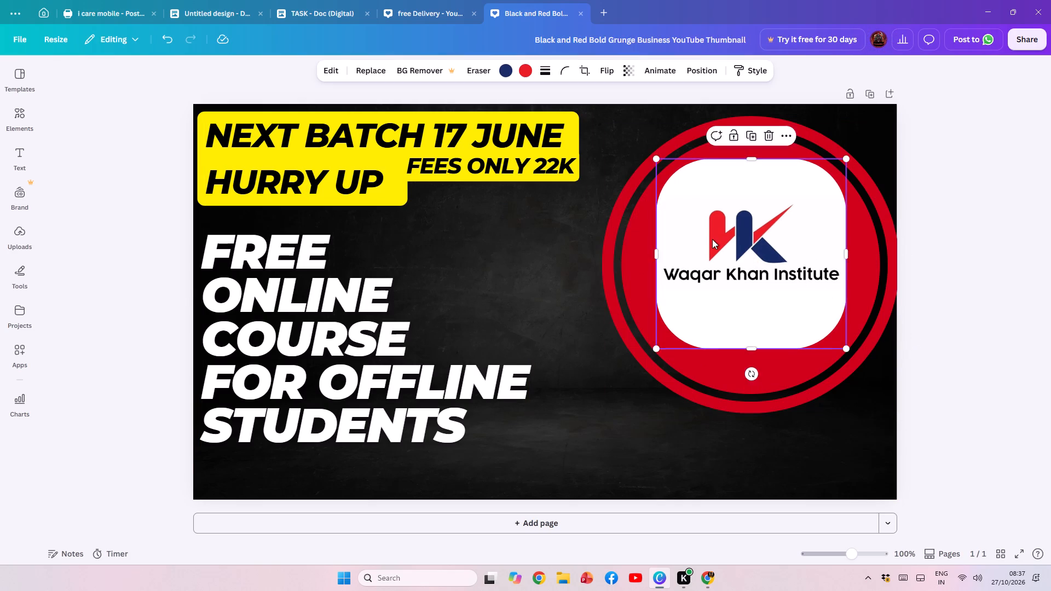
pyautogui.moveTo(752, 237); pyautogui.dragTo(753, 248)
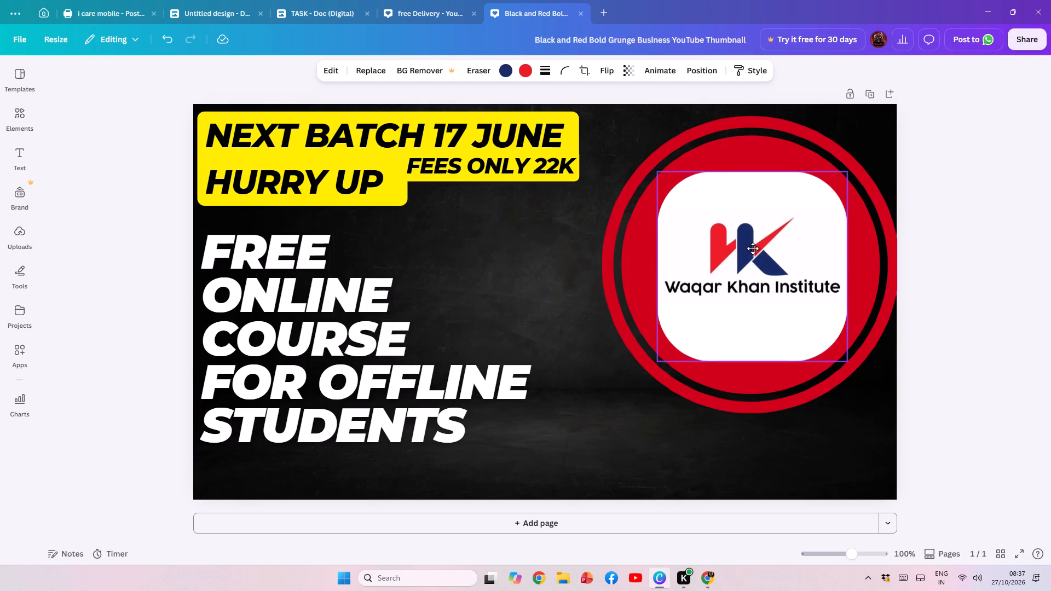
pyautogui.moveTo(753, 248); pyautogui.dragTo(753, 245)
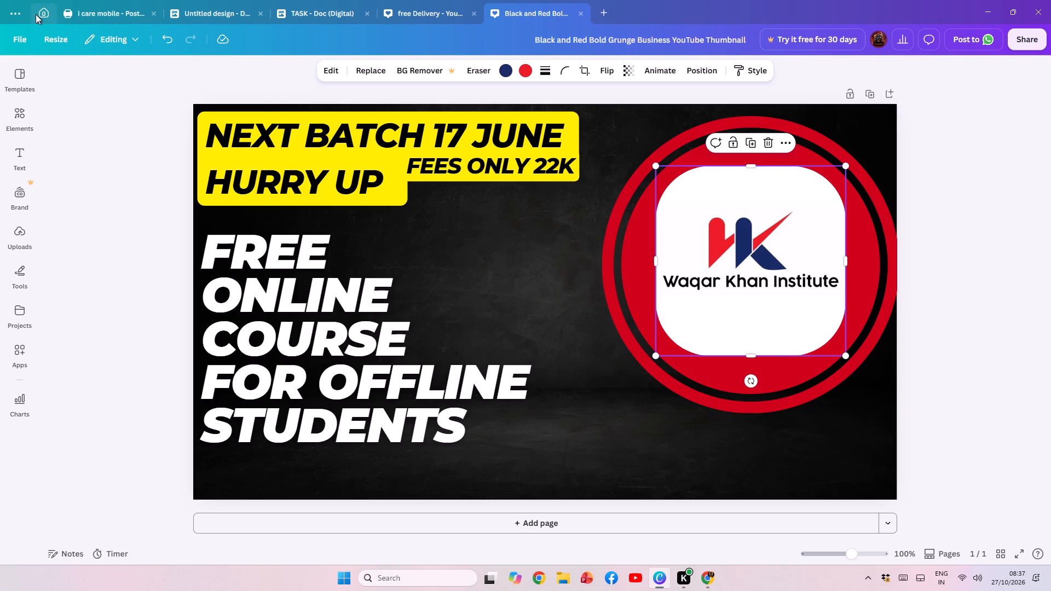
# Find the Orange Photo Open Job Post Flyer among the recent designs and open it.
pyautogui.click(36, 14)
pyautogui.scroll(-8, 276, 315)
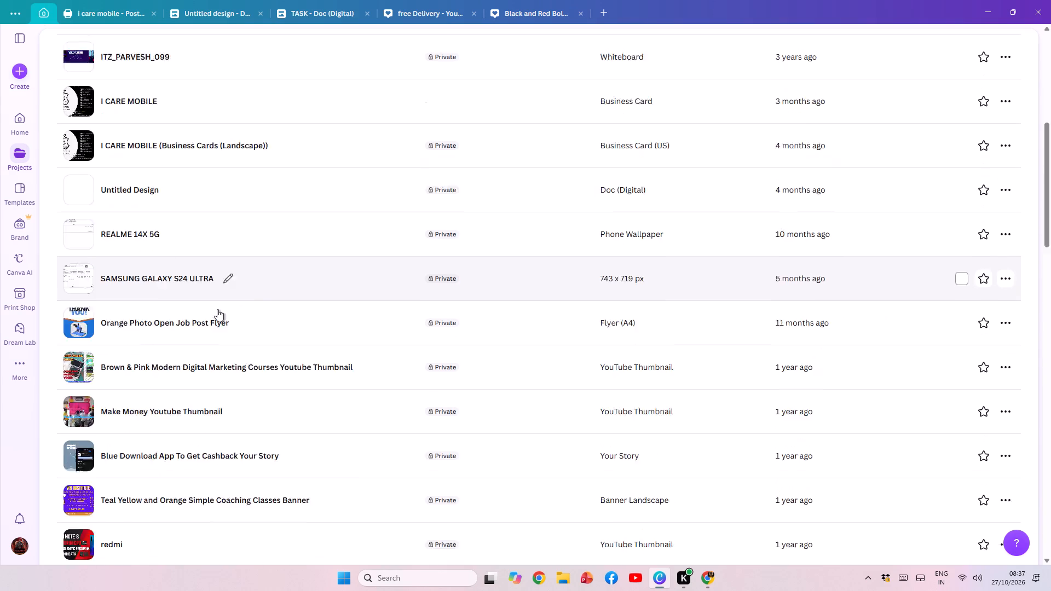
pyautogui.scroll(-4, 217, 309)
pyautogui.scroll(3, 170, 260)
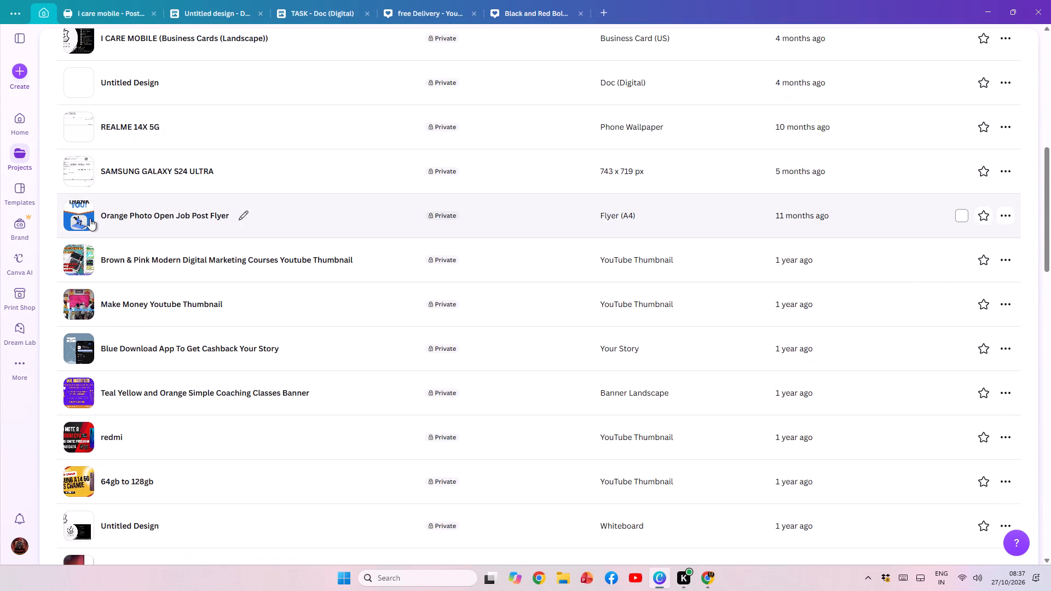
pyautogui.click(90, 218)
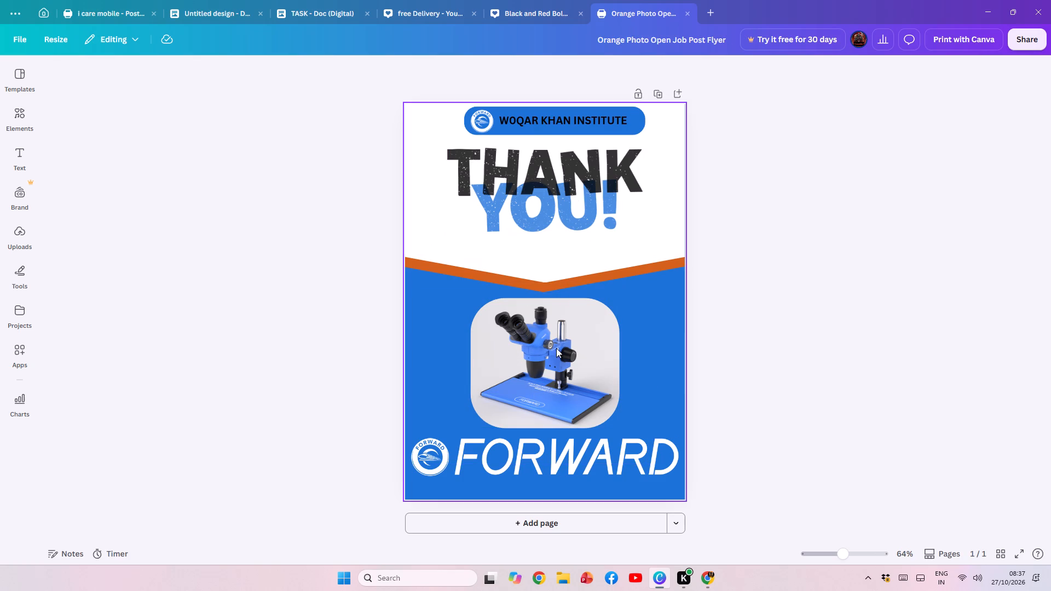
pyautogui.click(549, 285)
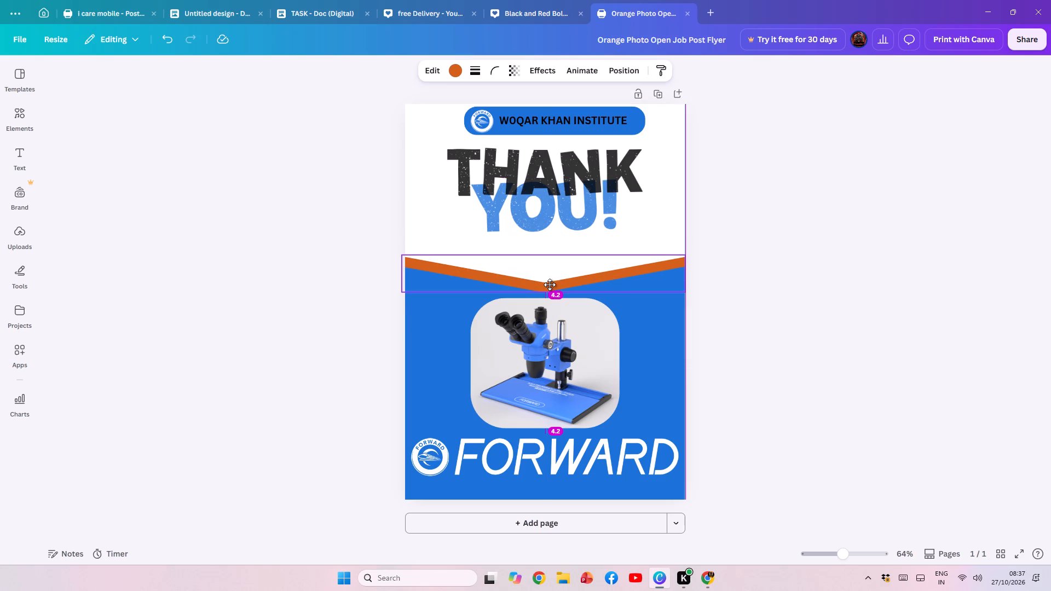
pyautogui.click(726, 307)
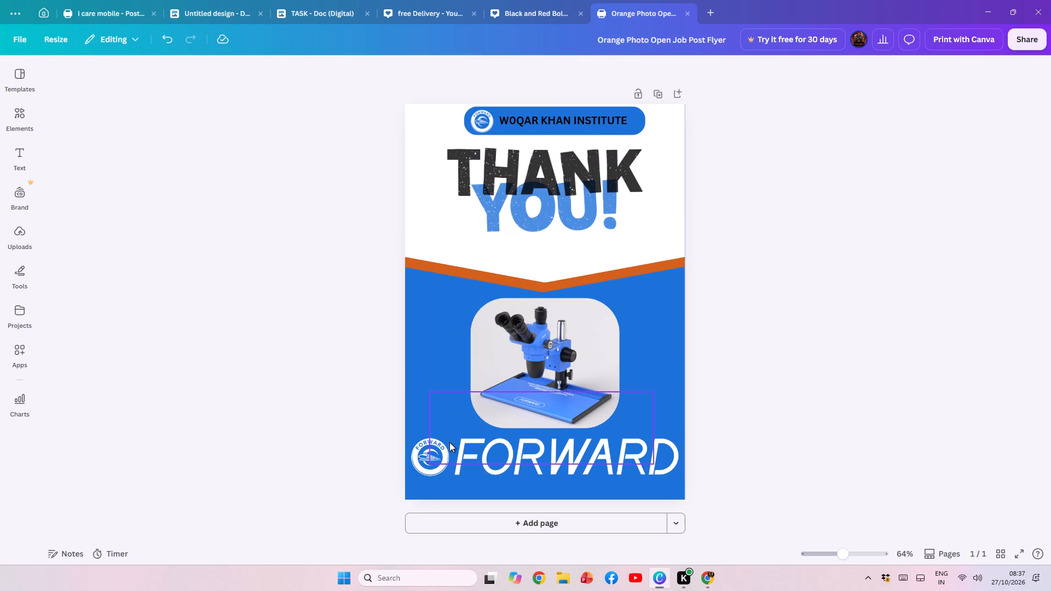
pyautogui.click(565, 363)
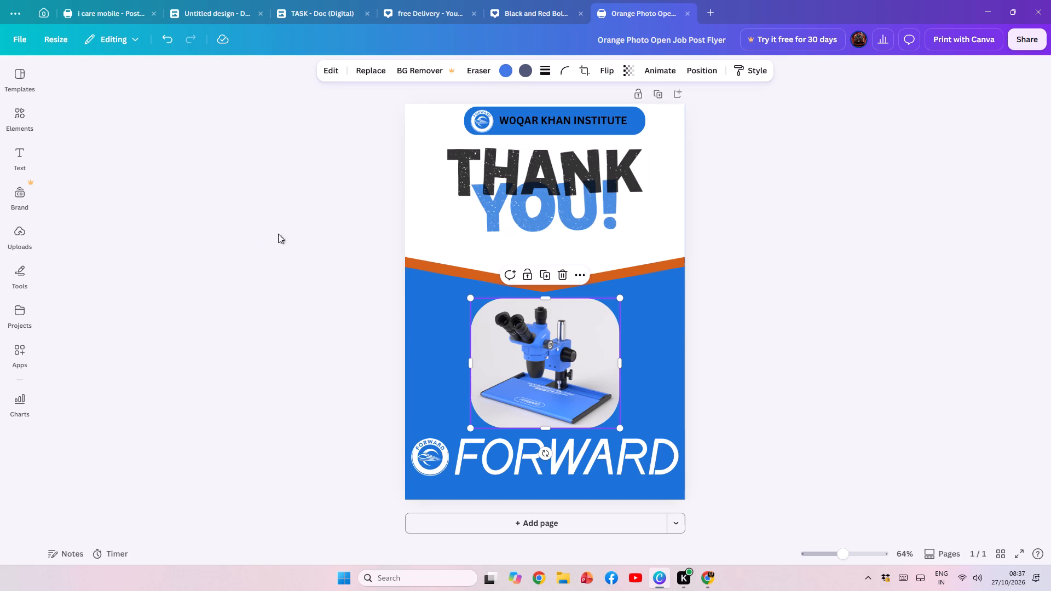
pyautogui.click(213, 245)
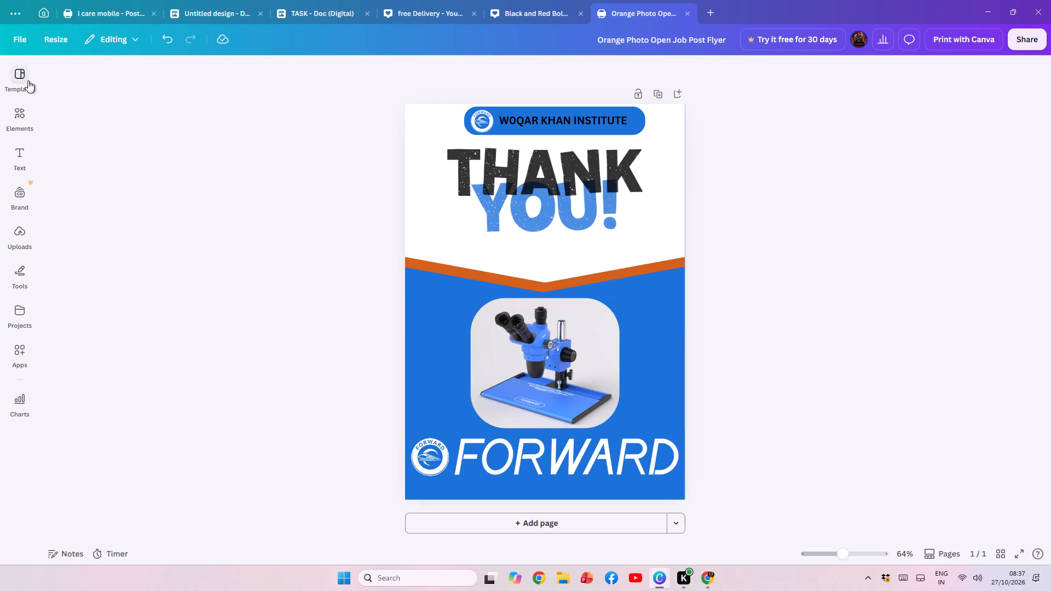
# Add the straight black arrow from the arrow animations to the flyer.
pyautogui.click(22, 125)
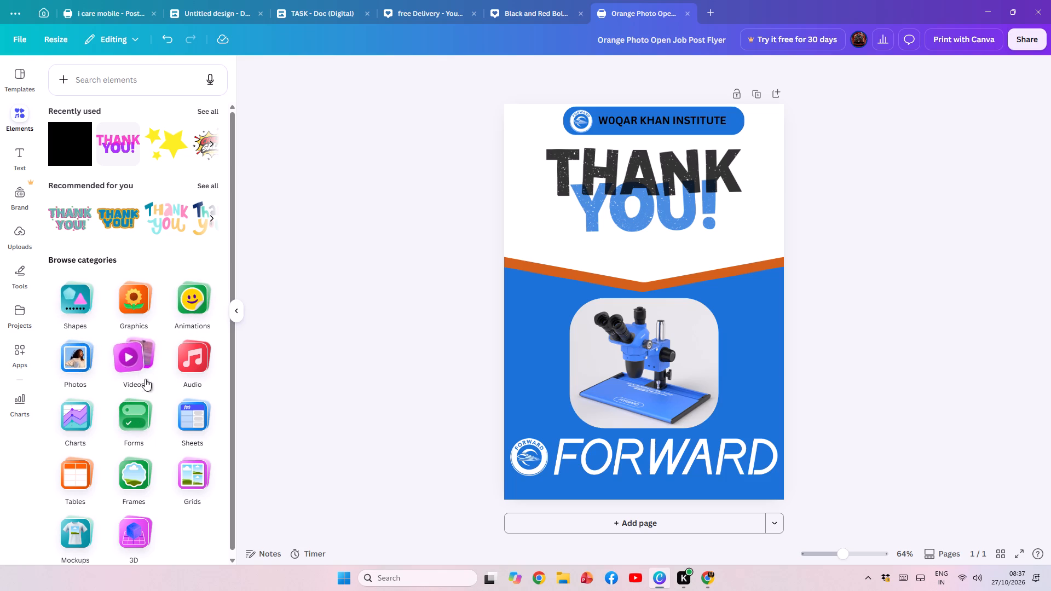
pyautogui.click(191, 296)
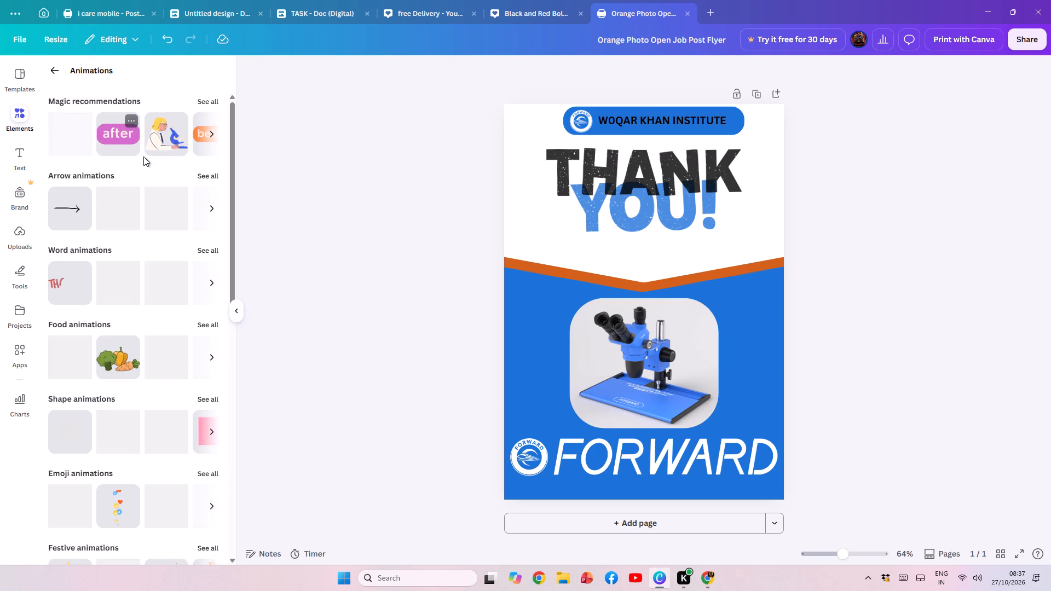
pyautogui.click(74, 215)
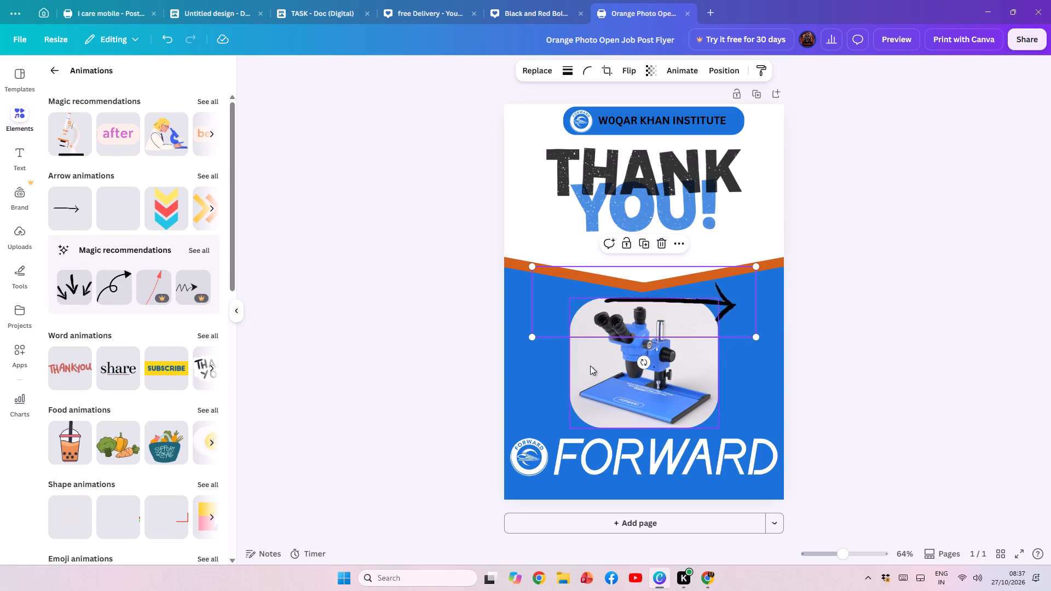
# Rotate the arrow about 85° so it points down and place it on the blue area beside the microscope picture, above the round FORWARD logo.
pyautogui.moveTo(645, 365); pyautogui.dragTo(492, 315)
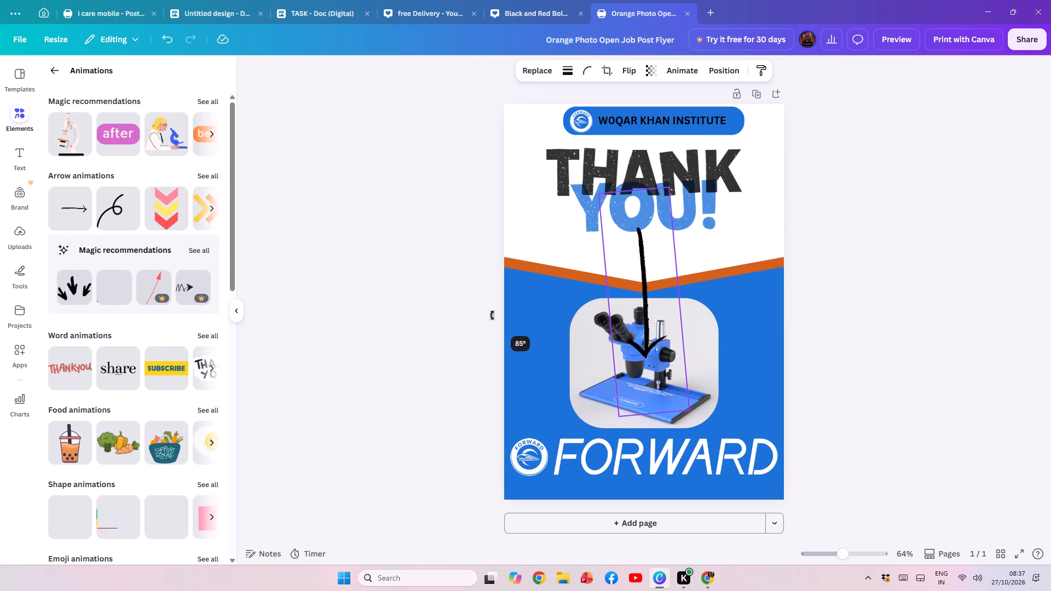
pyautogui.moveTo(492, 315); pyautogui.dragTo(490, 314)
pyautogui.click(482, 310)
pyautogui.moveTo(655, 350); pyautogui.dragTo(599, 371)
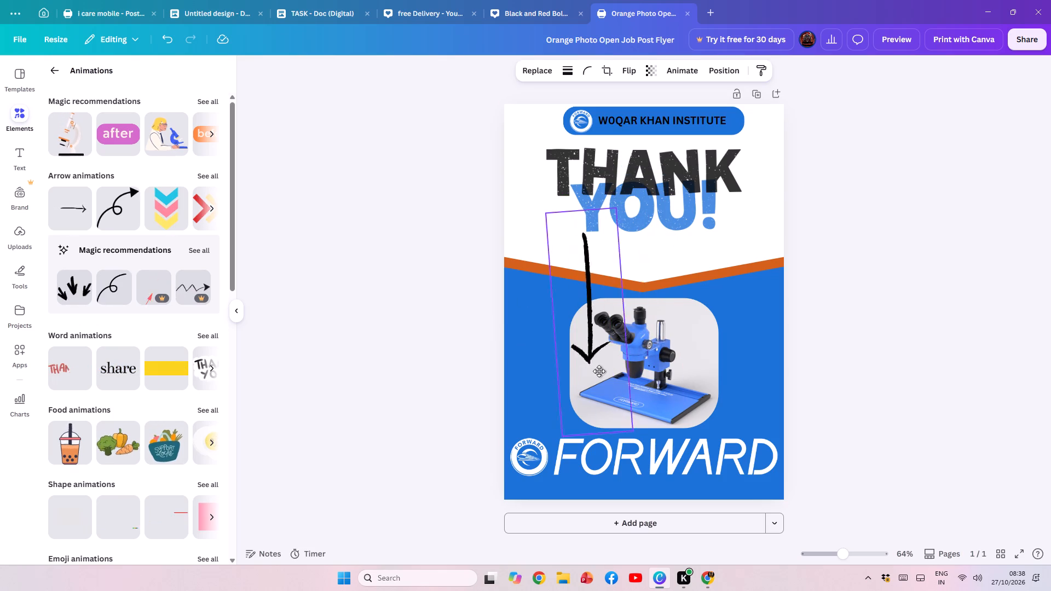
pyautogui.moveTo(599, 371); pyautogui.dragTo(543, 378)
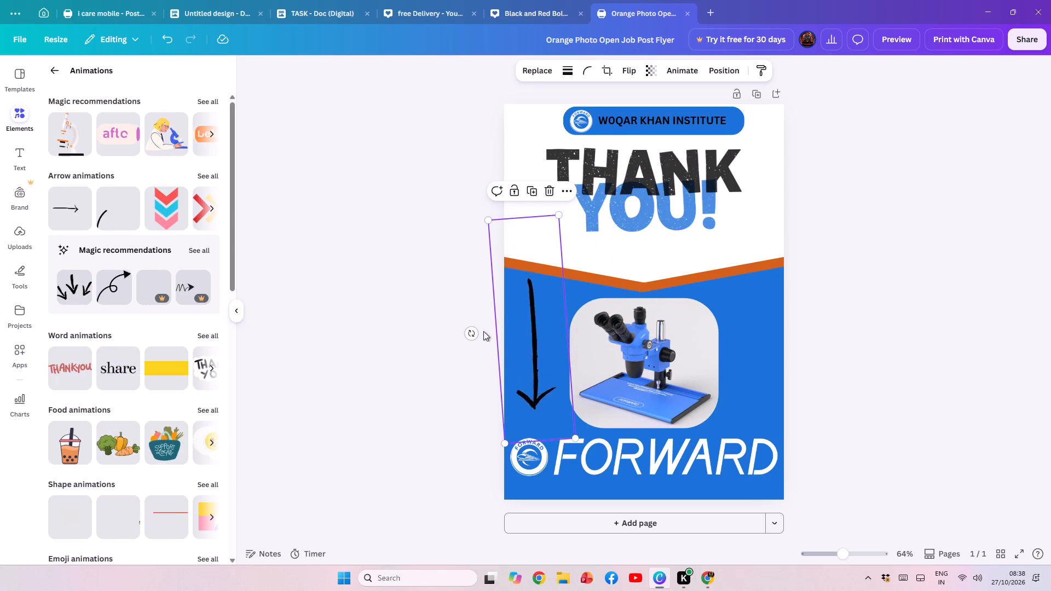
# Straighten the arrow to 90° and reposition it slightly inward on the left side of the microscope picture.
pyautogui.click(473, 334)
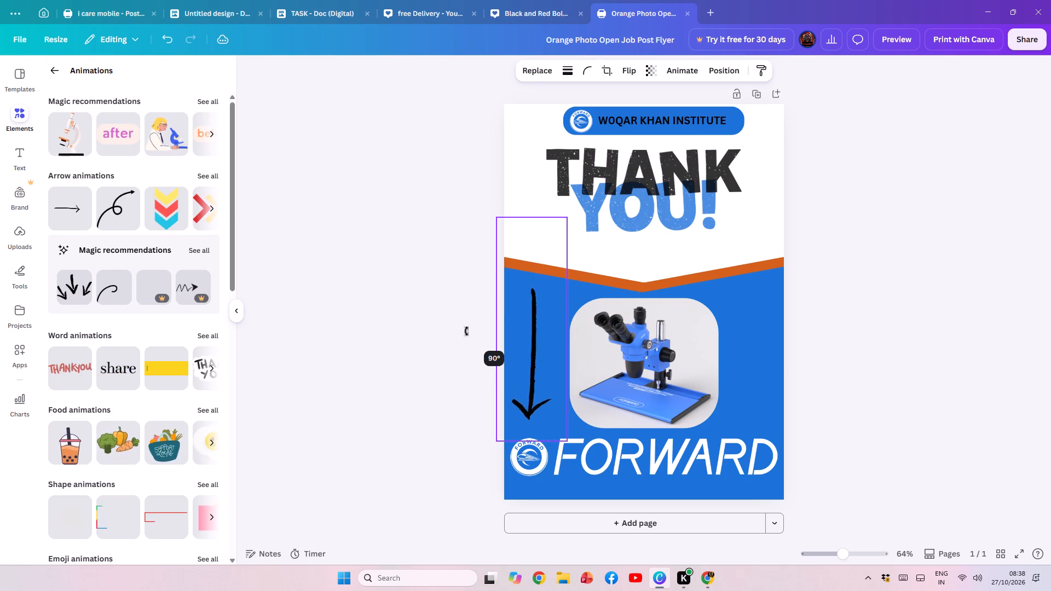
pyautogui.moveTo(529, 329); pyautogui.dragTo(550, 337)
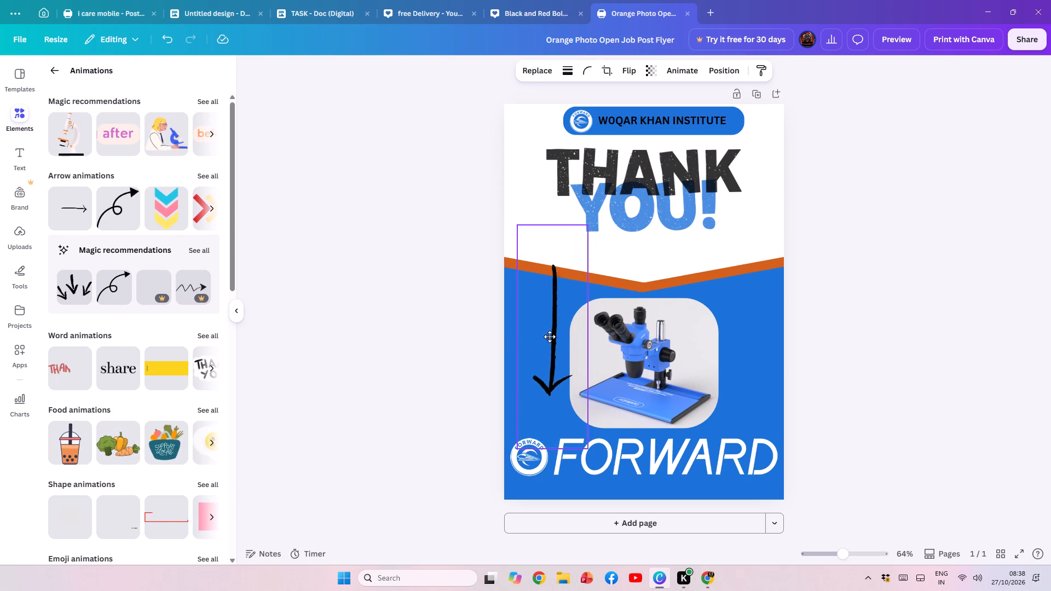
pyautogui.moveTo(550, 337); pyautogui.dragTo(542, 354)
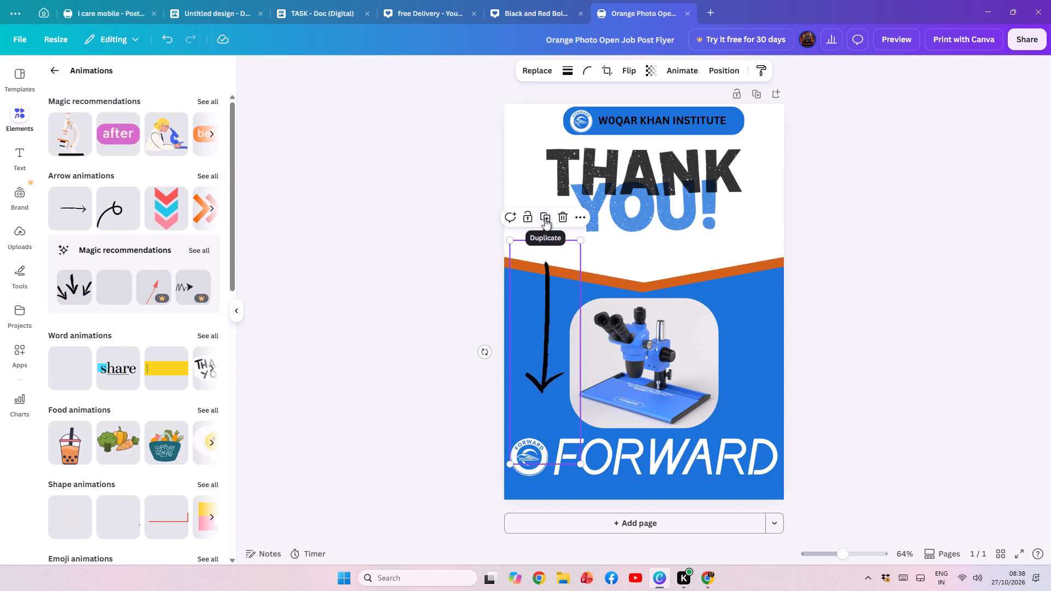
# Duplicate the arrow and place the copy on the blue area on the right side of the microscope picture.
pyautogui.click(545, 218)
pyautogui.moveTo(560, 366); pyautogui.dragTo(759, 356)
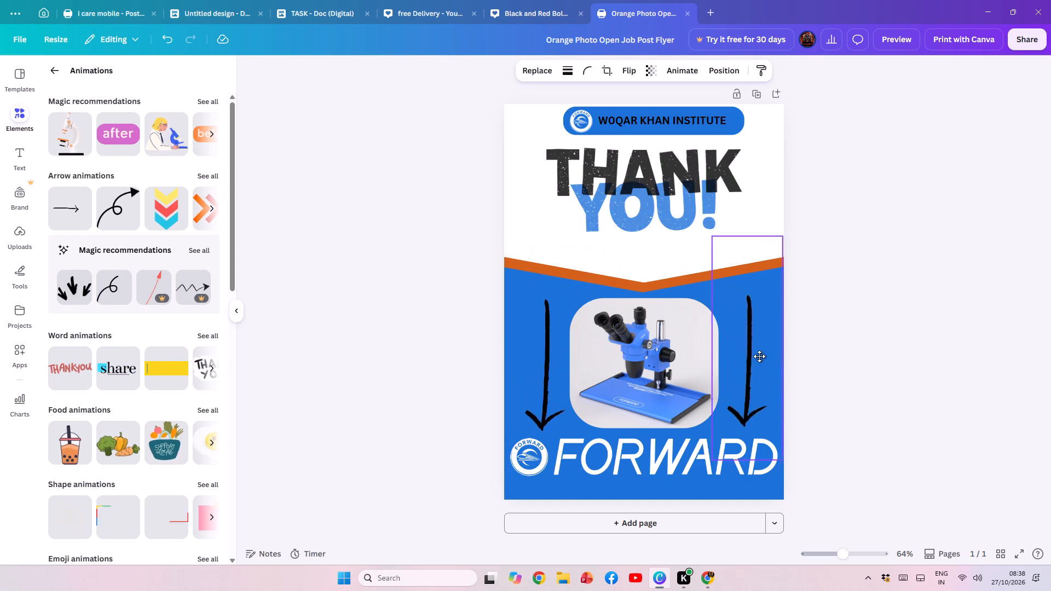
pyautogui.moveTo(759, 356); pyautogui.dragTo(765, 364)
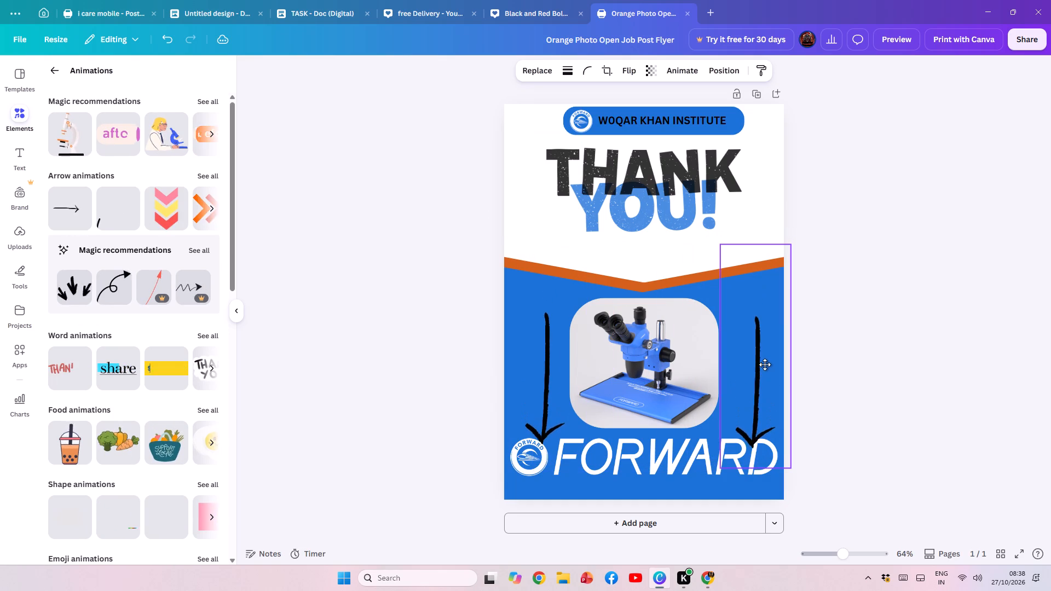
pyautogui.moveTo(765, 364); pyautogui.dragTo(769, 364)
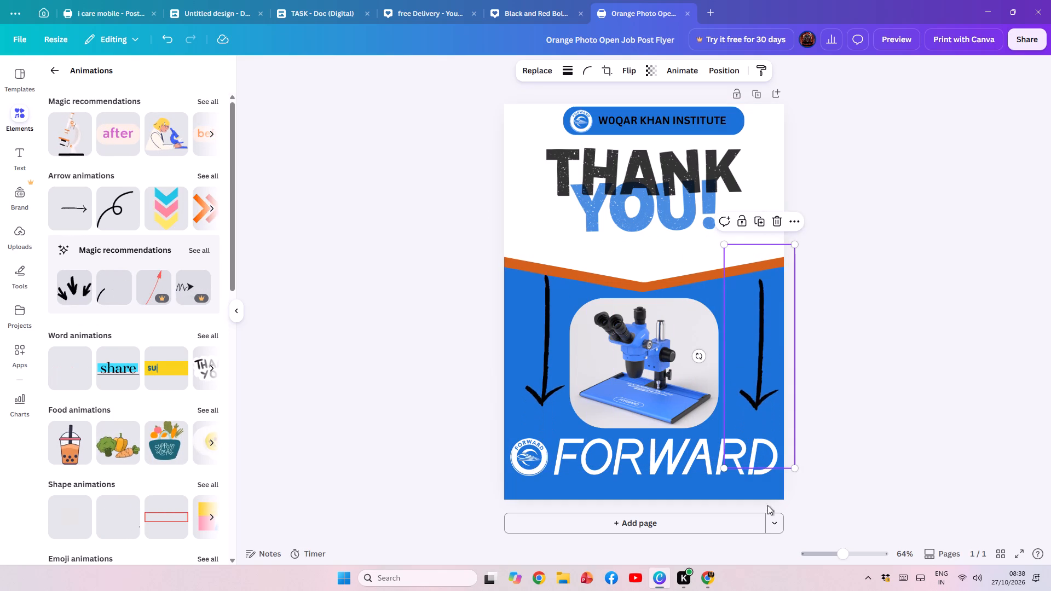
pyautogui.click(814, 447)
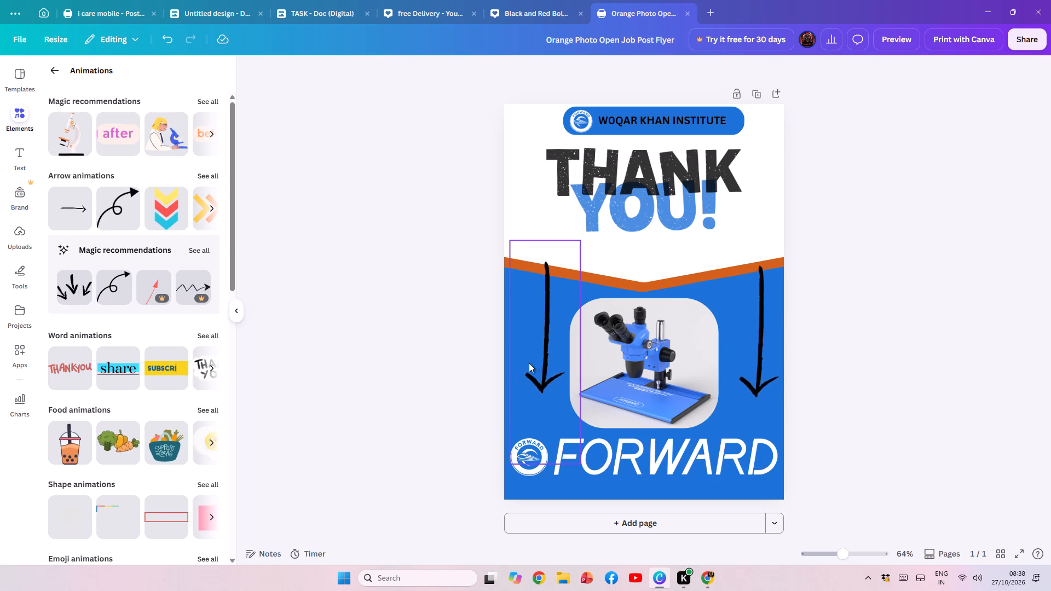
# Rotate both arrows beside the microscope picture to point straight up.
pyautogui.click(529, 363)
pyautogui.moveTo(488, 352); pyautogui.dragTo(556, 377)
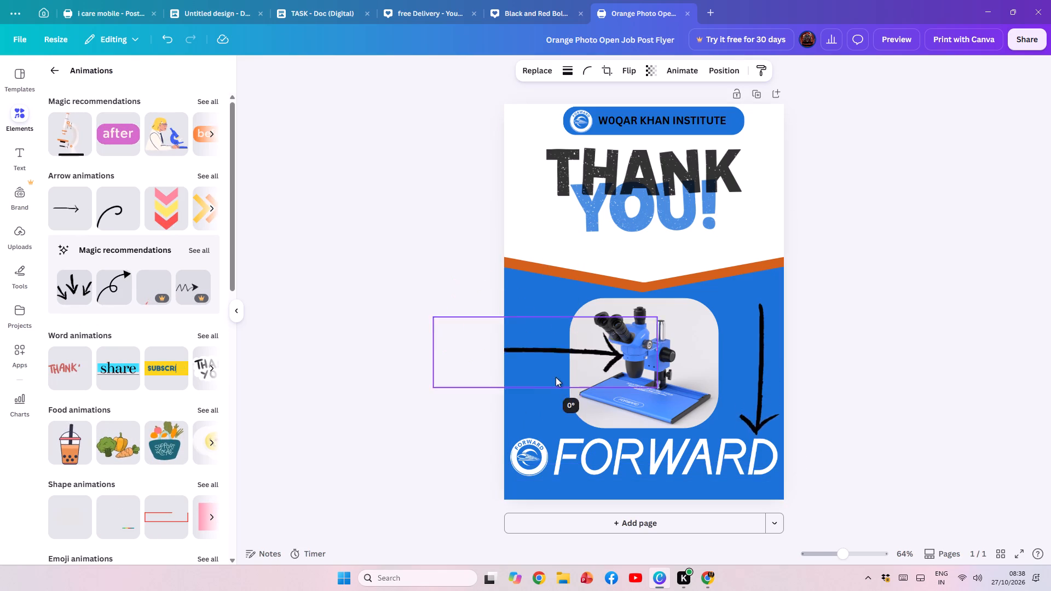
pyautogui.moveTo(556, 377); pyautogui.dragTo(592, 354)
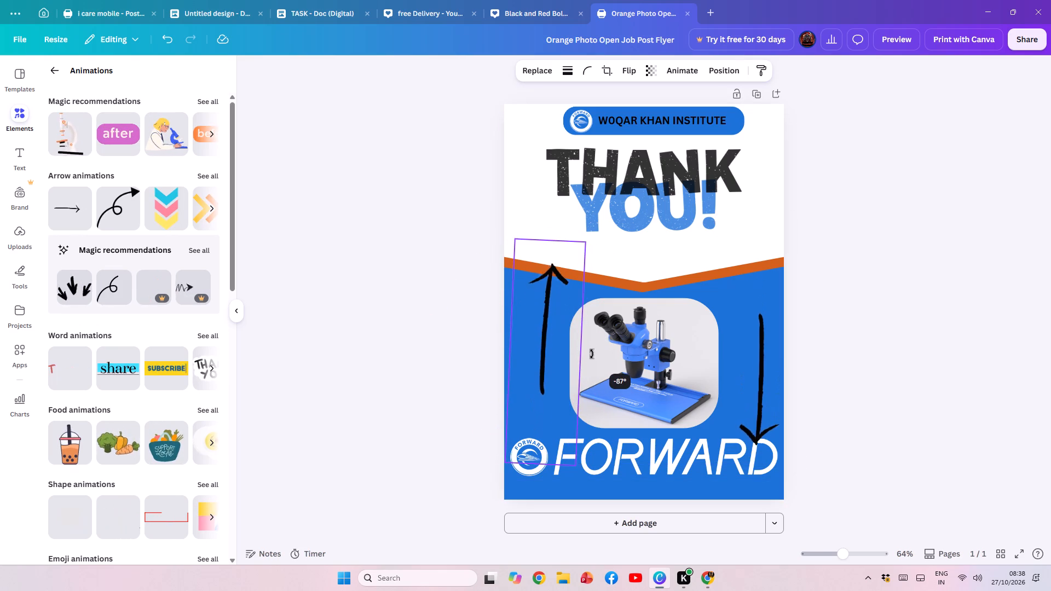
pyautogui.moveTo(592, 354); pyautogui.dragTo(592, 352)
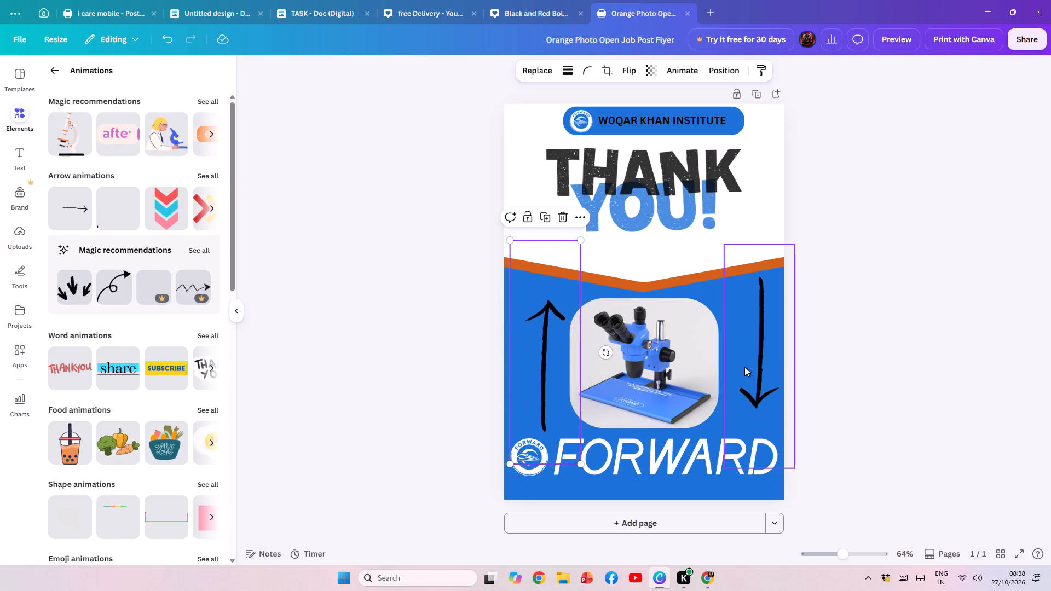
pyautogui.click(753, 372)
pyautogui.moveTo(701, 359); pyautogui.dragTo(806, 354)
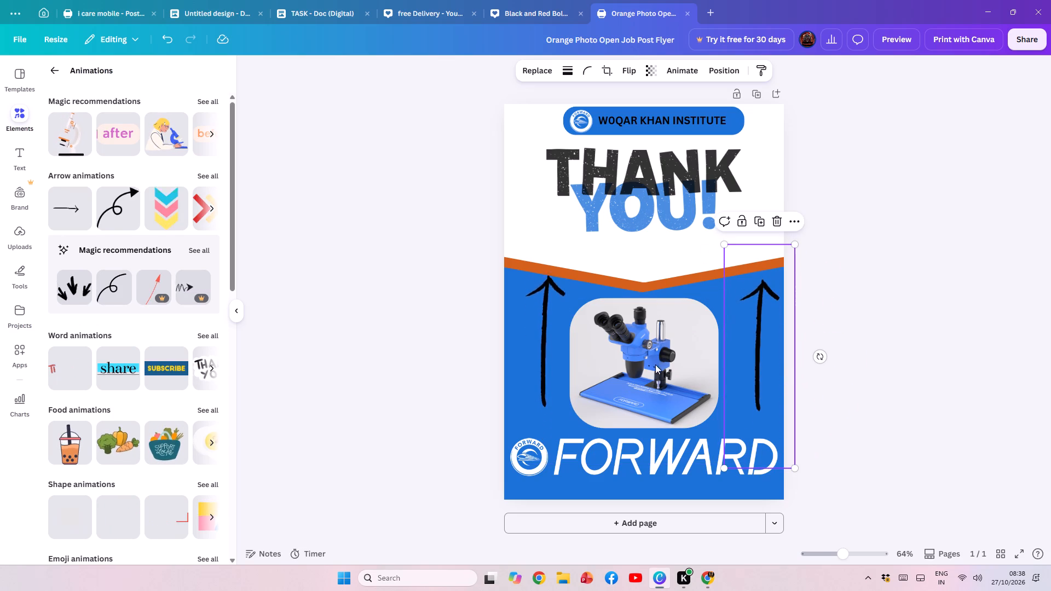
pyautogui.click(405, 378)
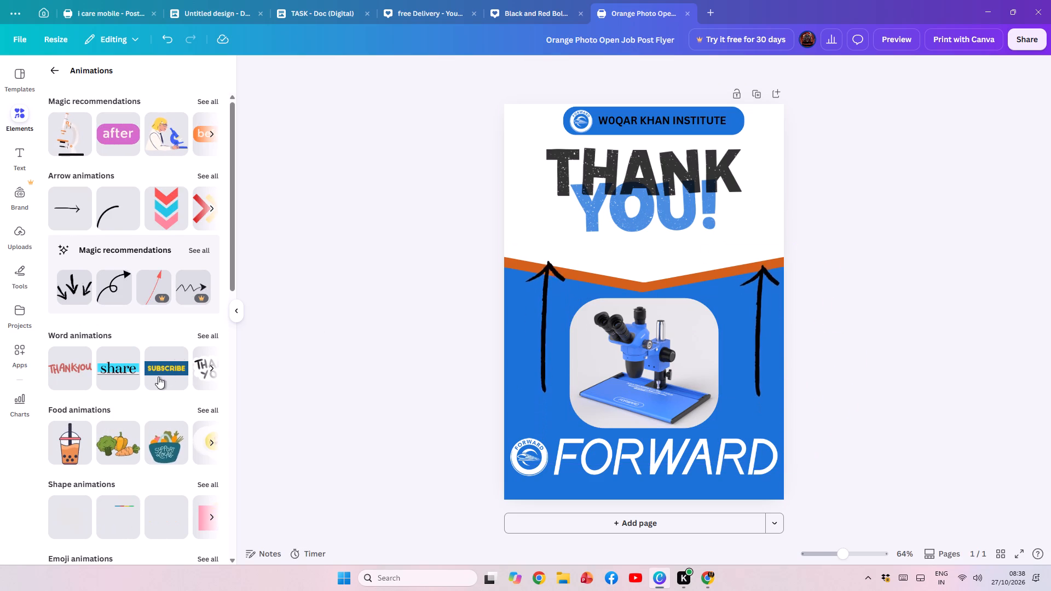
# Add the red THANKYOU word animation, shrink it and centre it below the THANK YOU! heading.
pyautogui.click(64, 366)
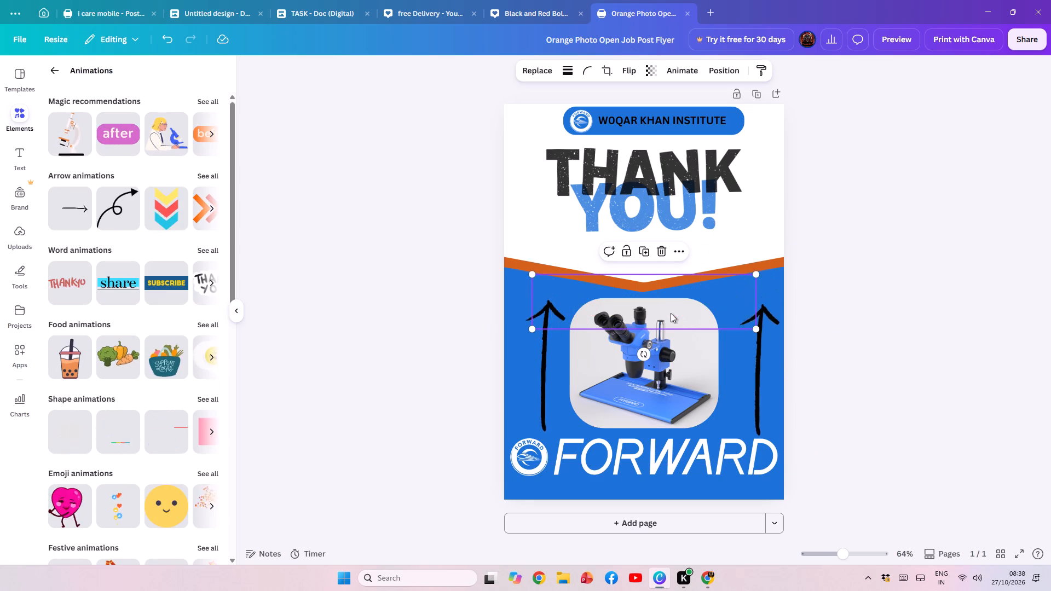
pyautogui.moveTo(663, 307); pyautogui.dragTo(661, 262)
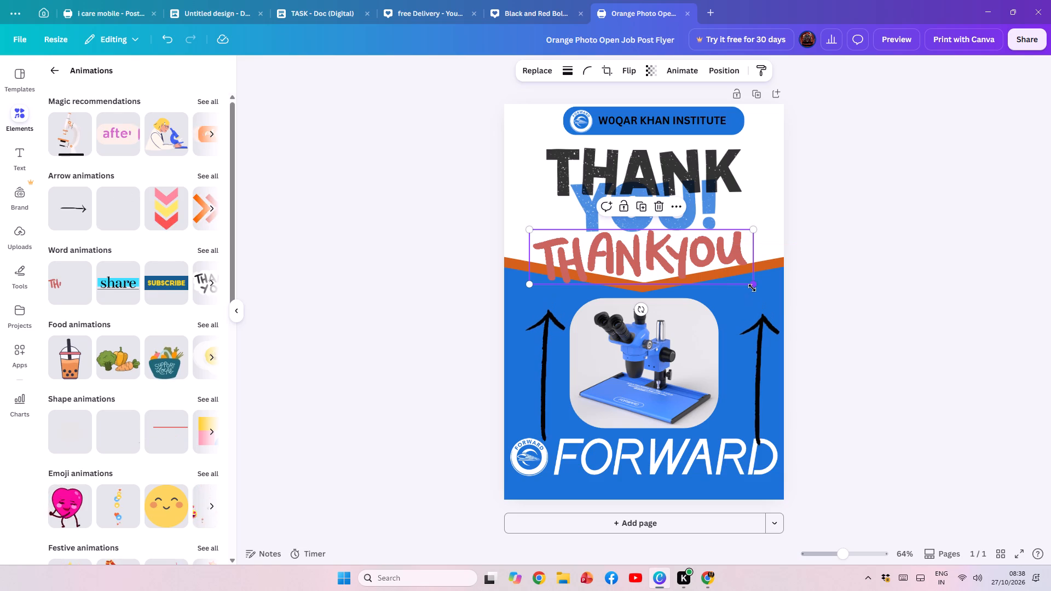
pyautogui.moveTo(752, 287); pyautogui.dragTo(697, 272)
pyautogui.moveTo(615, 253); pyautogui.dragTo(651, 252)
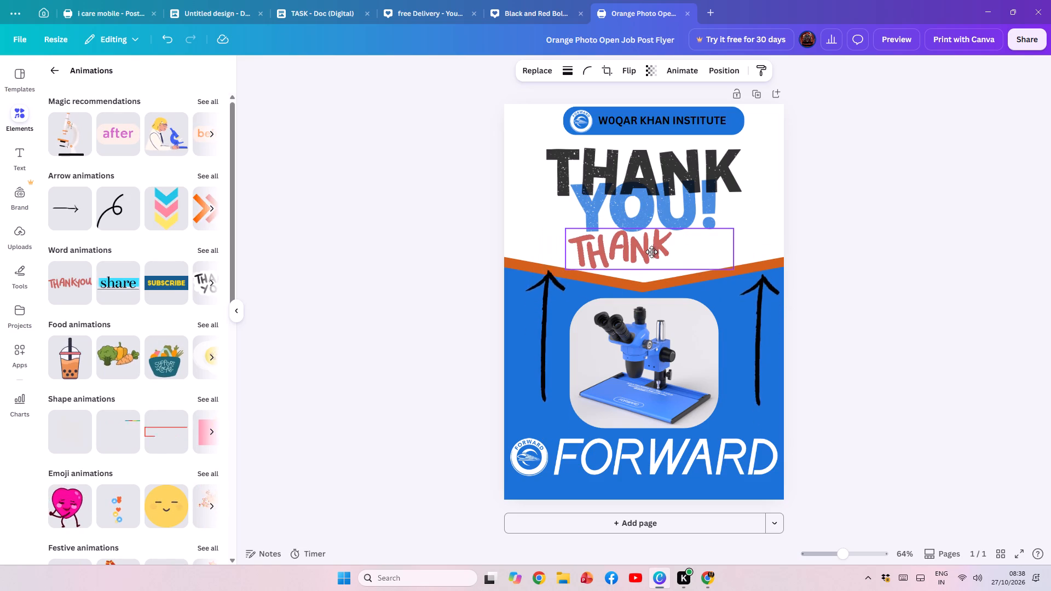
pyautogui.moveTo(651, 252); pyautogui.dragTo(651, 252)
pyautogui.click(651, 252)
pyautogui.click(359, 253)
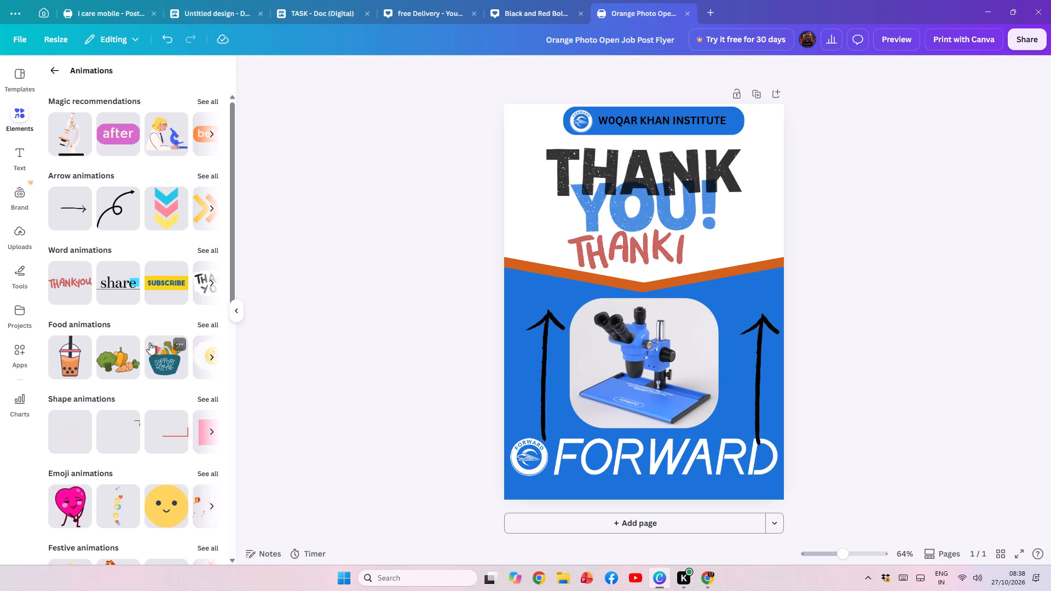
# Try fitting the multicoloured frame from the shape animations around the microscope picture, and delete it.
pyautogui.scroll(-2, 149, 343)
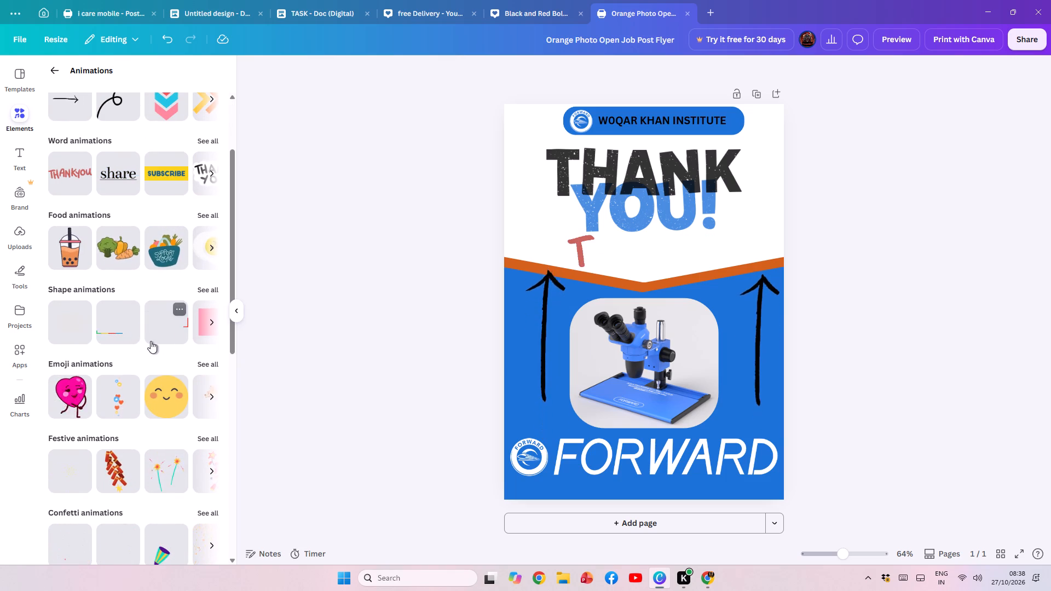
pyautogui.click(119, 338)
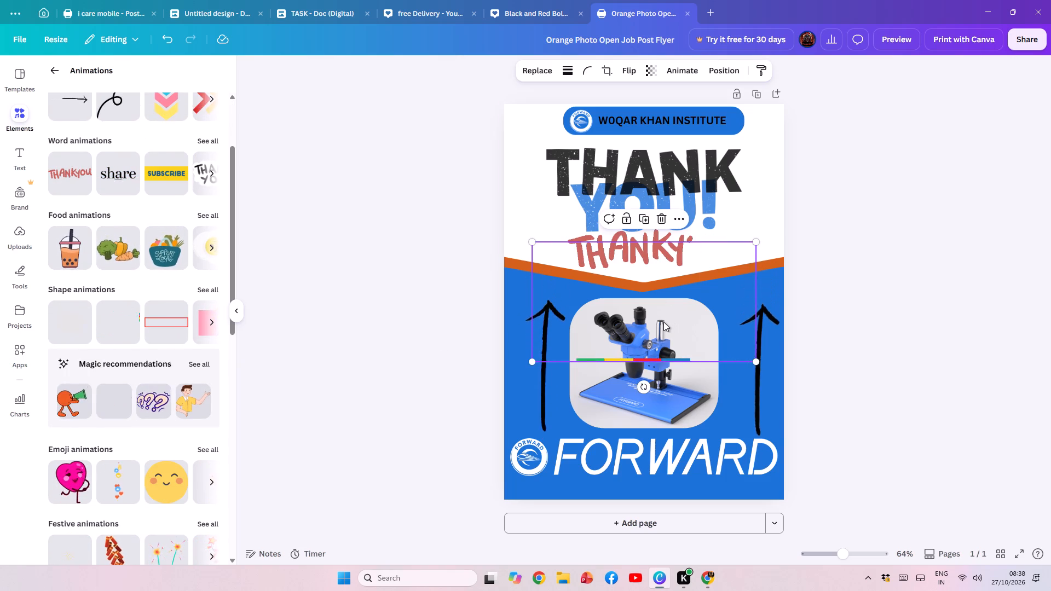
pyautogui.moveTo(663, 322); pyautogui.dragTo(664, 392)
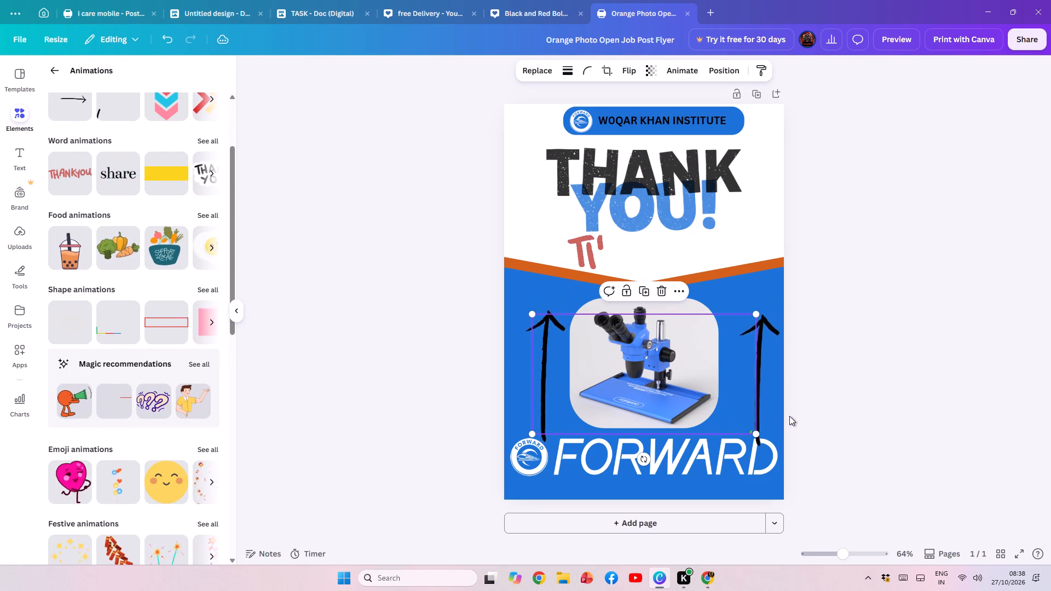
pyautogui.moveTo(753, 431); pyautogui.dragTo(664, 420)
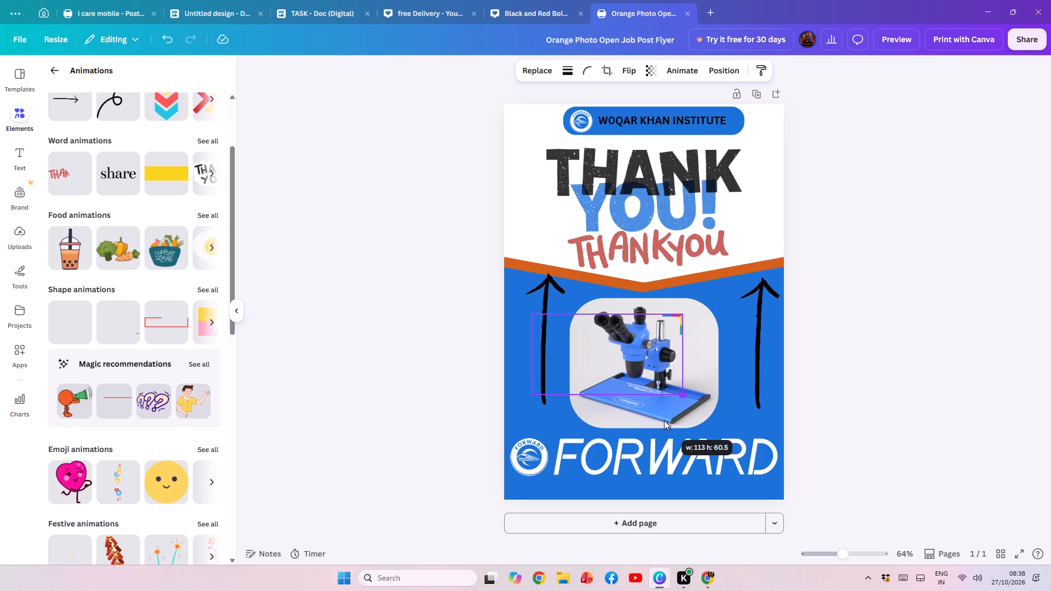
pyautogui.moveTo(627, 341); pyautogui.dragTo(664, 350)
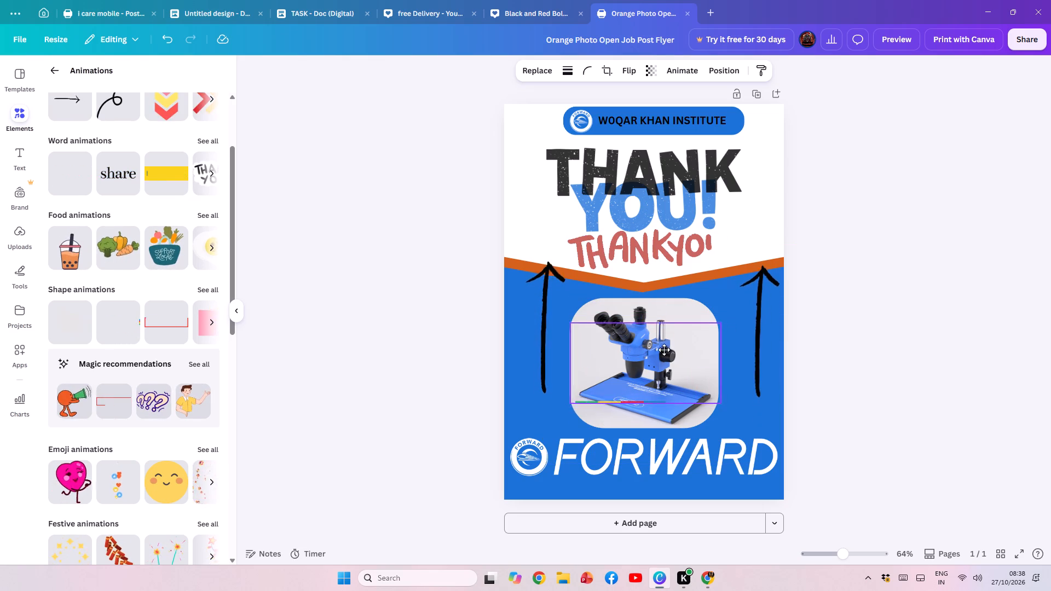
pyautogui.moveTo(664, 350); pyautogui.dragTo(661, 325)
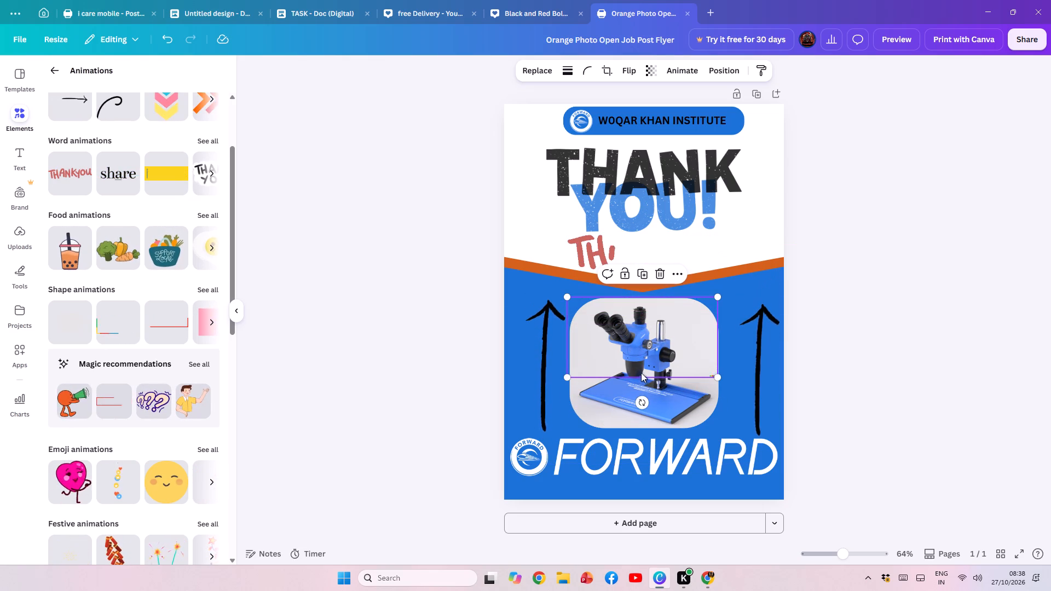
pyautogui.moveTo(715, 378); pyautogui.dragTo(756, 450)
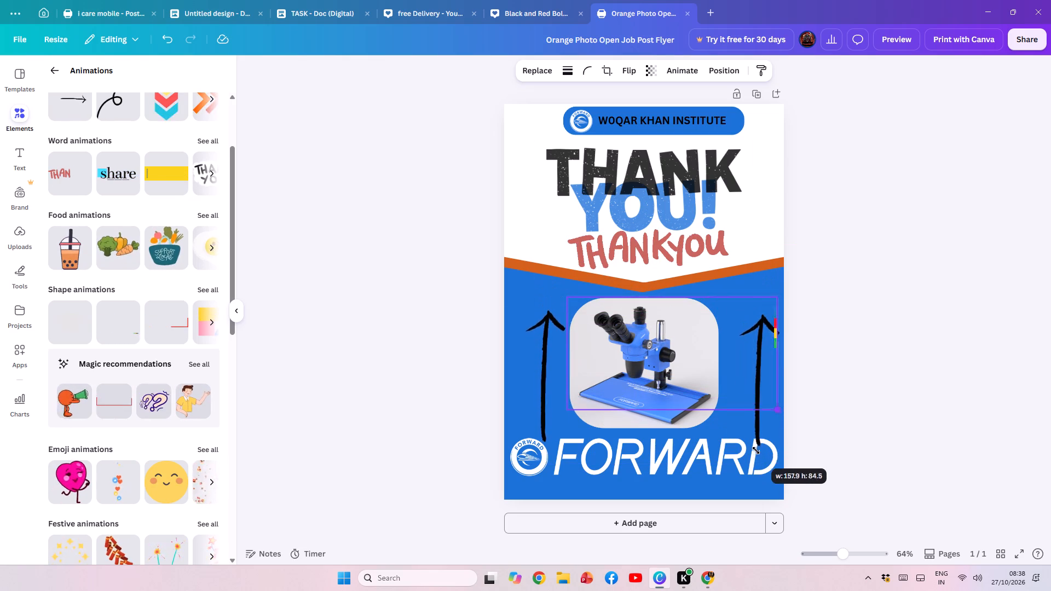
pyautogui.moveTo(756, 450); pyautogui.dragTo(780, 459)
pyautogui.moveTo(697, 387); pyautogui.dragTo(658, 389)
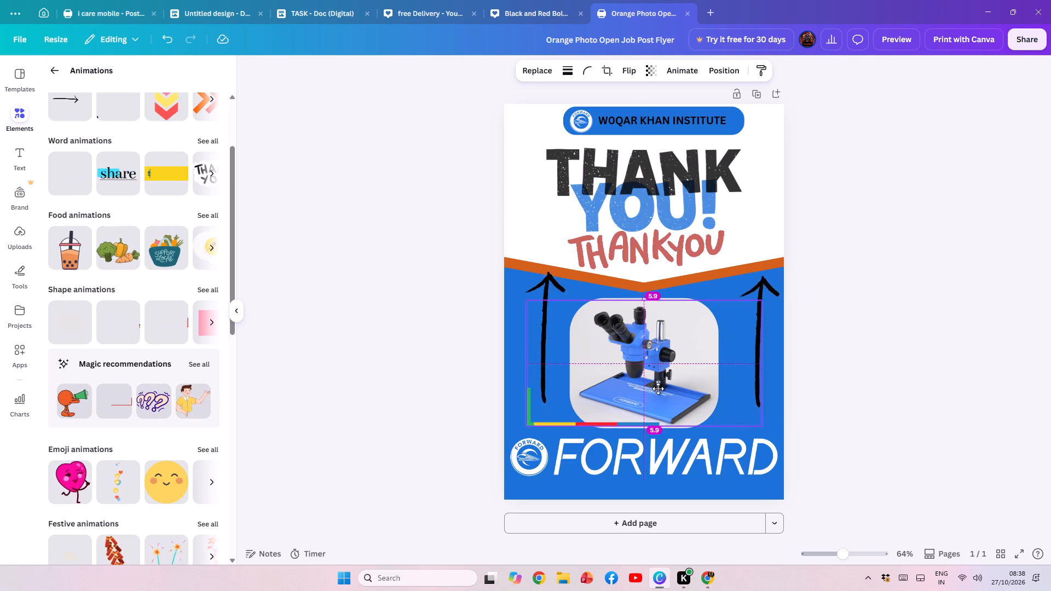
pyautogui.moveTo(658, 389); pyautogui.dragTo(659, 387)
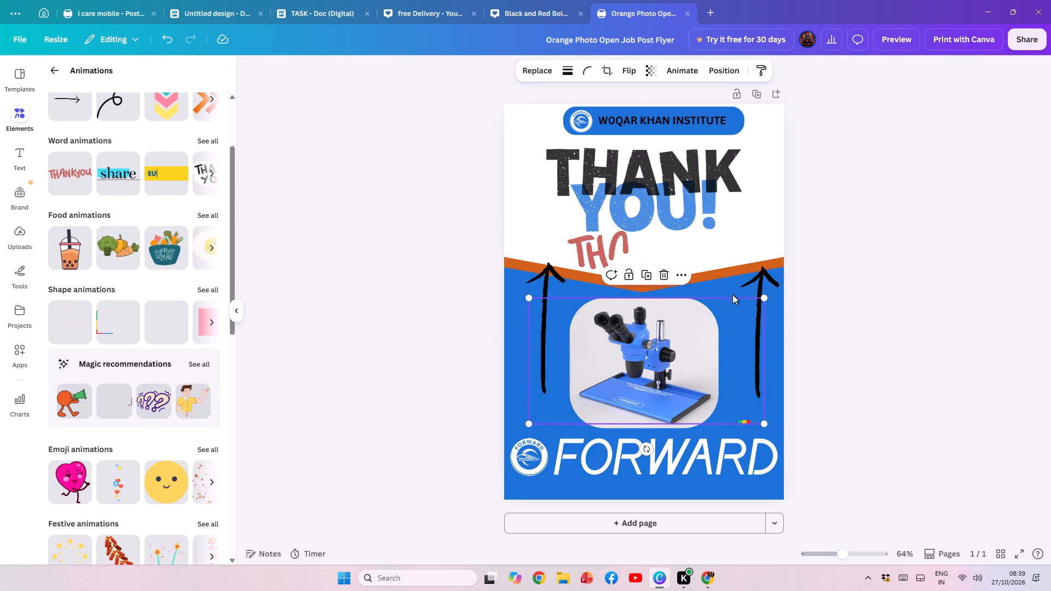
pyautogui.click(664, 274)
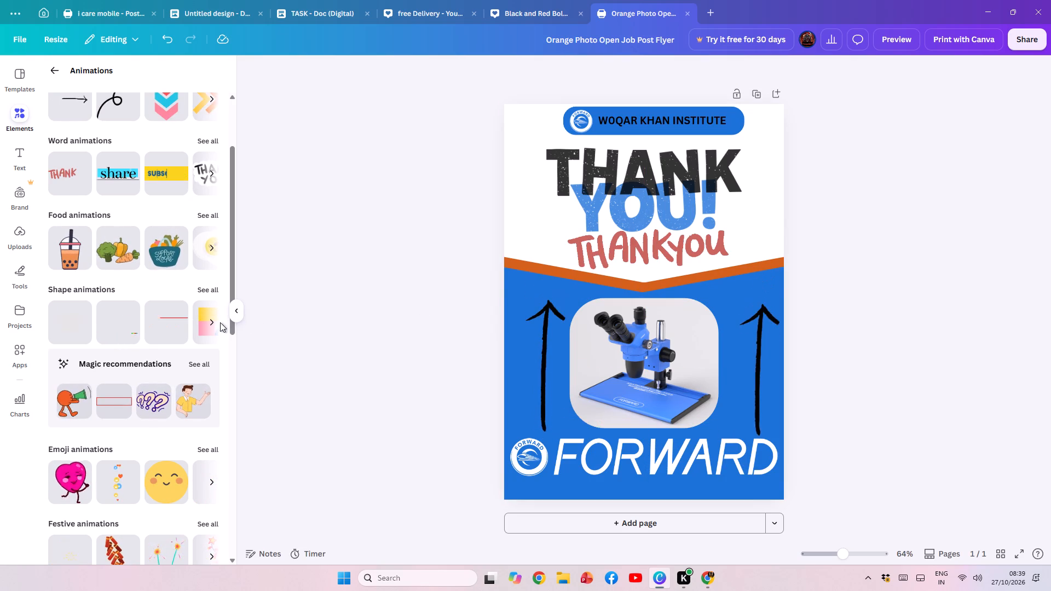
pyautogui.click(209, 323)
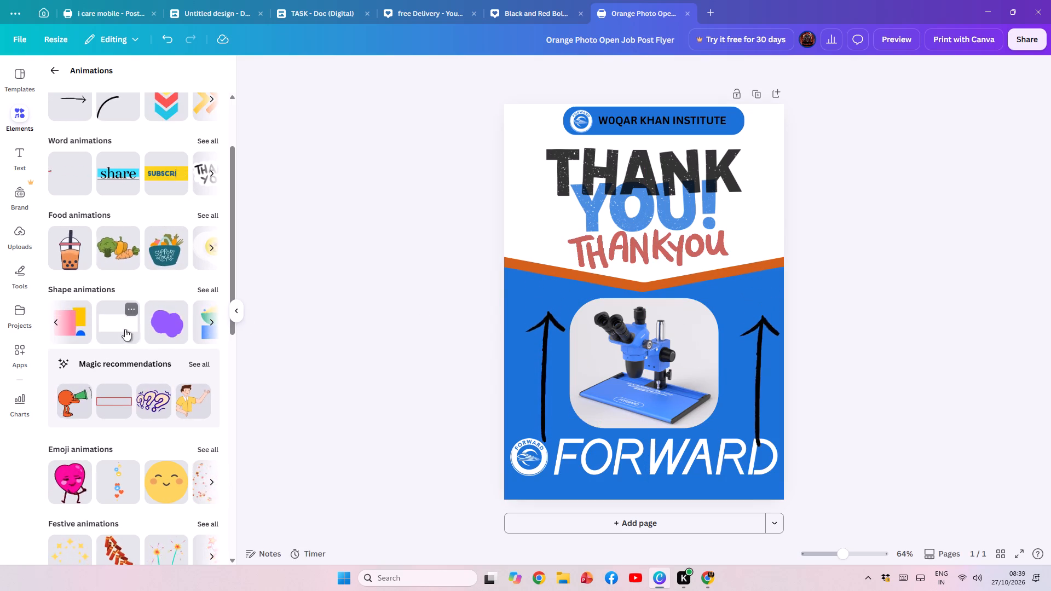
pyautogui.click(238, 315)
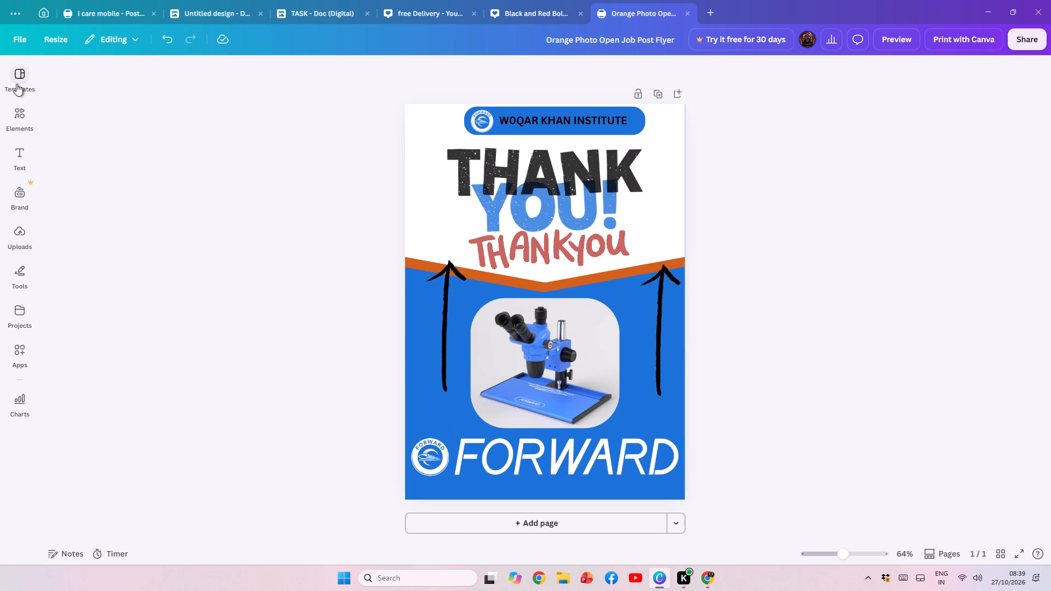
# Browse the suggested flyer templates for a suitable design.
pyautogui.click(16, 84)
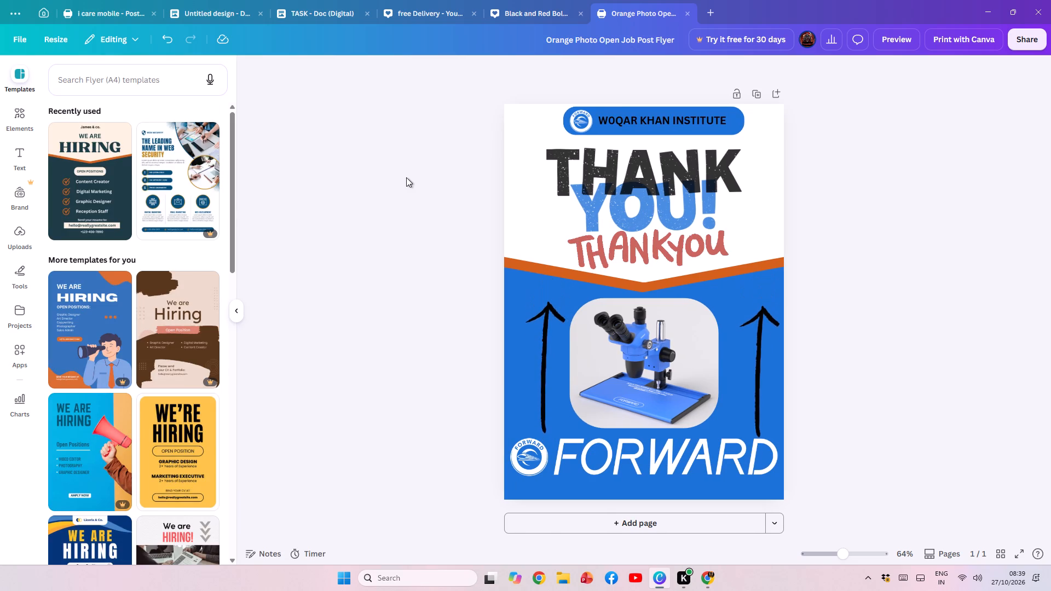
pyautogui.scroll(-3, 210, 348)
pyautogui.scroll(1, 210, 349)
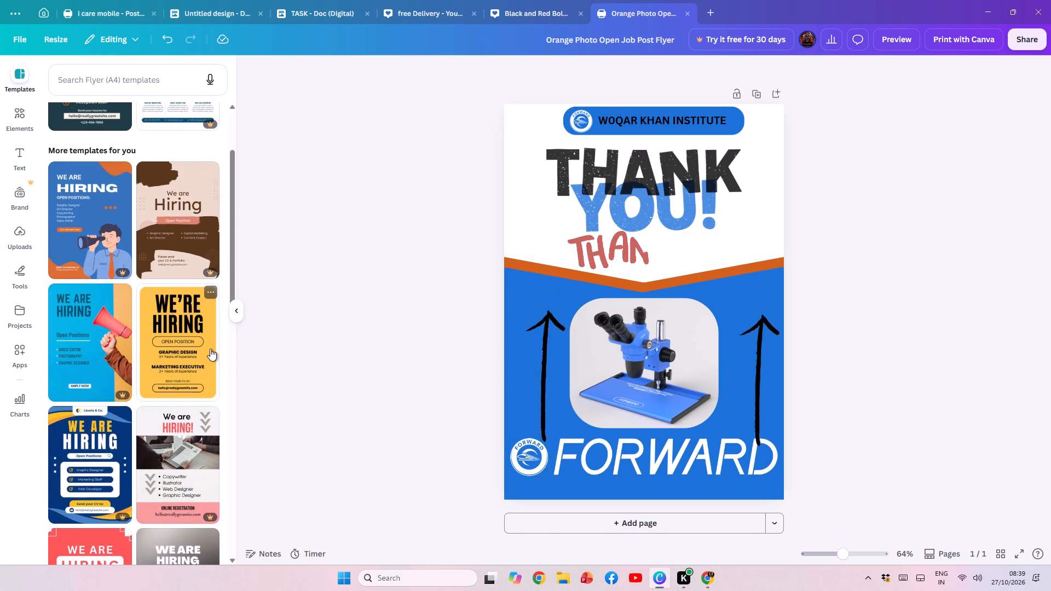
pyautogui.scroll(-5, 210, 349)
pyautogui.scroll(-7, 147, 327)
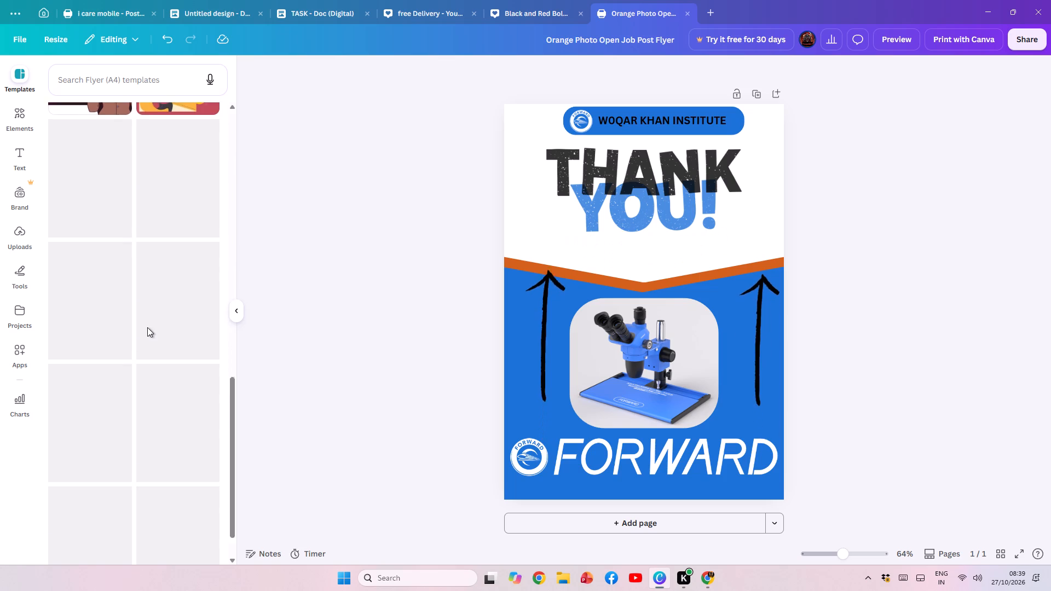
pyautogui.scroll(6, 147, 327)
pyautogui.scroll(-8, 147, 327)
pyautogui.scroll(9, 147, 327)
pyautogui.scroll(-10, 147, 327)
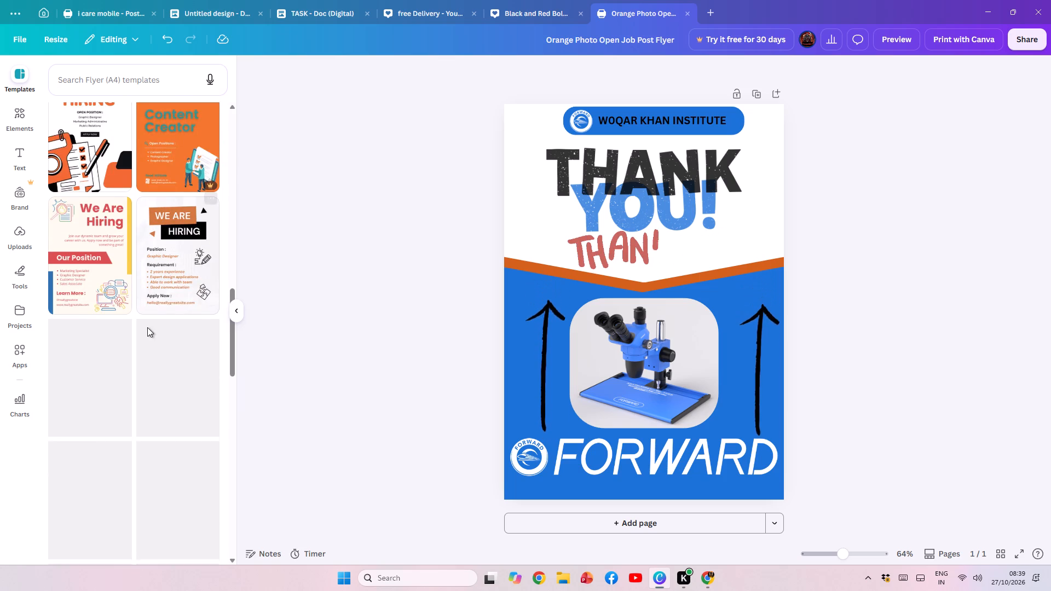
pyautogui.scroll(-1, 147, 327)
pyautogui.scroll(1, 147, 327)
pyautogui.scroll(-2, 147, 327)
pyautogui.scroll(5, 147, 327)
pyautogui.scroll(-4, 147, 327)
pyautogui.scroll(4, 147, 328)
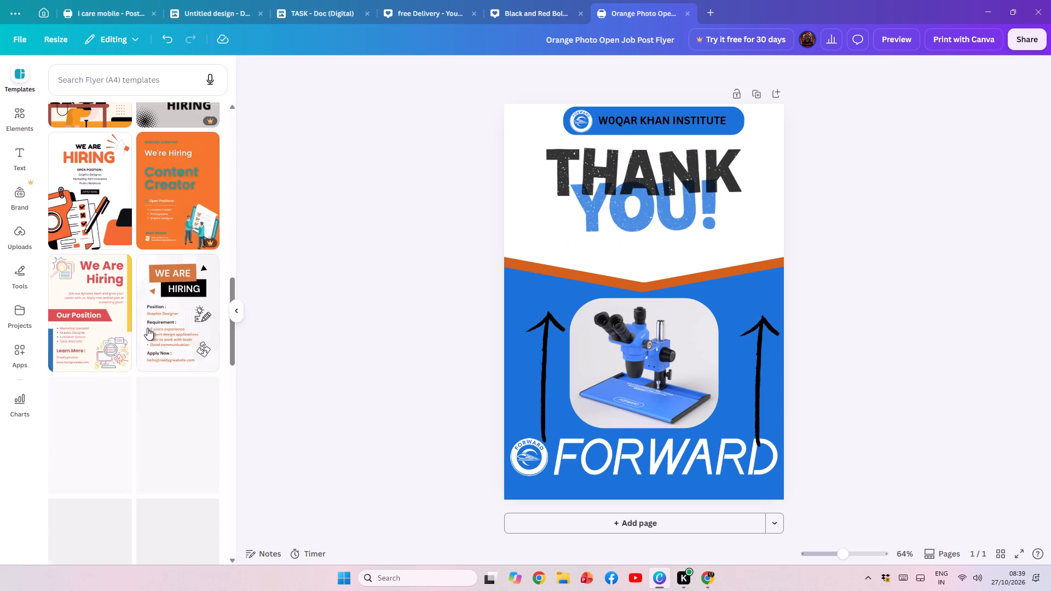
pyautogui.scroll(-1, 147, 328)
pyautogui.scroll(1, 147, 328)
pyautogui.scroll(-9, 147, 328)
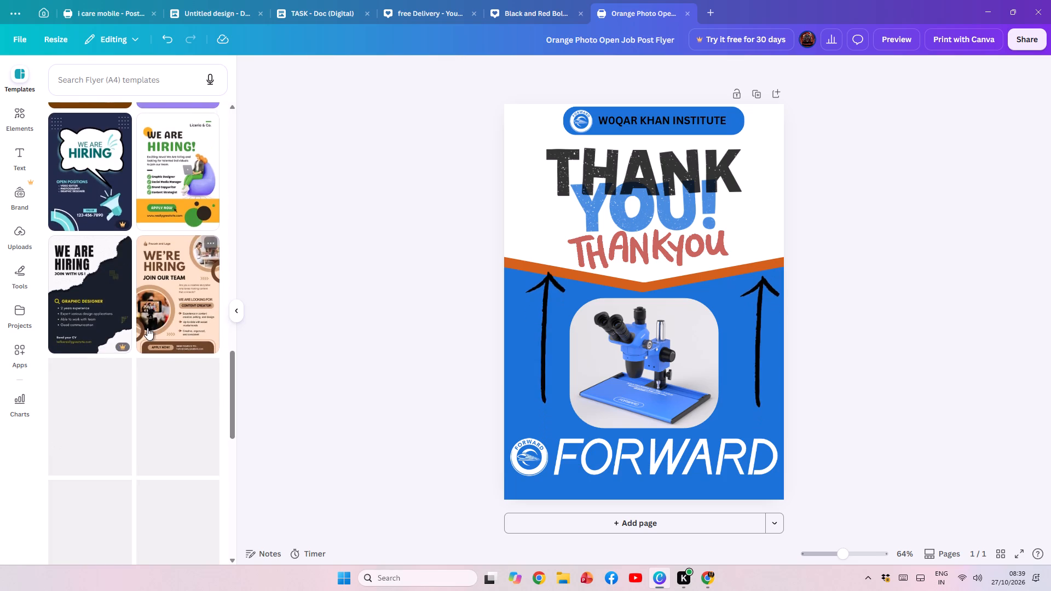
pyautogui.scroll(-5, 147, 328)
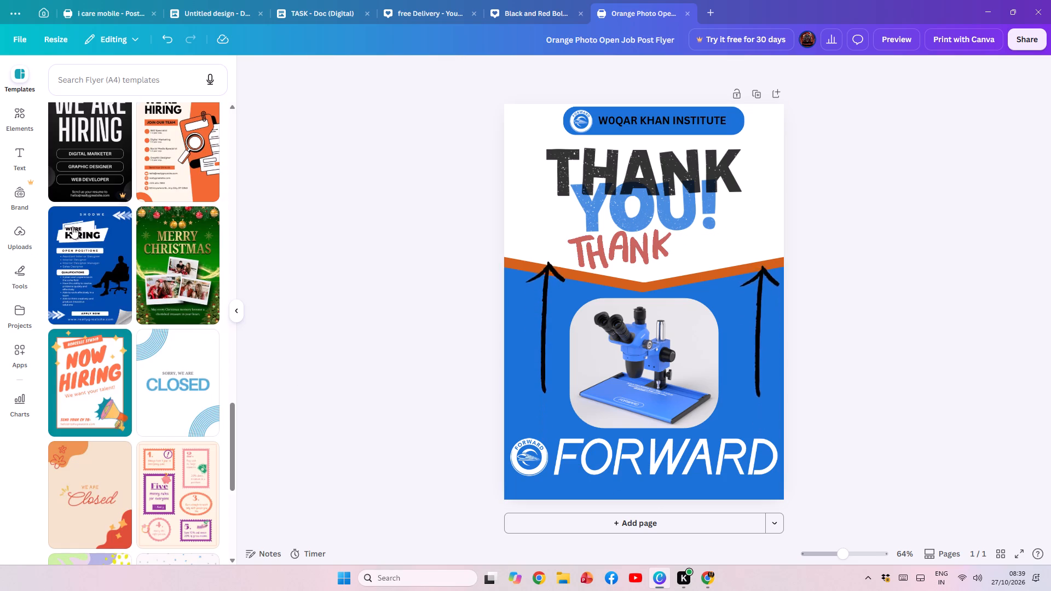
# Replace the current flyer page with the Blue and White Modern We're Hiring Flyer template.
pyautogui.click(77, 252)
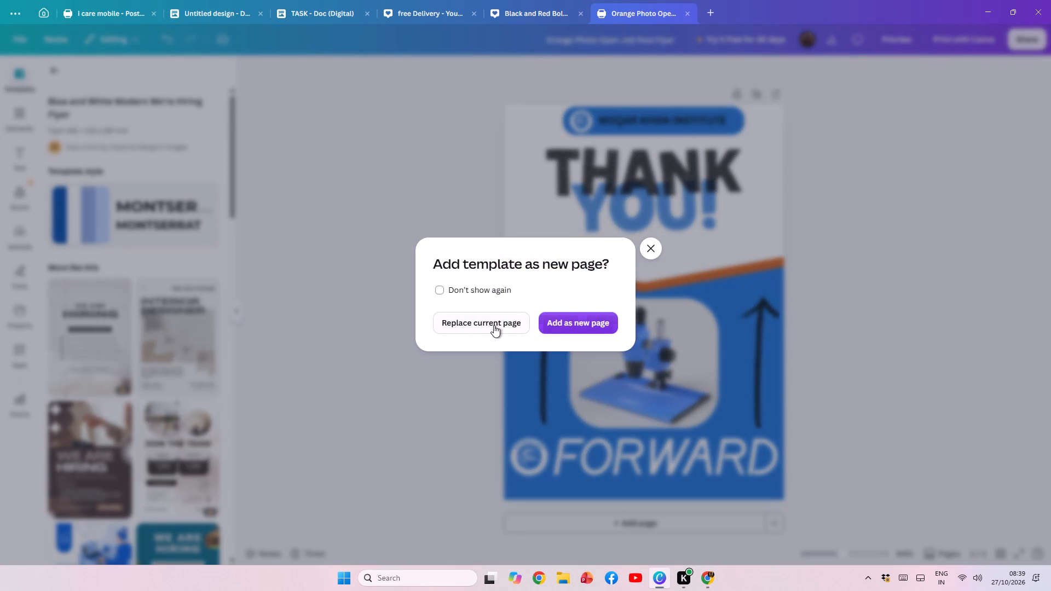
pyautogui.click(493, 325)
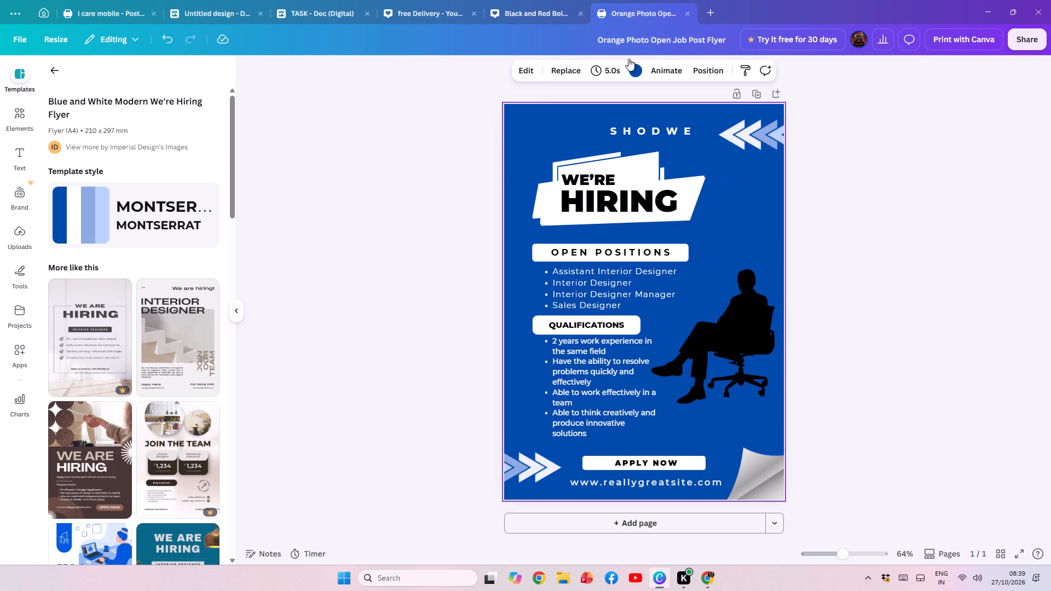
# Set the hiring flyer page's timing to 30.0 seconds.
pyautogui.click(602, 62)
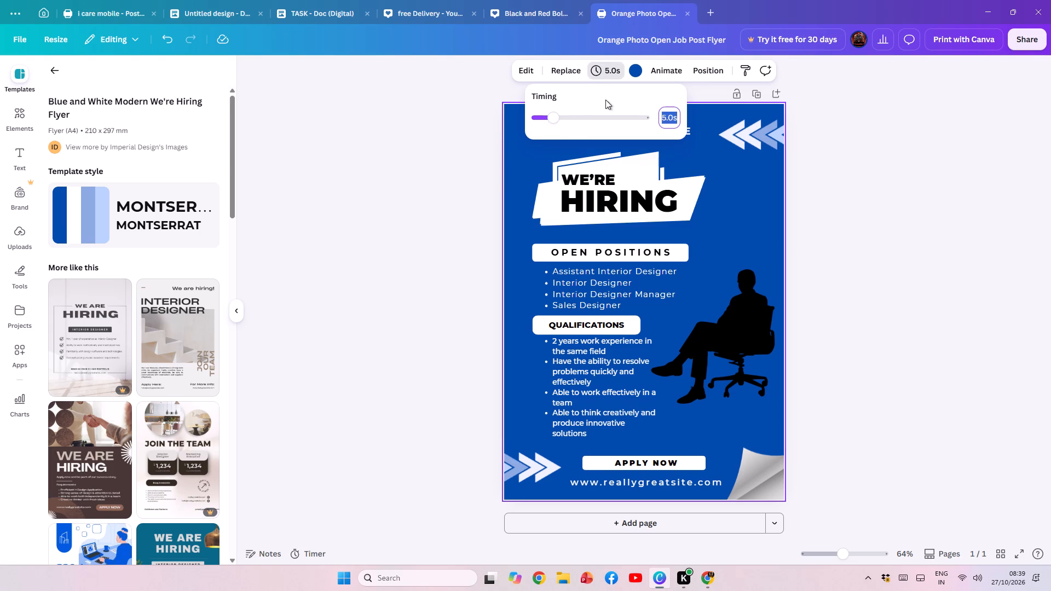
pyautogui.moveTo(557, 118); pyautogui.dragTo(667, 123)
pyautogui.click(835, 230)
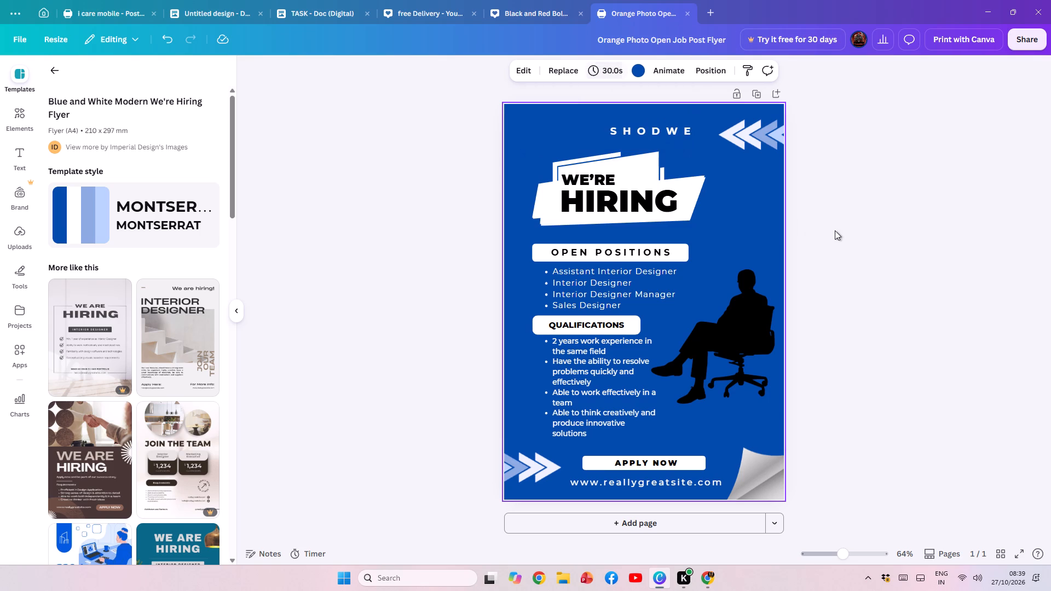
# Recolour the black silhouette of the seated man white, trying the brand blue, the flyer's blue and dark grey first.
pyautogui.scroll(-6, 724, 409)
pyautogui.click(700, 354)
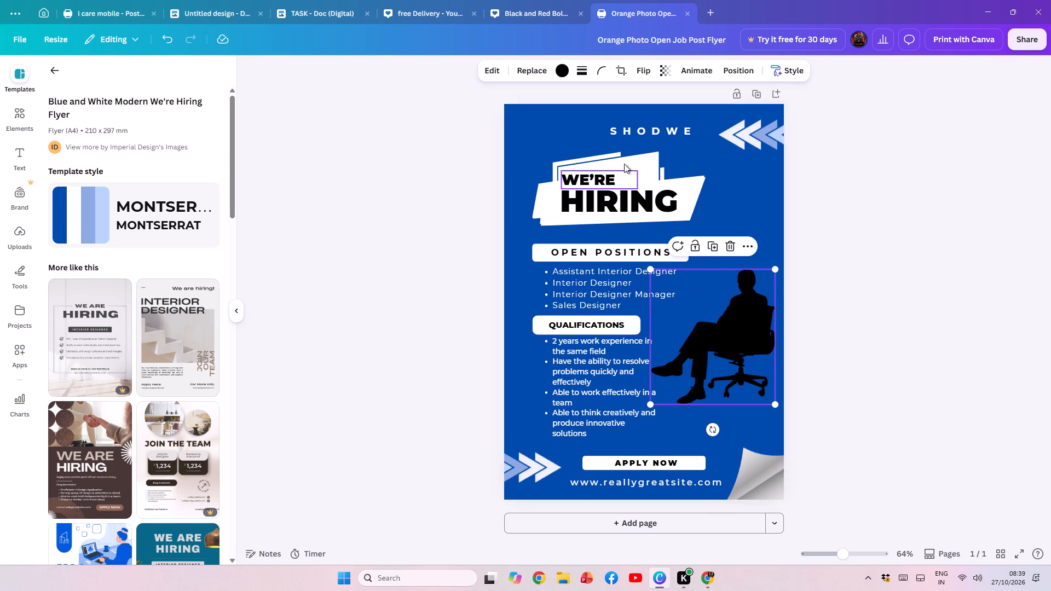
pyautogui.click(553, 71)
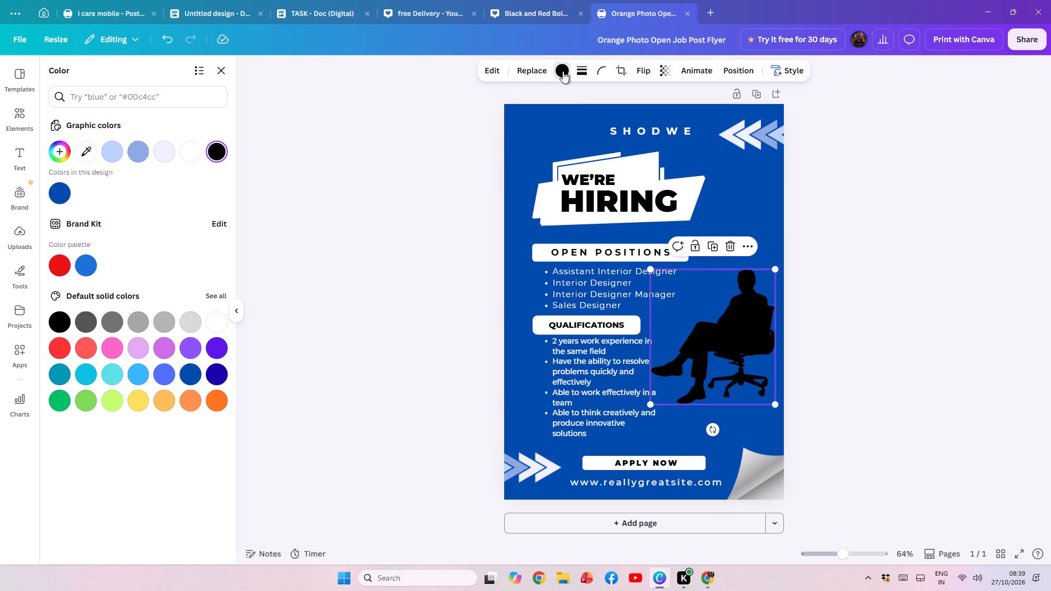
pyautogui.click(563, 71)
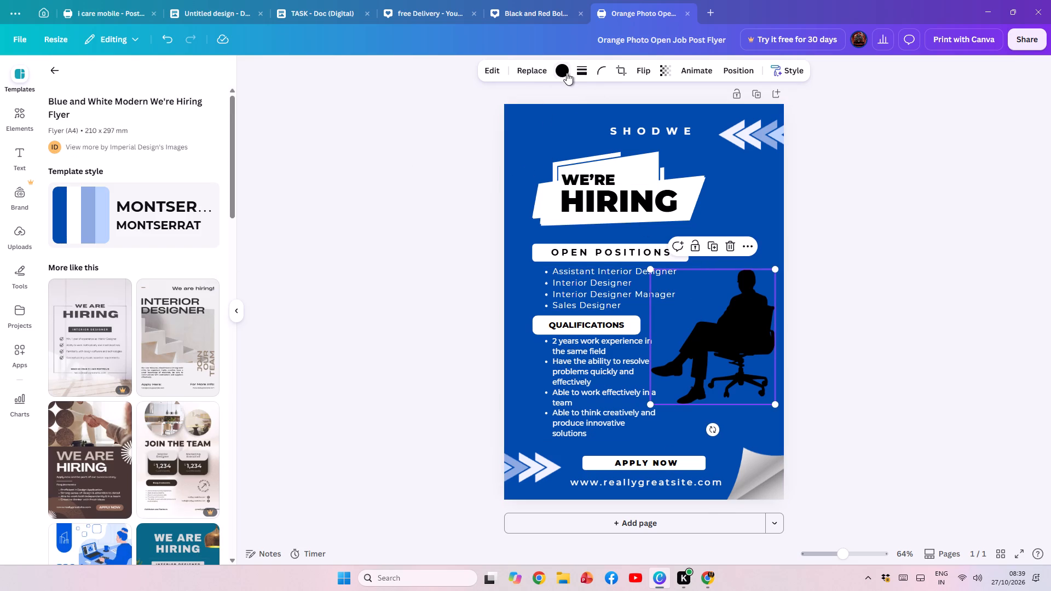
pyautogui.click(567, 73)
pyautogui.click(86, 266)
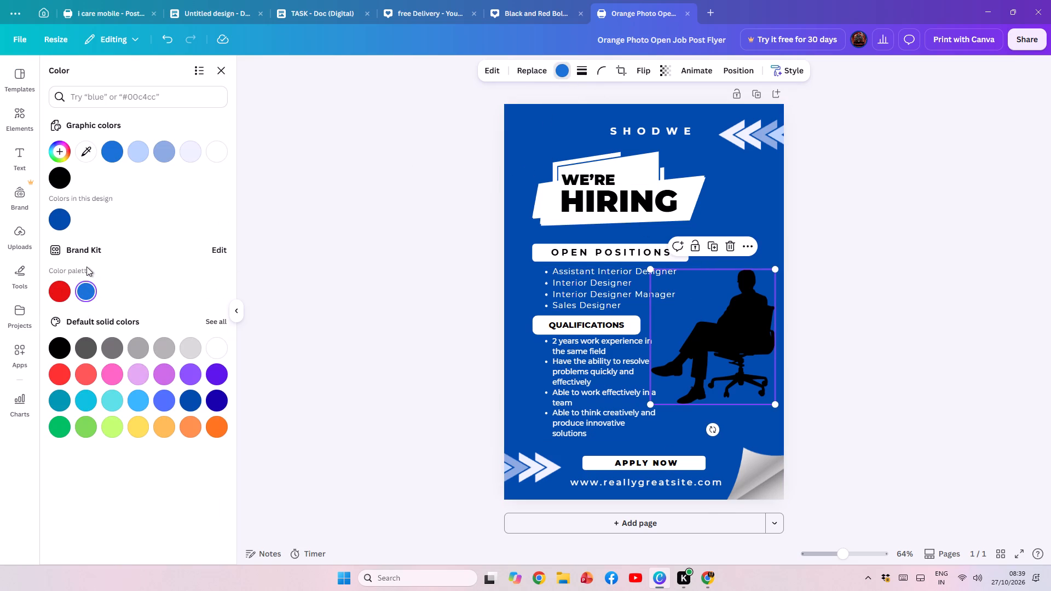
pyautogui.click(64, 222)
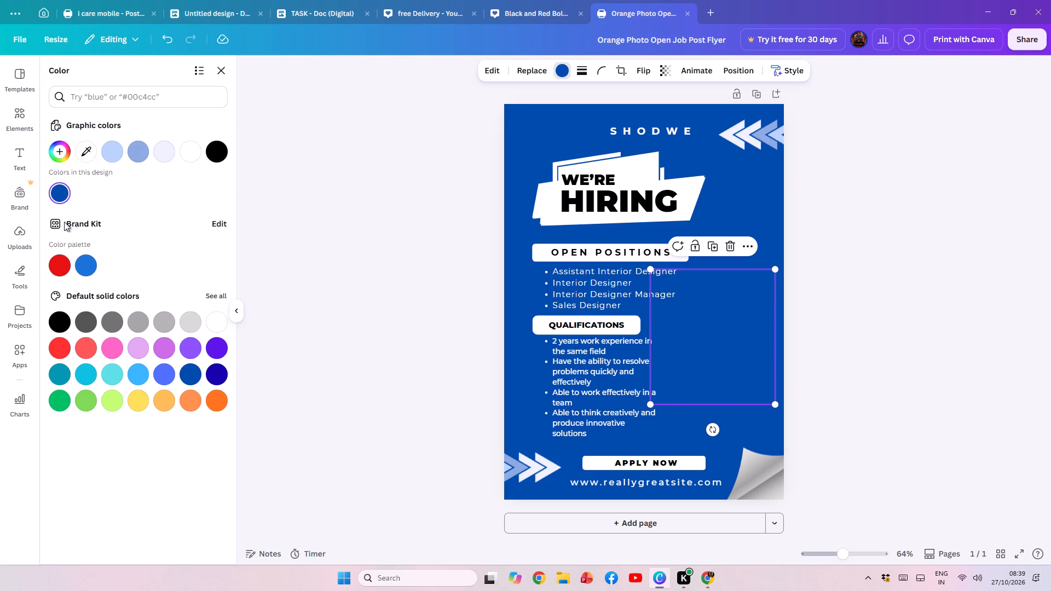
pyautogui.click(81, 321)
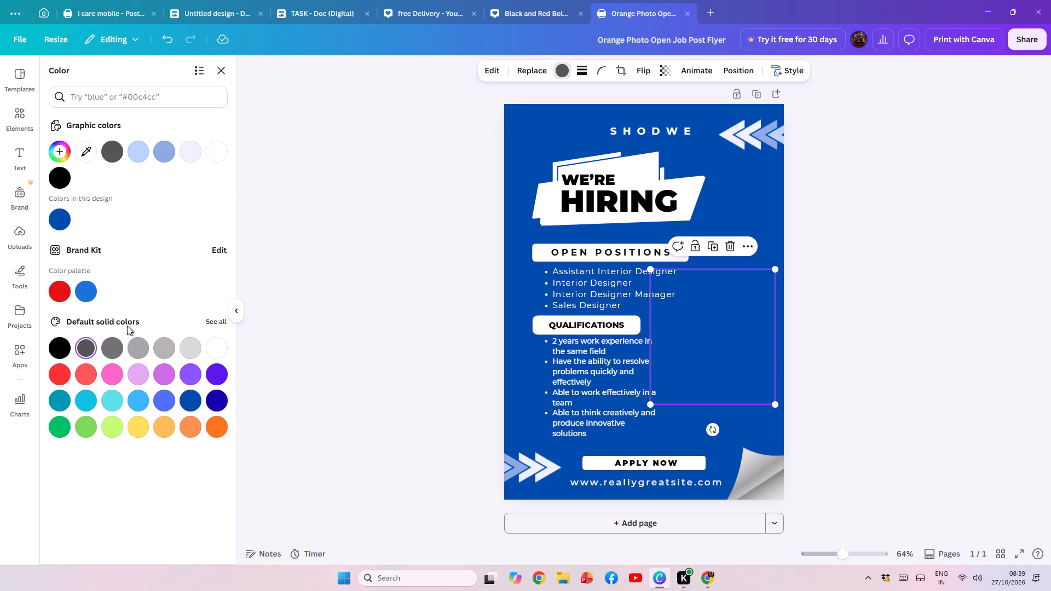
pyautogui.click(213, 344)
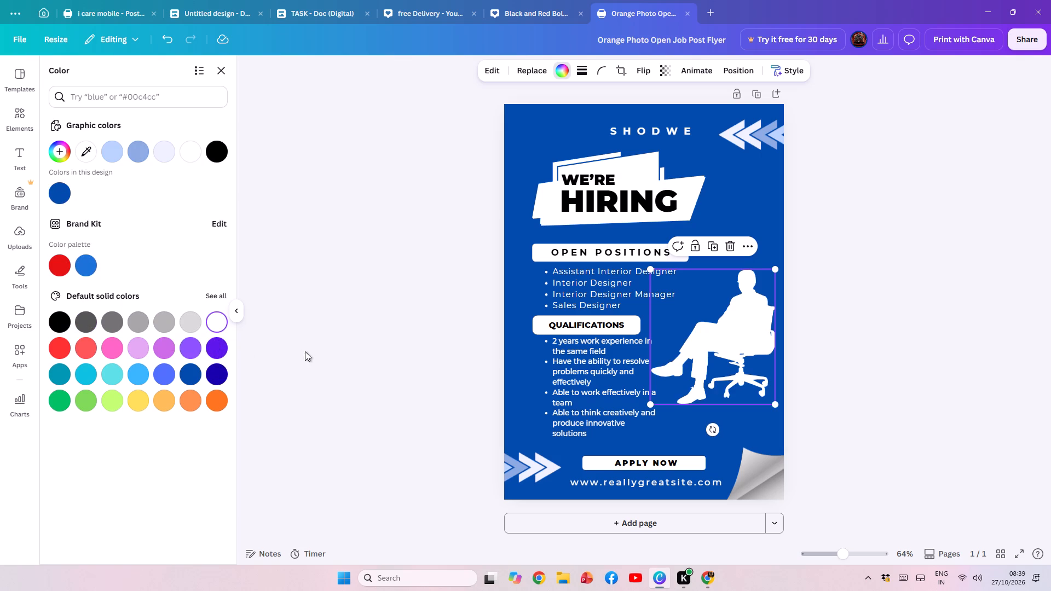
# Turn bold off and back on for the HIRING heading.
pyautogui.click(583, 210)
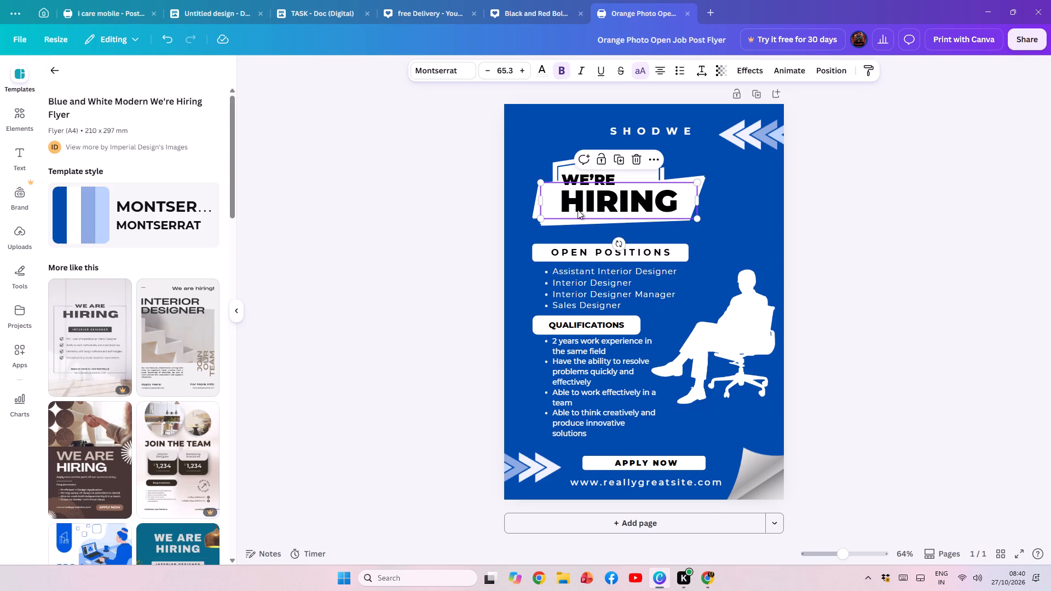
pyautogui.click(463, 223)
pyautogui.click(548, 222)
pyautogui.click(556, 67)
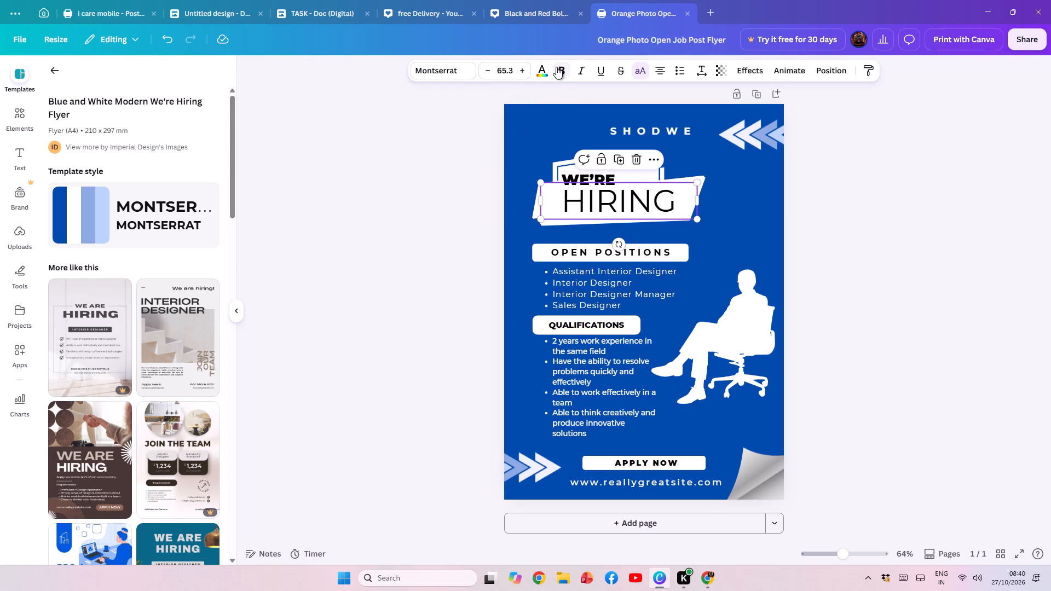
pyautogui.click(556, 67)
# Nudge the arrow graphic in the flyer's upper right corner slightly upward, level with the SHODWE text.
pyautogui.click(776, 133)
pyautogui.moveTo(772, 132); pyautogui.dragTo(770, 134)
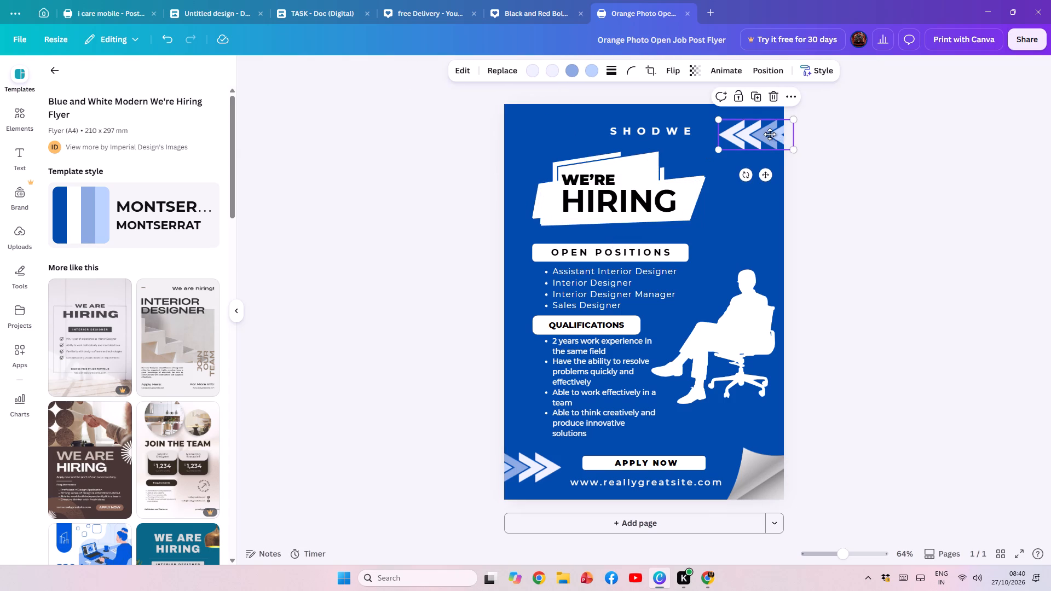
pyautogui.moveTo(770, 134); pyautogui.dragTo(752, 134)
pyautogui.moveTo(748, 134); pyautogui.dragTo(769, 127)
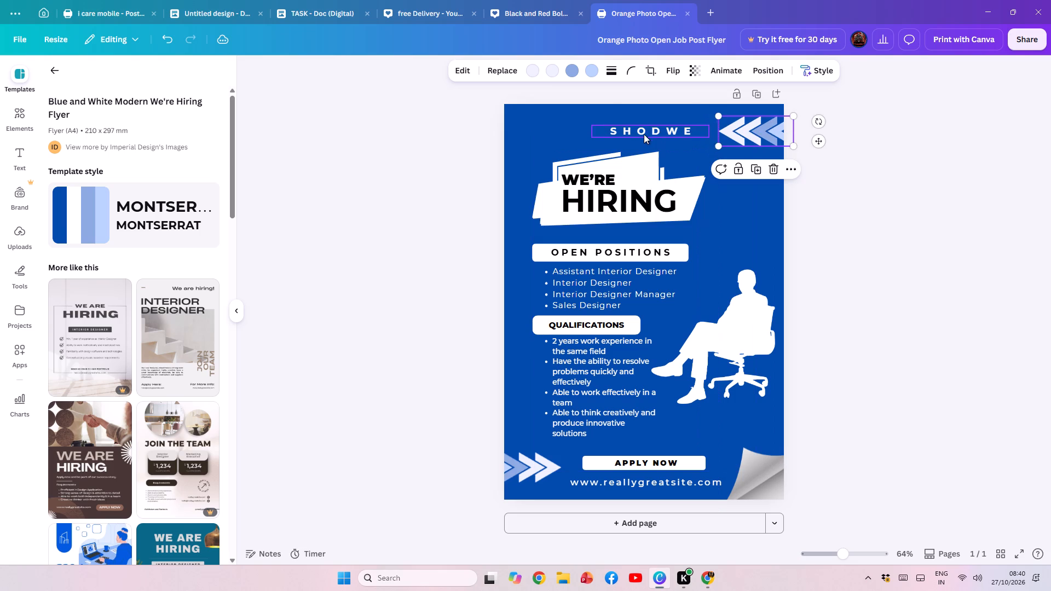
pyautogui.click(645, 131)
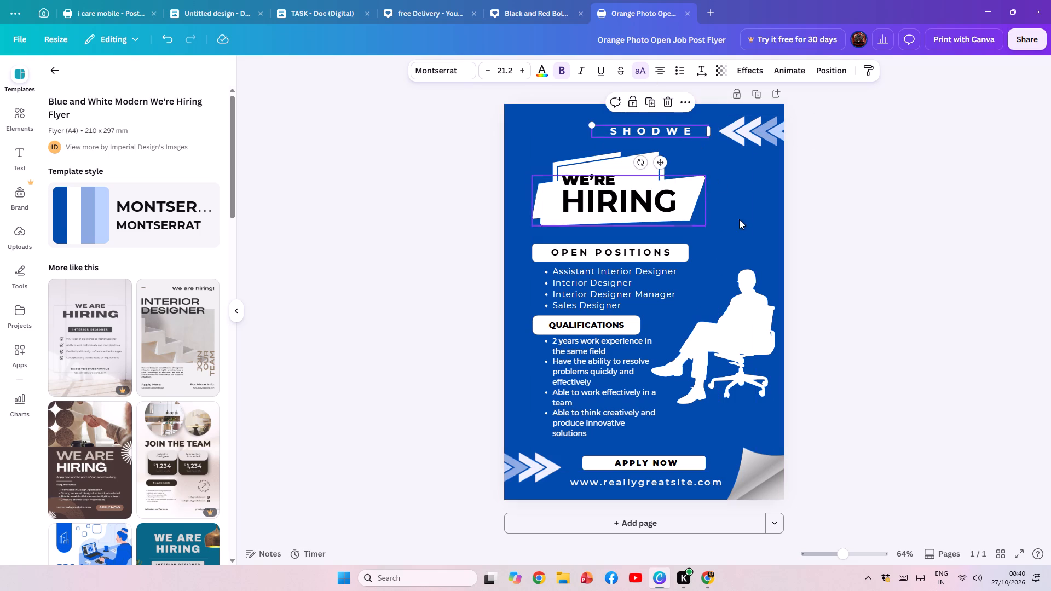
pyautogui.scroll(-4, 691, 290)
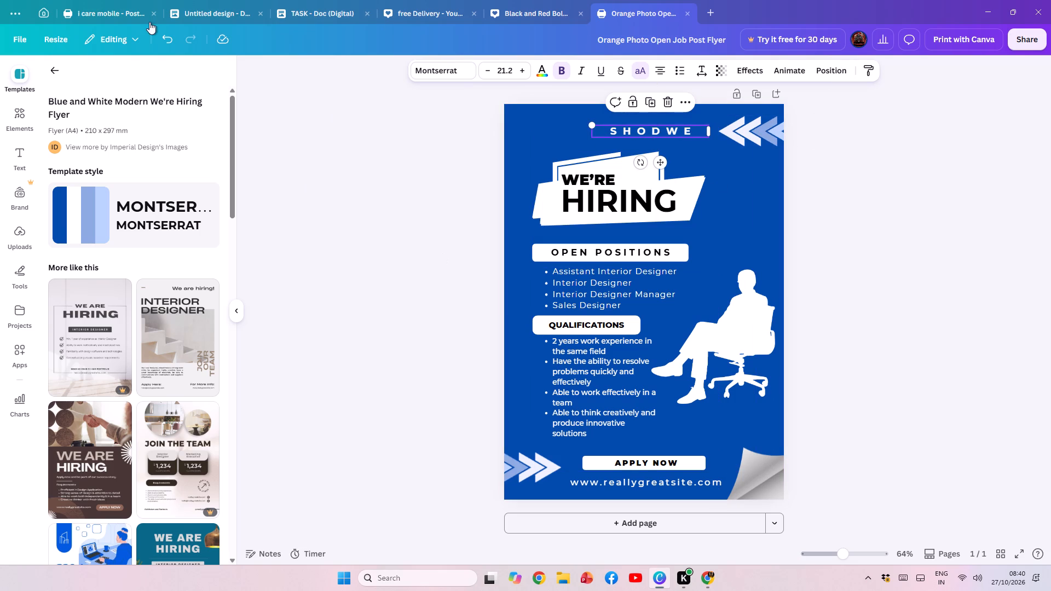
# Look through the list of recent designs for another one to work on.
pyautogui.click(36, 12)
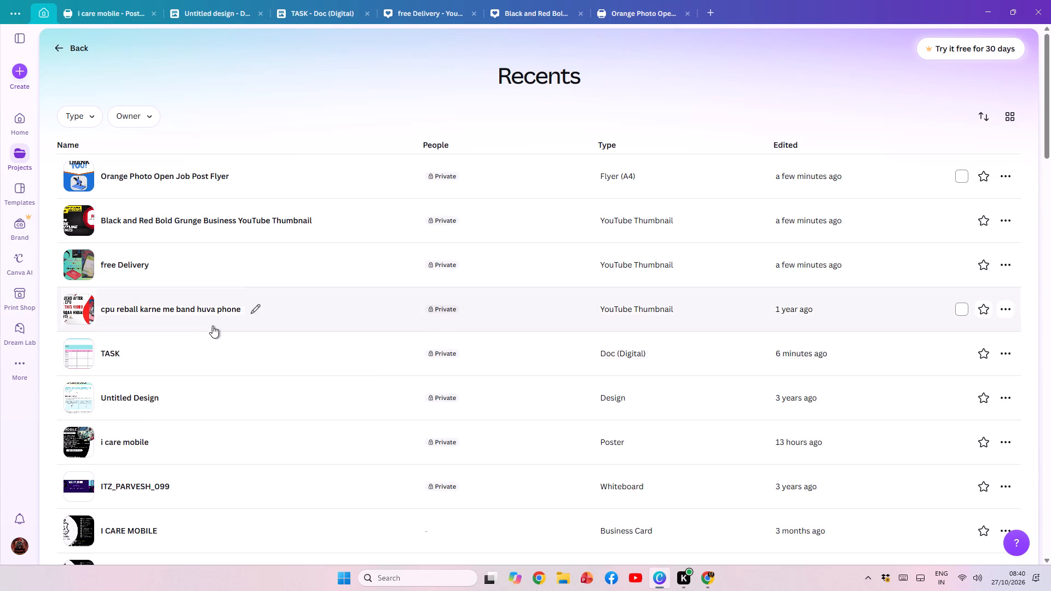
pyautogui.scroll(-8, 208, 326)
pyautogui.scroll(1, 203, 321)
pyautogui.scroll(-12, 202, 321)
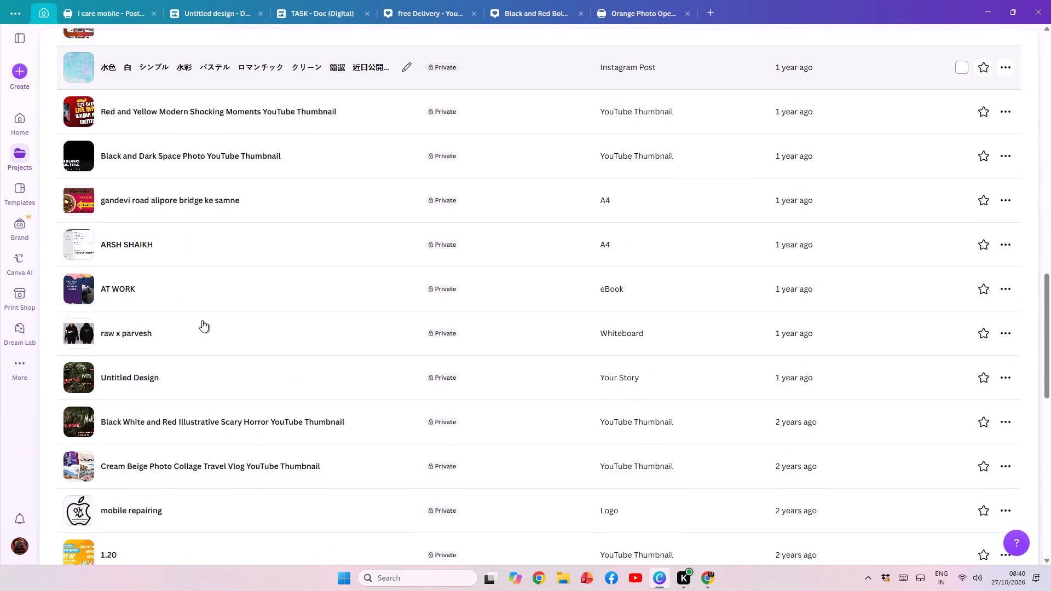
pyautogui.scroll(-14, 202, 320)
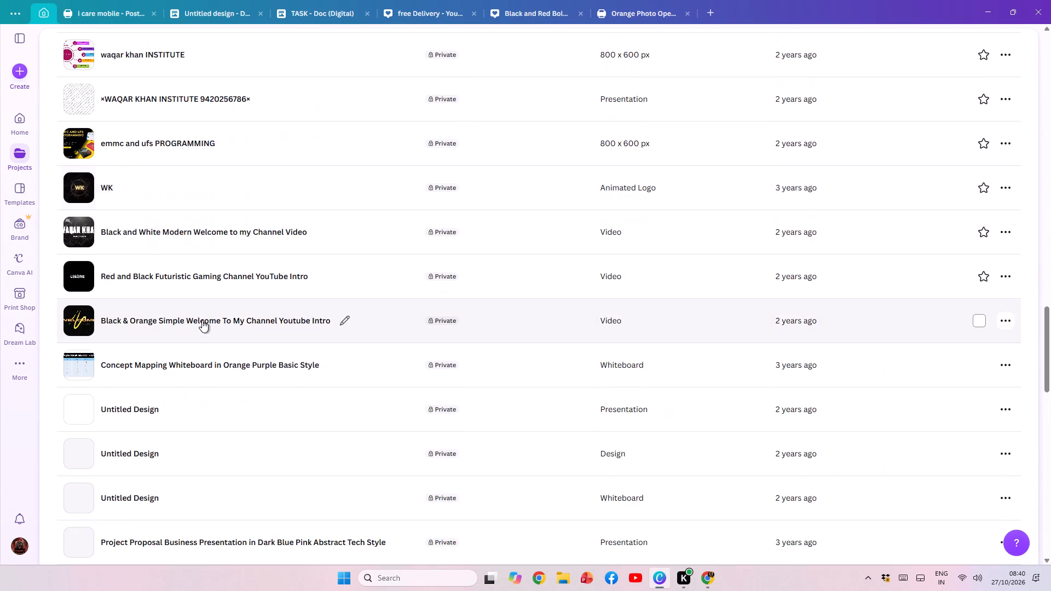
pyautogui.scroll(9, 202, 320)
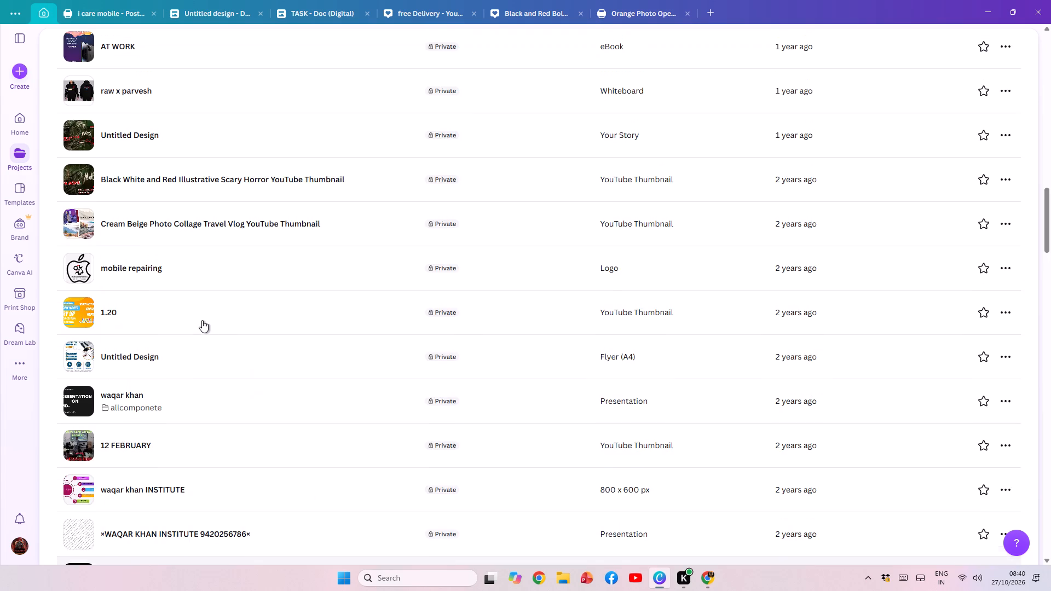
pyautogui.scroll(2, 202, 320)
pyautogui.scroll(-3, 202, 320)
pyautogui.scroll(8, 202, 320)
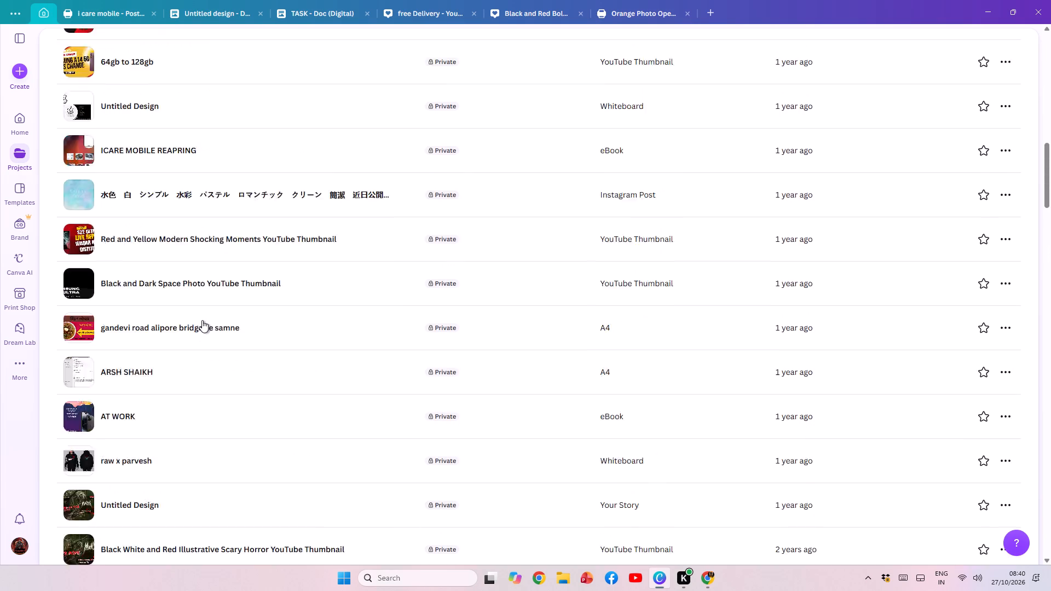
pyautogui.scroll(20, 202, 320)
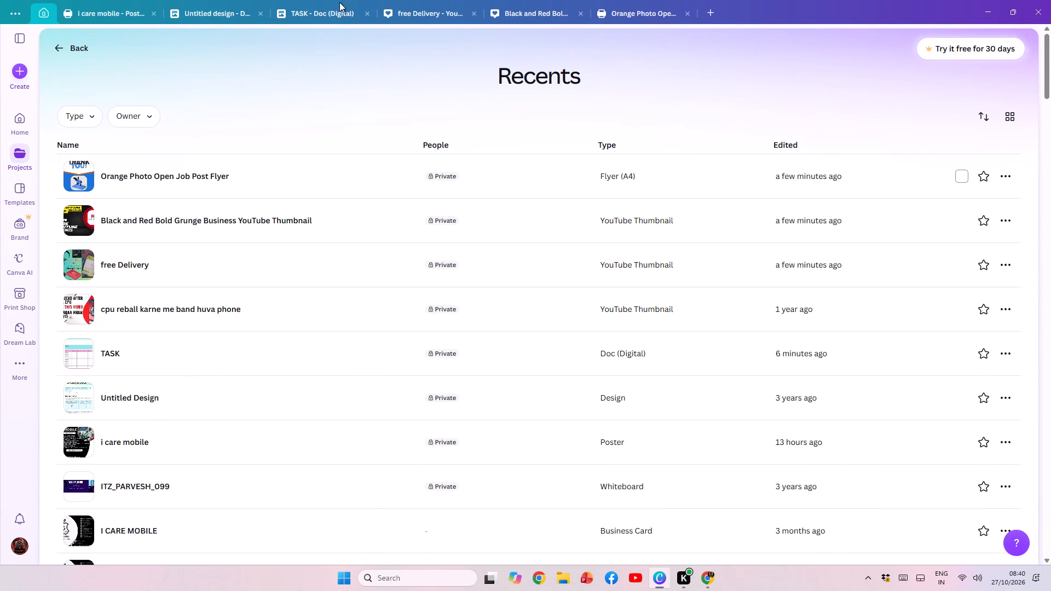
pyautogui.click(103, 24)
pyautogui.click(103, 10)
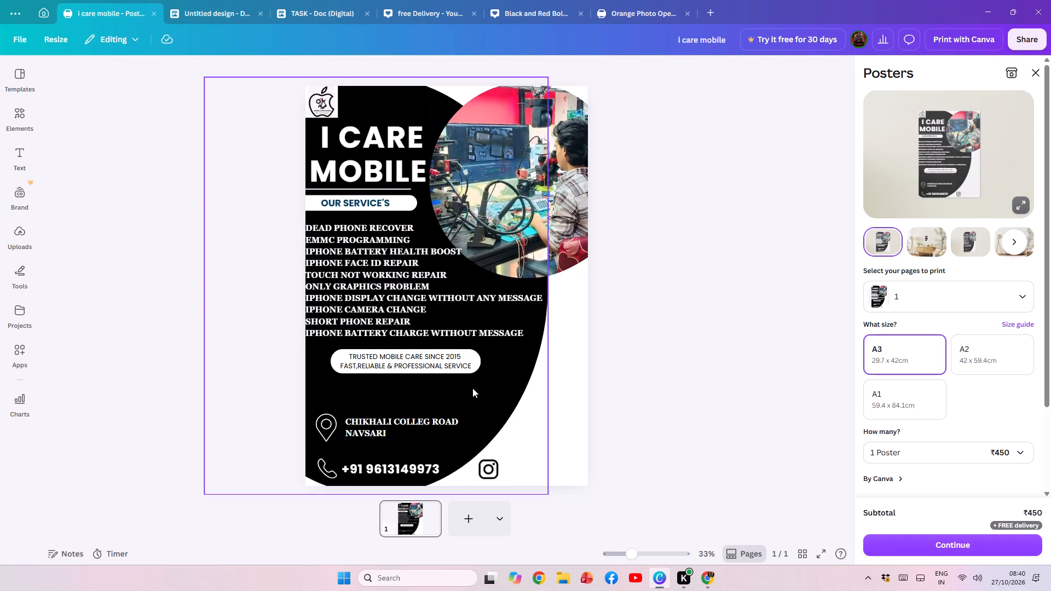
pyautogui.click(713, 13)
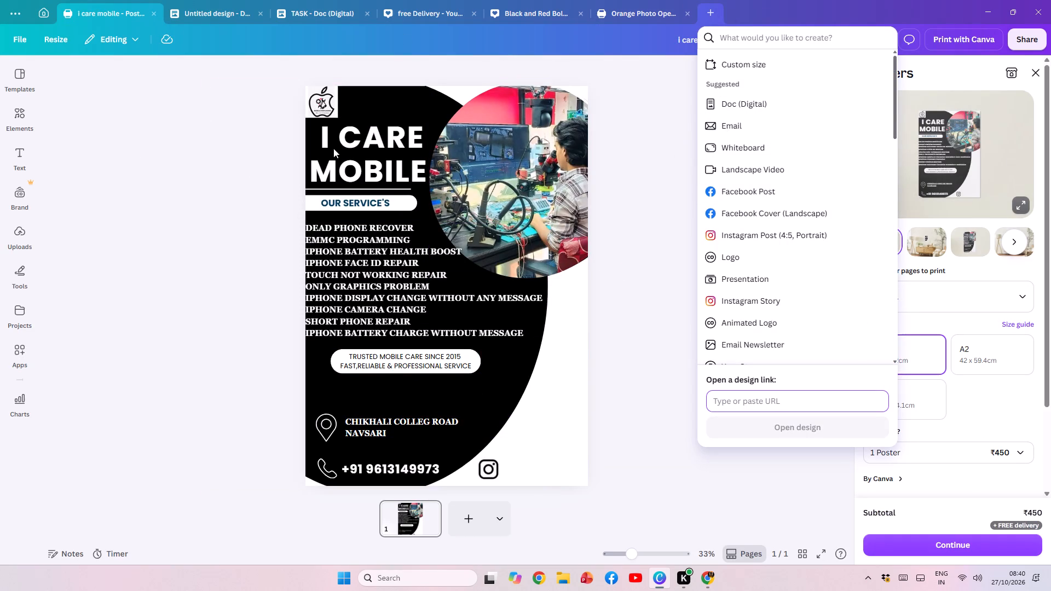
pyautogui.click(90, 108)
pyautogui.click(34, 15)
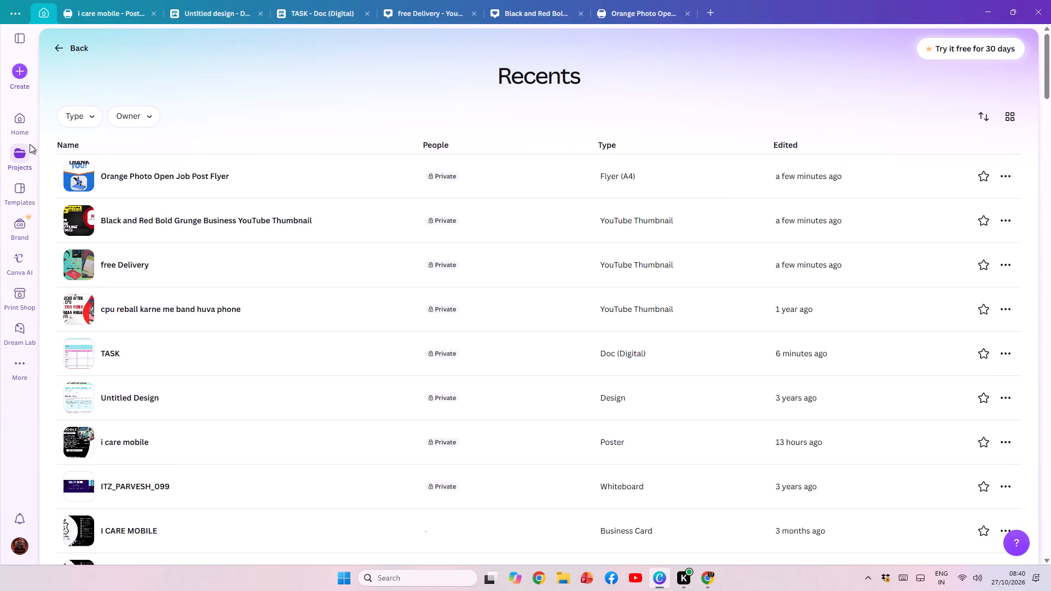
# Browse the poster templates for a suitable design.
pyautogui.click(28, 189)
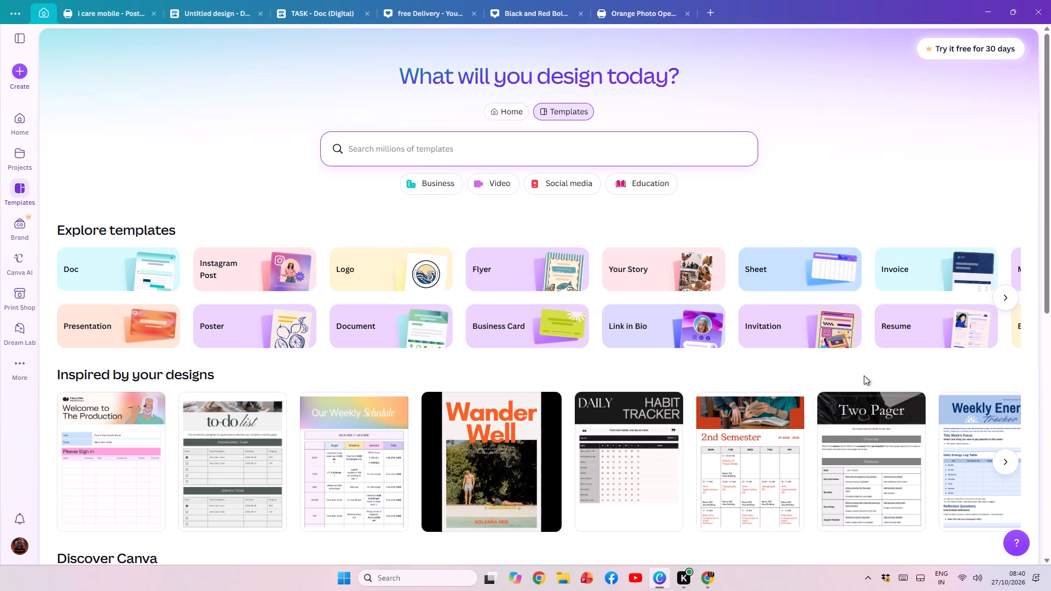
pyautogui.scroll(-5, 553, 381)
pyautogui.scroll(7, 552, 378)
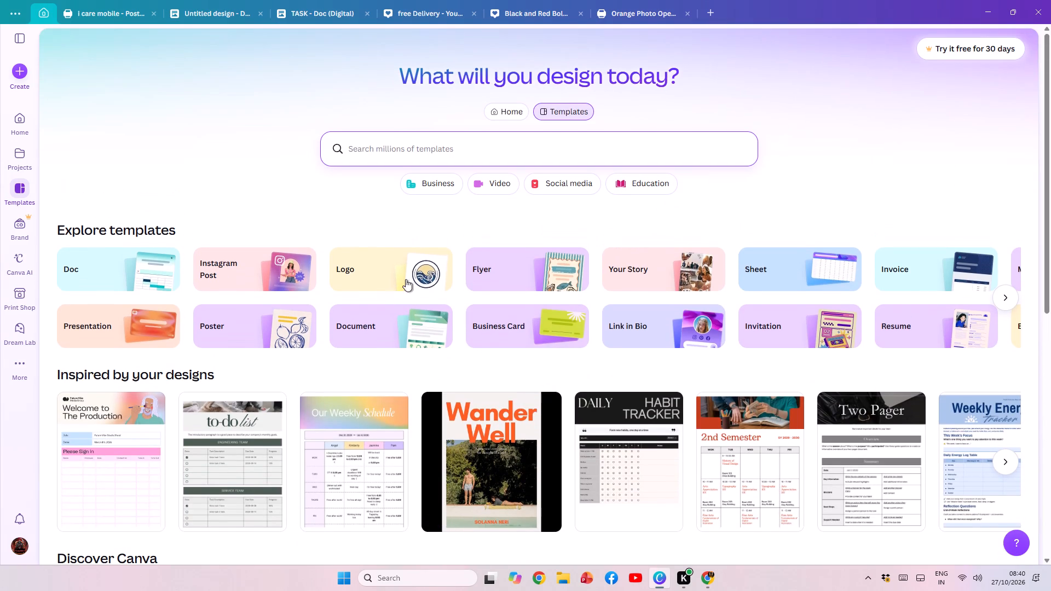
pyautogui.click(246, 329)
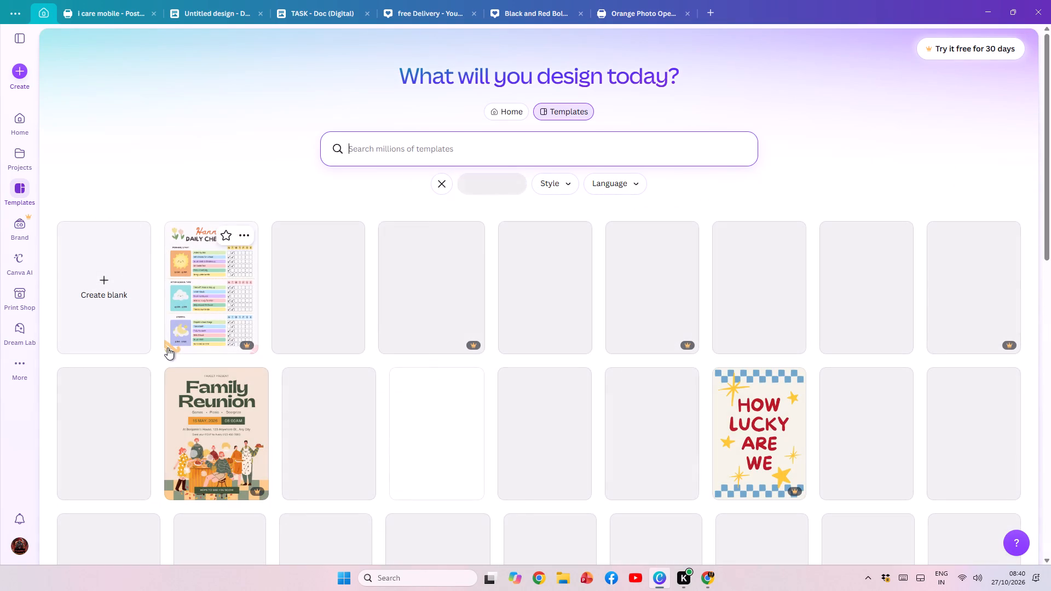
pyautogui.scroll(-5, 336, 383)
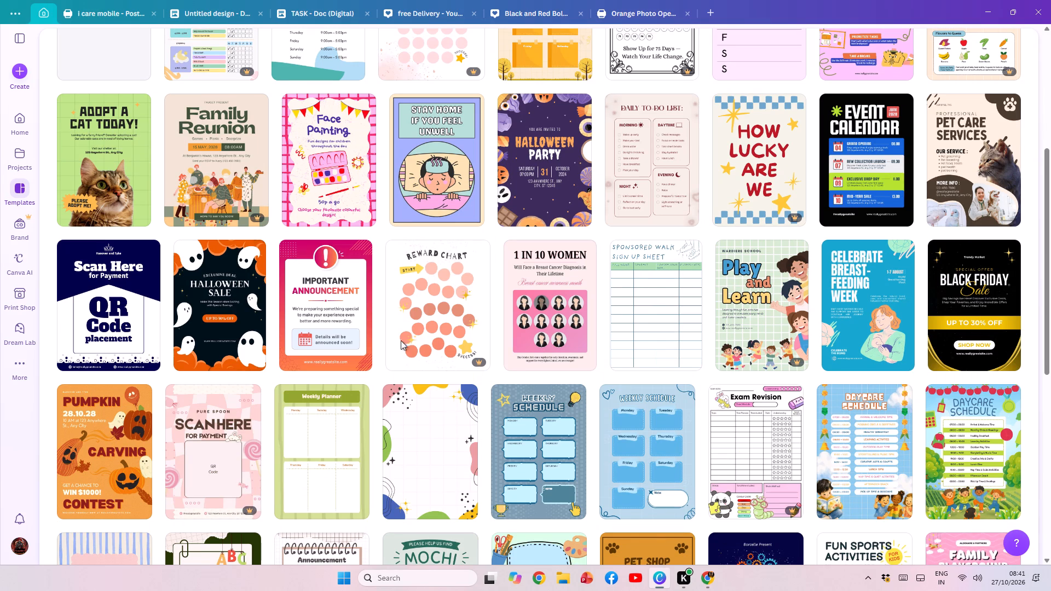
pyautogui.scroll(-3, 284, 309)
pyautogui.scroll(4, 285, 308)
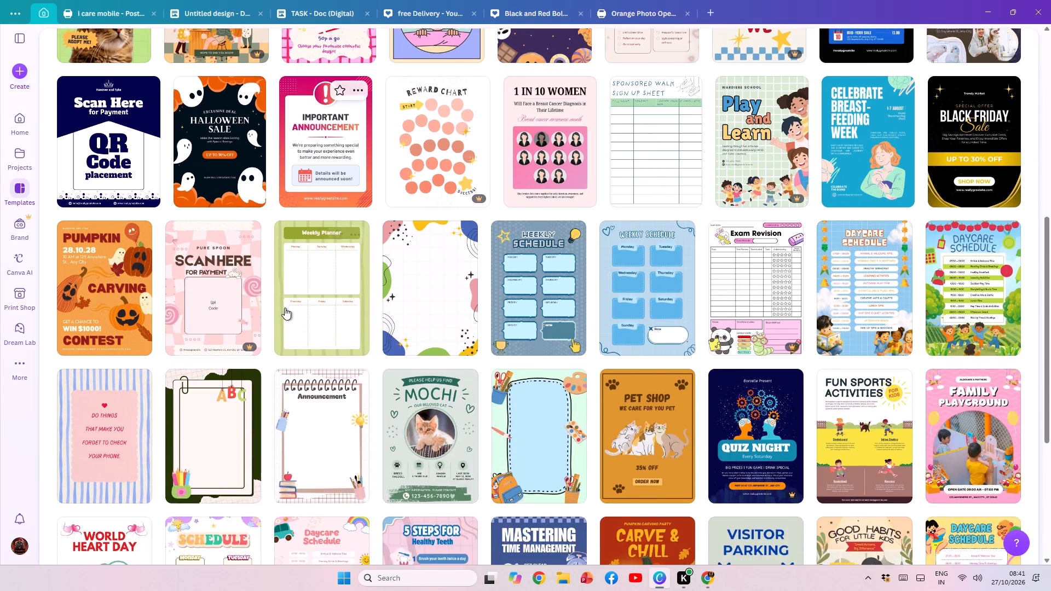
pyautogui.scroll(-5, 285, 308)
pyautogui.scroll(-5, 462, 310)
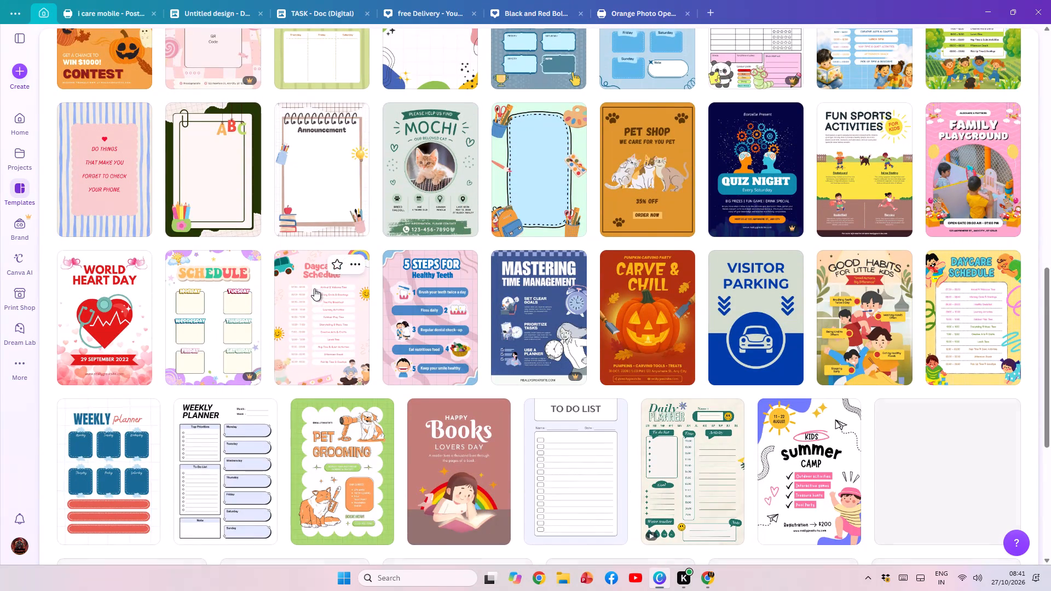
pyautogui.scroll(-4, 886, 357)
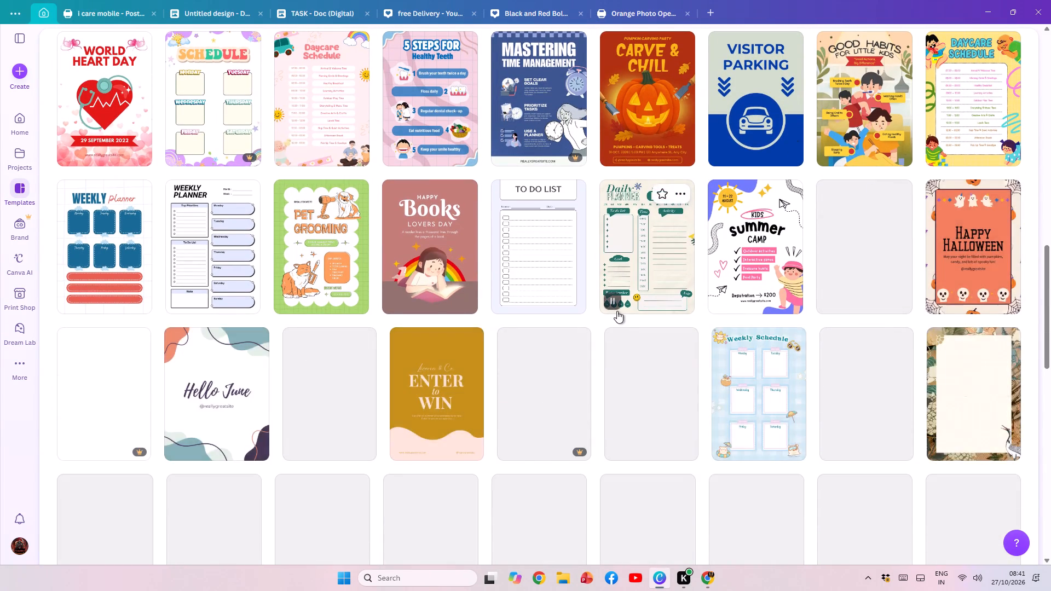
pyautogui.scroll(20, 617, 311)
pyautogui.scroll(1, 617, 311)
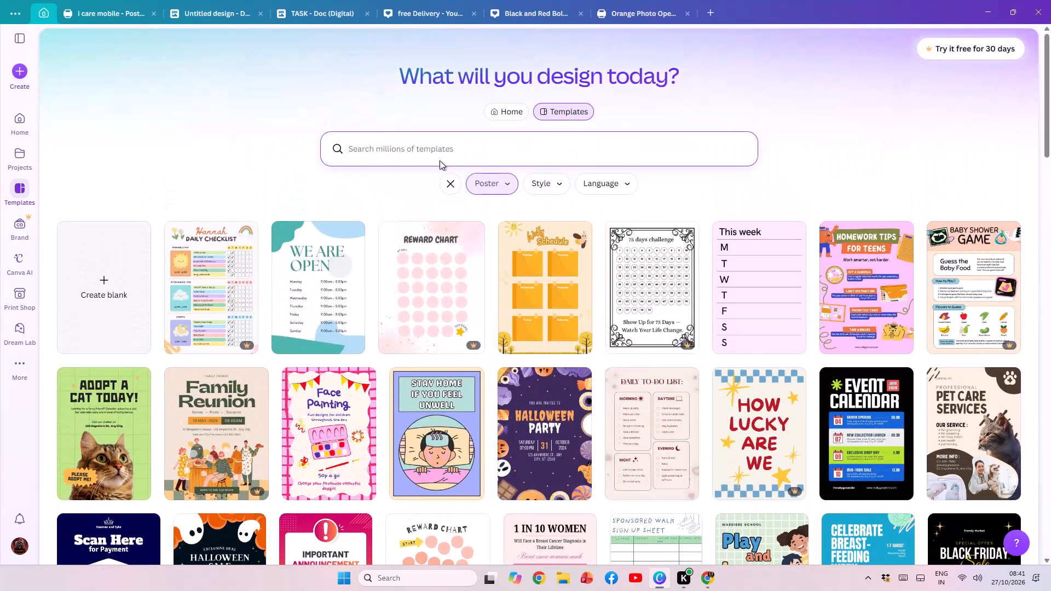
# Search the templates for "working table" and remove the Poster category filter.
pyautogui.click(397, 146)
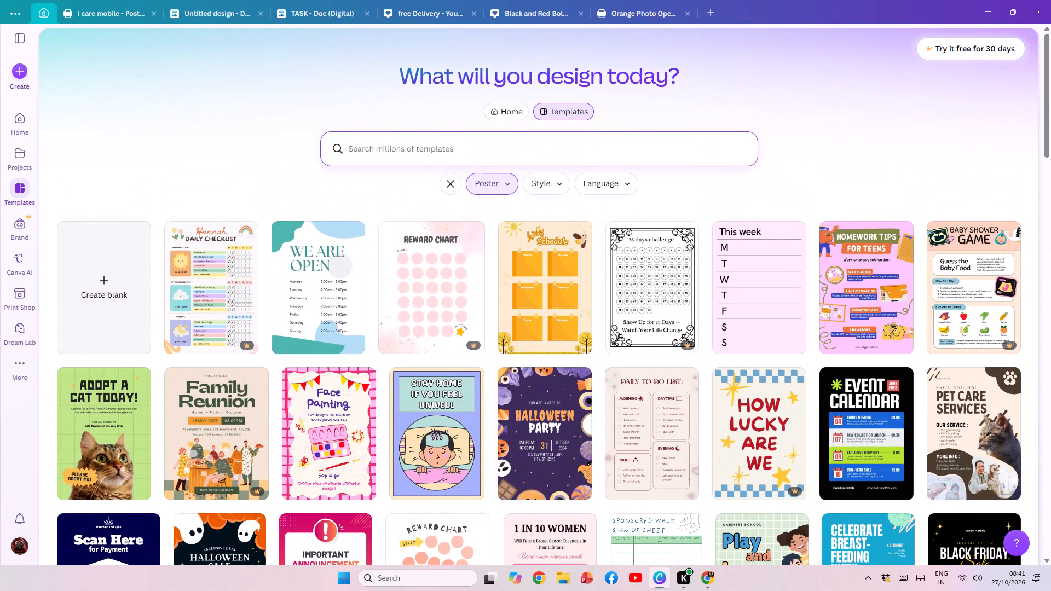
pyautogui.write('work')
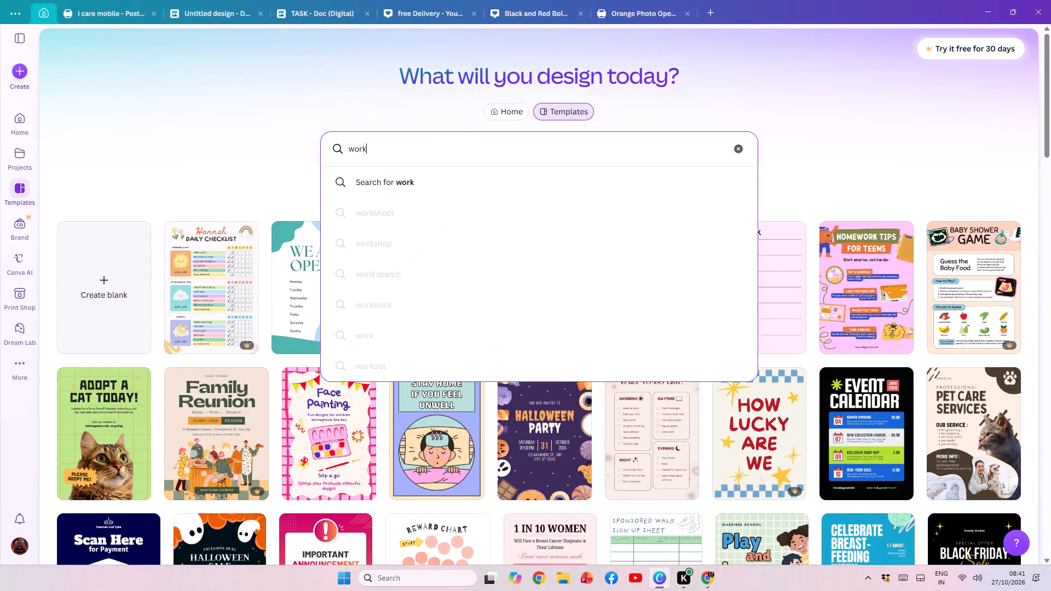
pyautogui.press('i')
pyautogui.press('n')
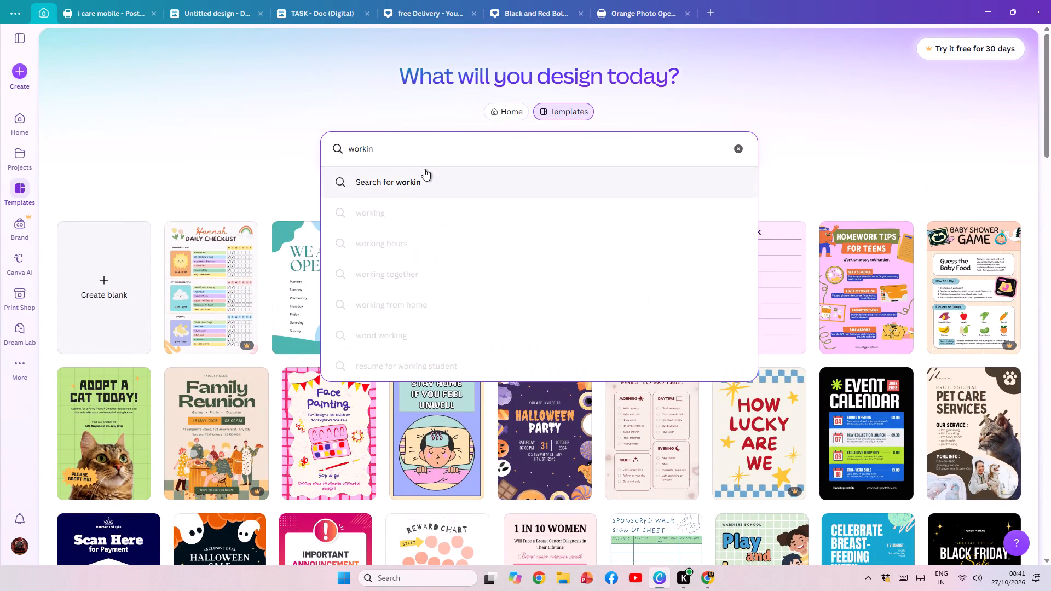
pyautogui.click(417, 213)
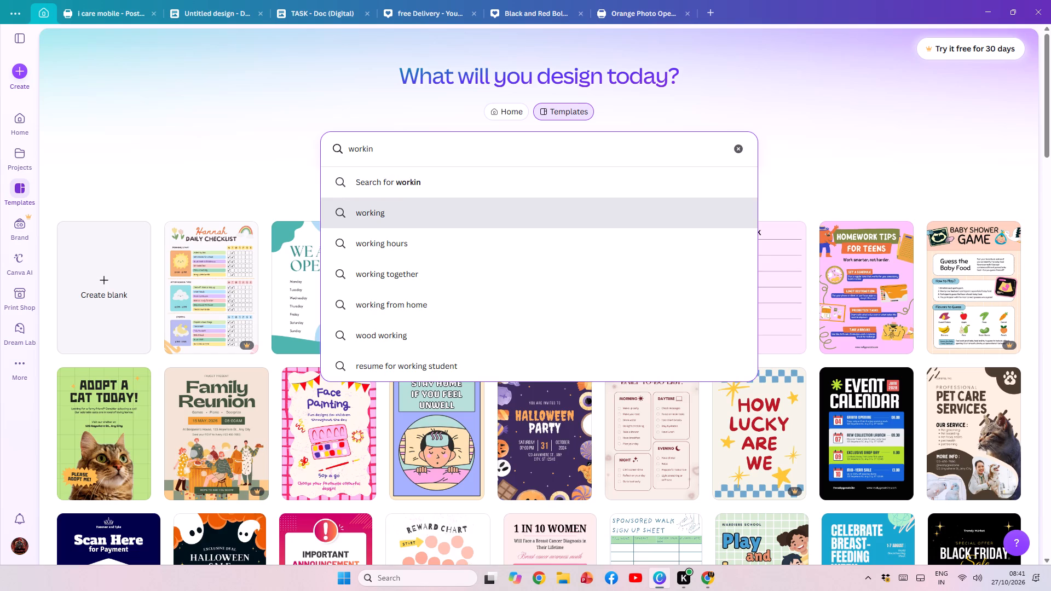
pyautogui.click(393, 144)
pyautogui.press('space')
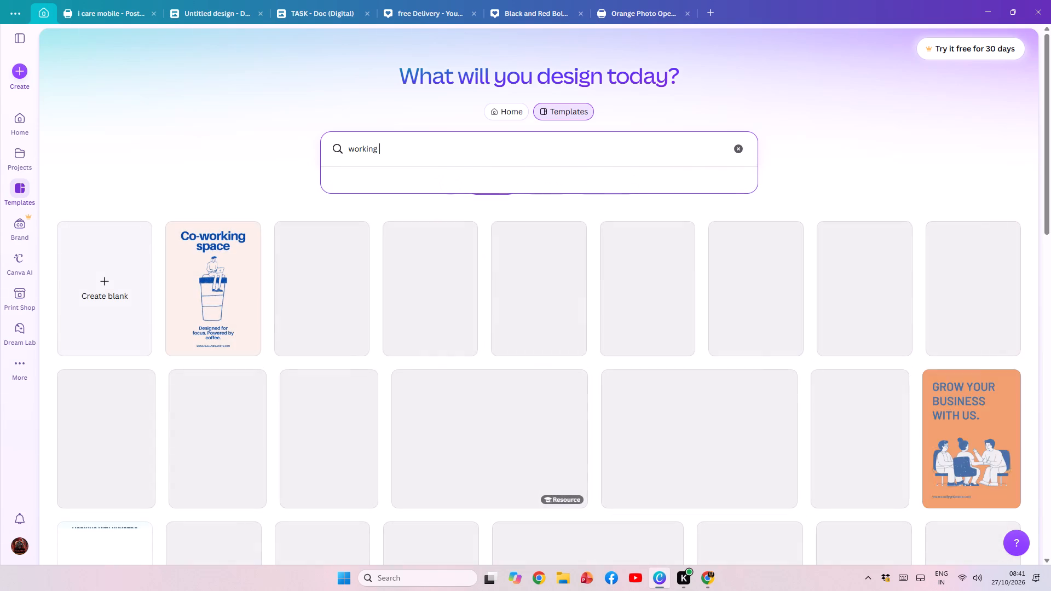
pyautogui.write('table')
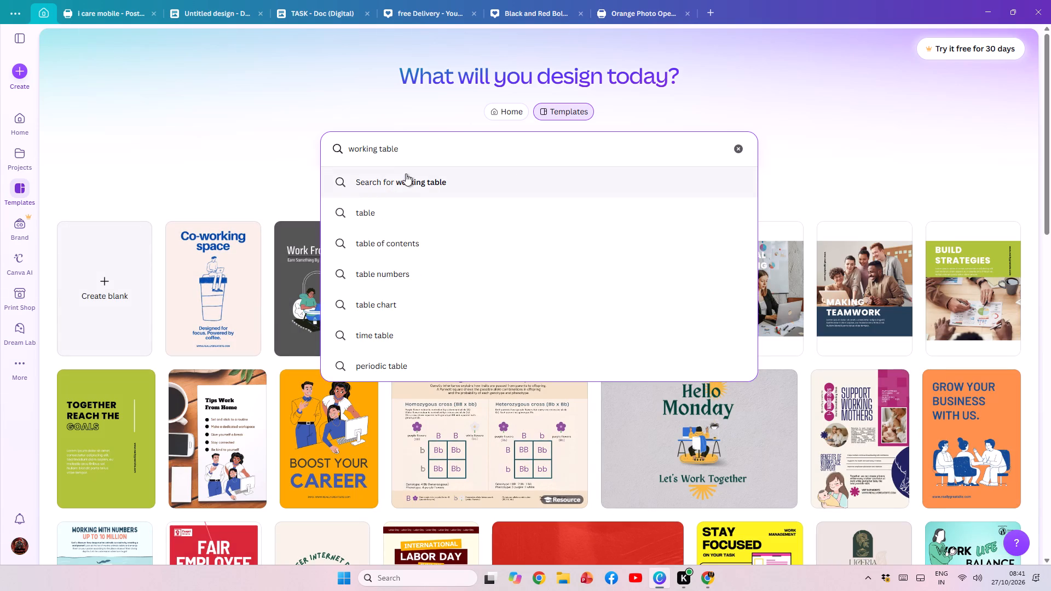
pyautogui.press('Return')
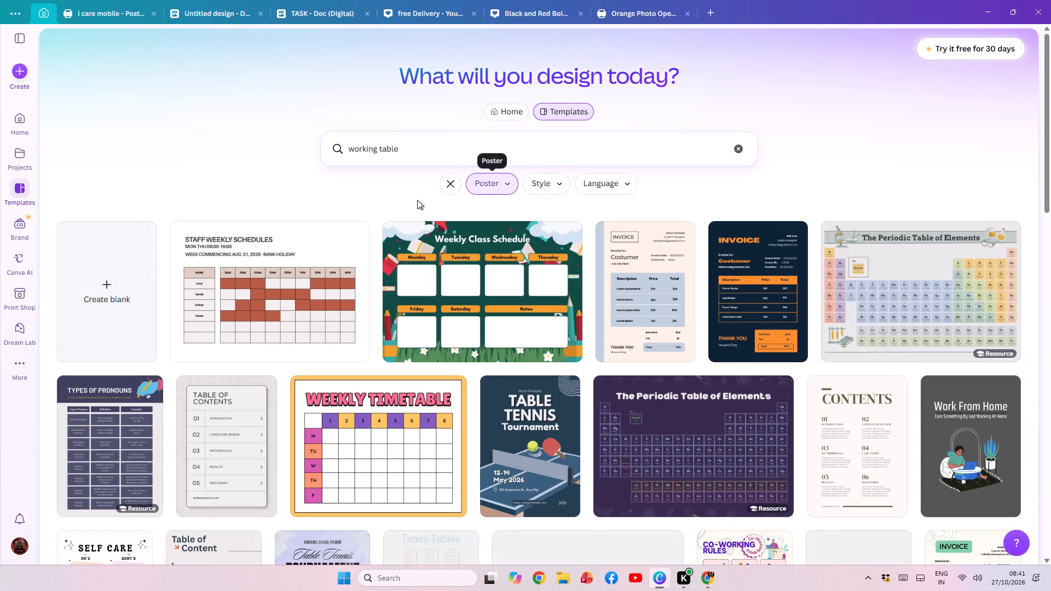
pyautogui.click(457, 188)
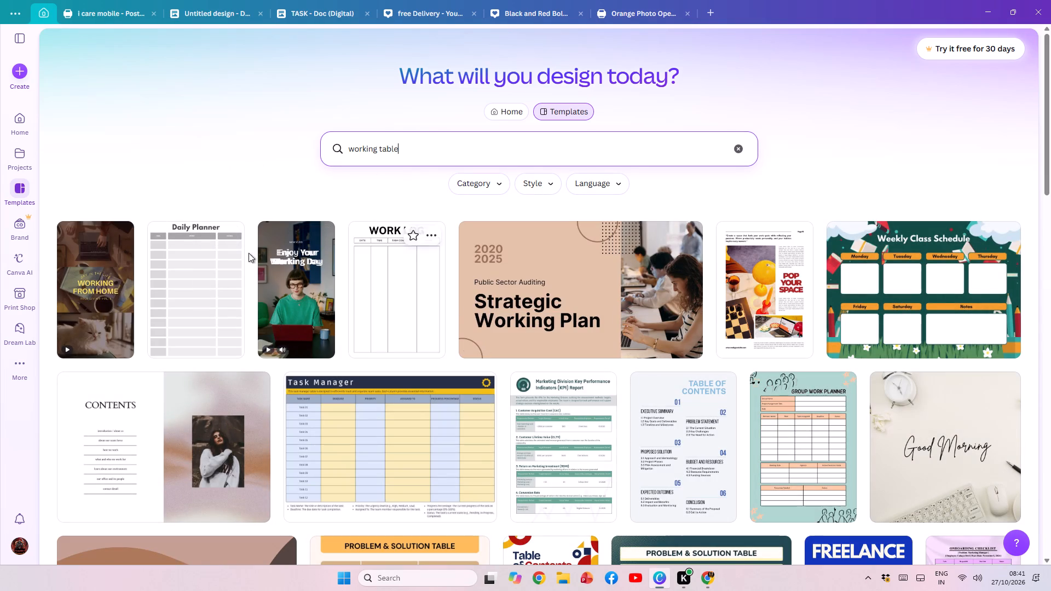
# Find the Blue and White Modern Freelance Life Lately Instagram Post template in the results and customise only its first page.
pyautogui.scroll(-5, 316, 403)
pyautogui.scroll(-4, 331, 323)
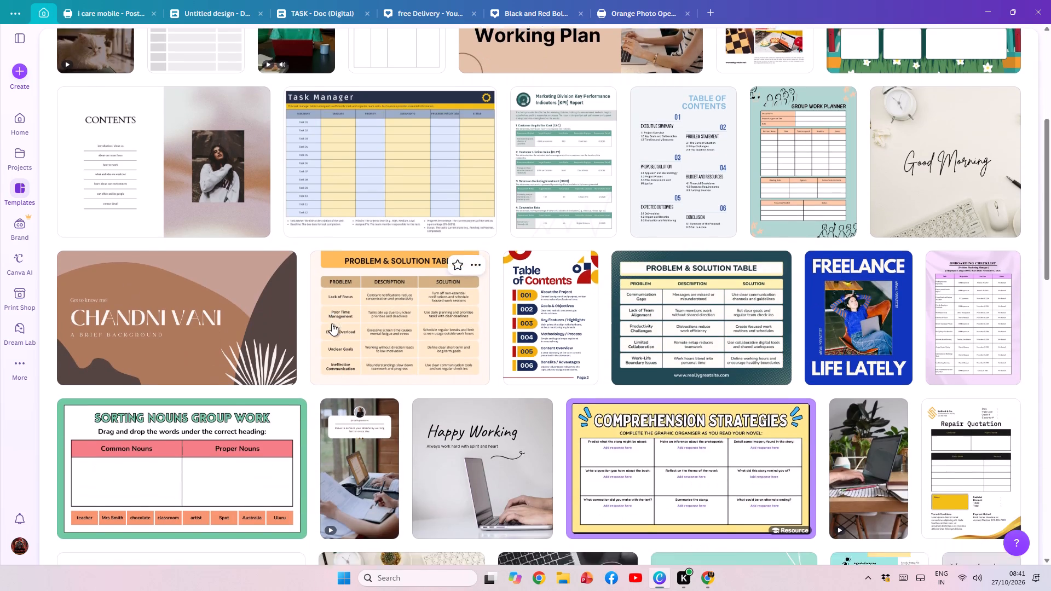
pyautogui.scroll(-1, 332, 323)
pyautogui.scroll(4, 332, 323)
pyautogui.scroll(-2, 332, 323)
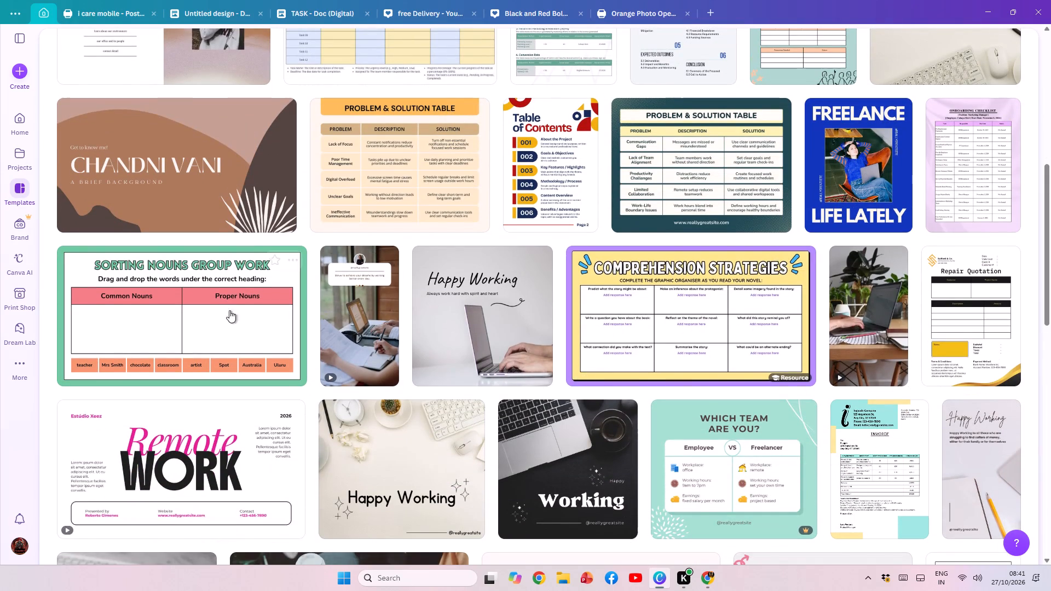
pyautogui.scroll(-4, 388, 334)
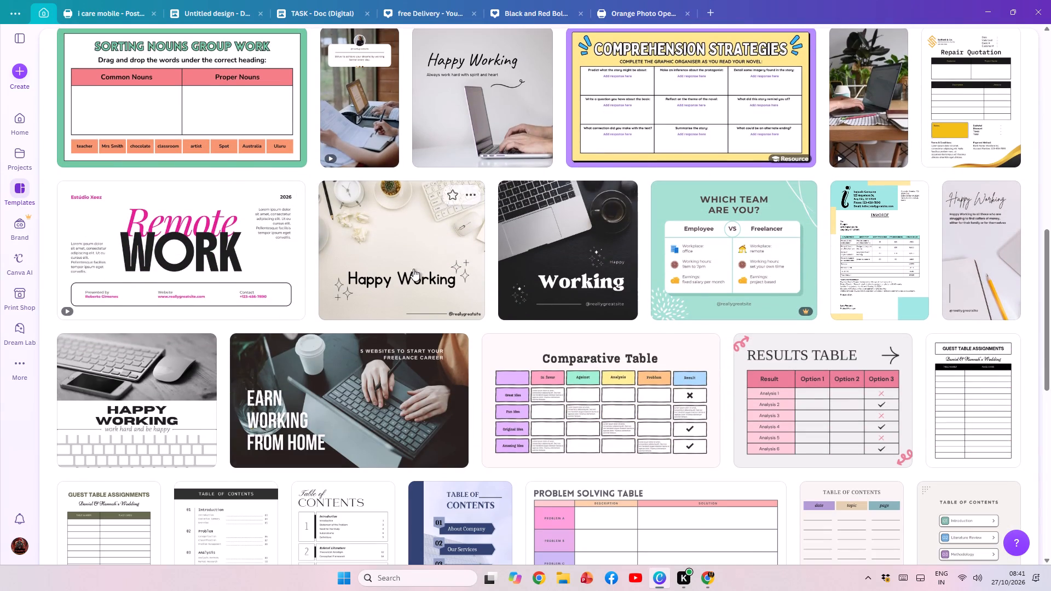
pyautogui.scroll(-5, 413, 269)
pyautogui.scroll(9, 338, 246)
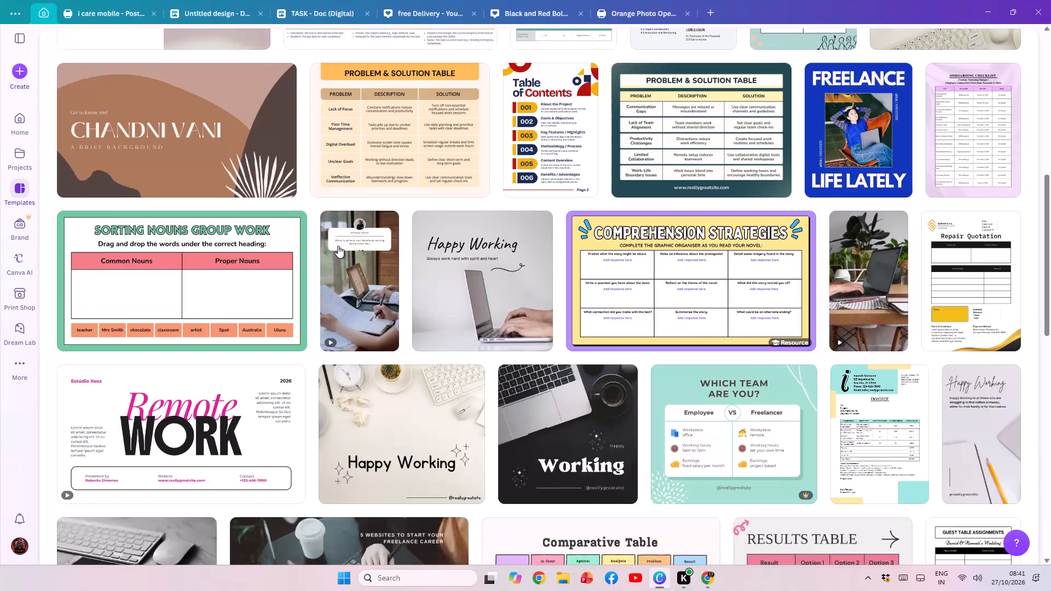
pyautogui.scroll(1, 543, 253)
pyautogui.click(861, 223)
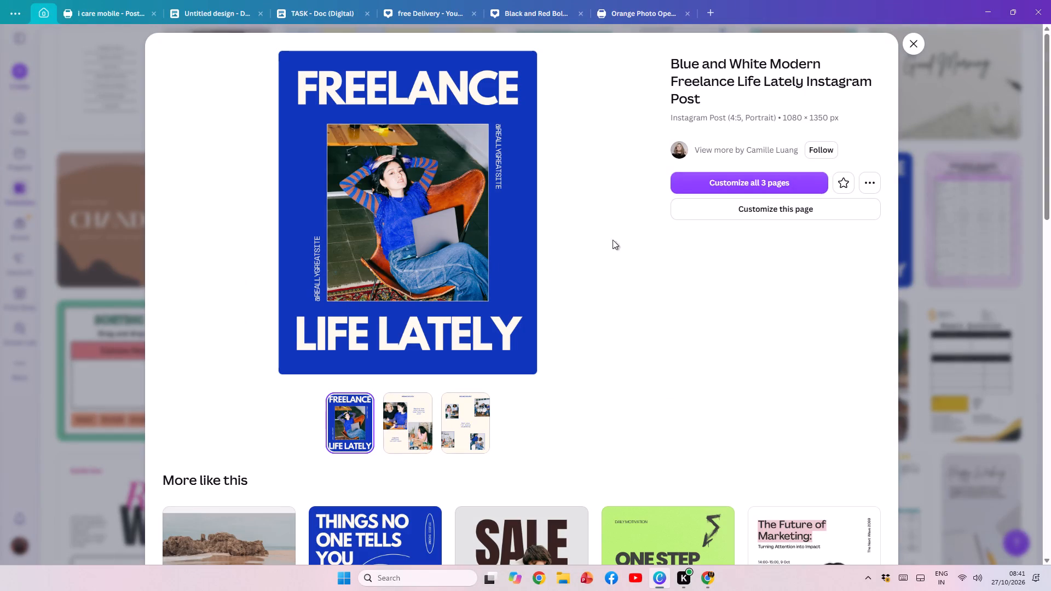
pyautogui.click(763, 216)
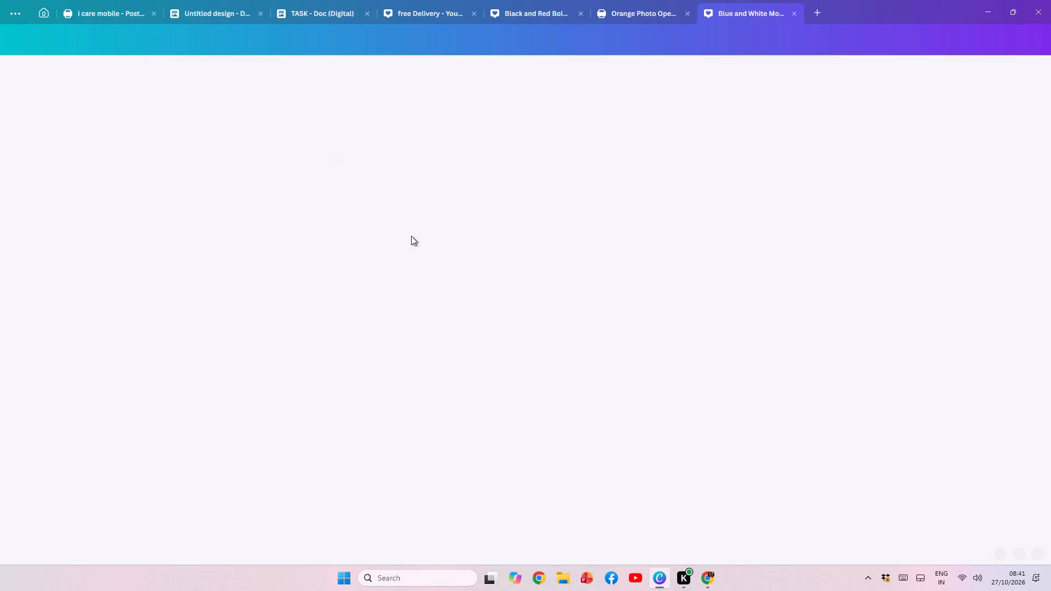
# Delete the photo of the seated woman from the centre of the page.
pyautogui.click(556, 291)
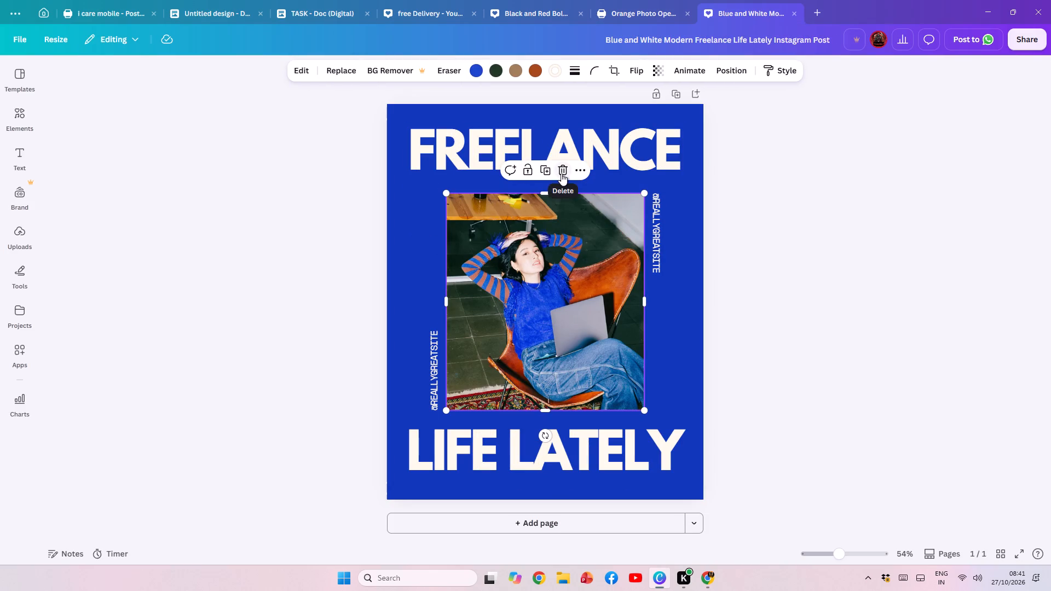
pyautogui.click(561, 173)
# Replace the FREELANCE heading text with "icare mobile".
pyautogui.click(517, 140)
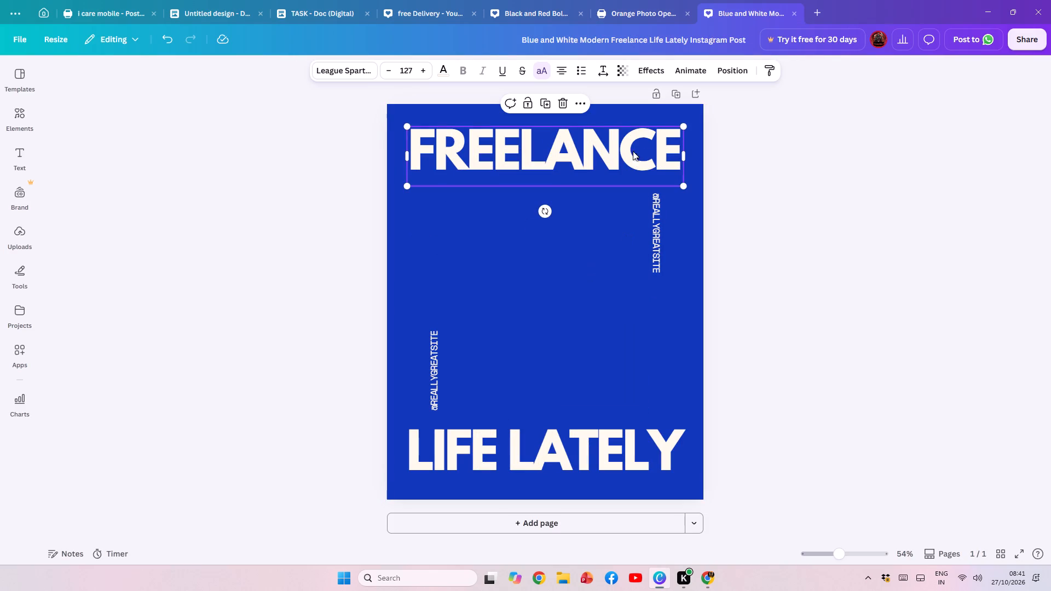
pyautogui.doubleClick(645, 150)
pyautogui.click(645, 150)
pyautogui.doubleClick(645, 150)
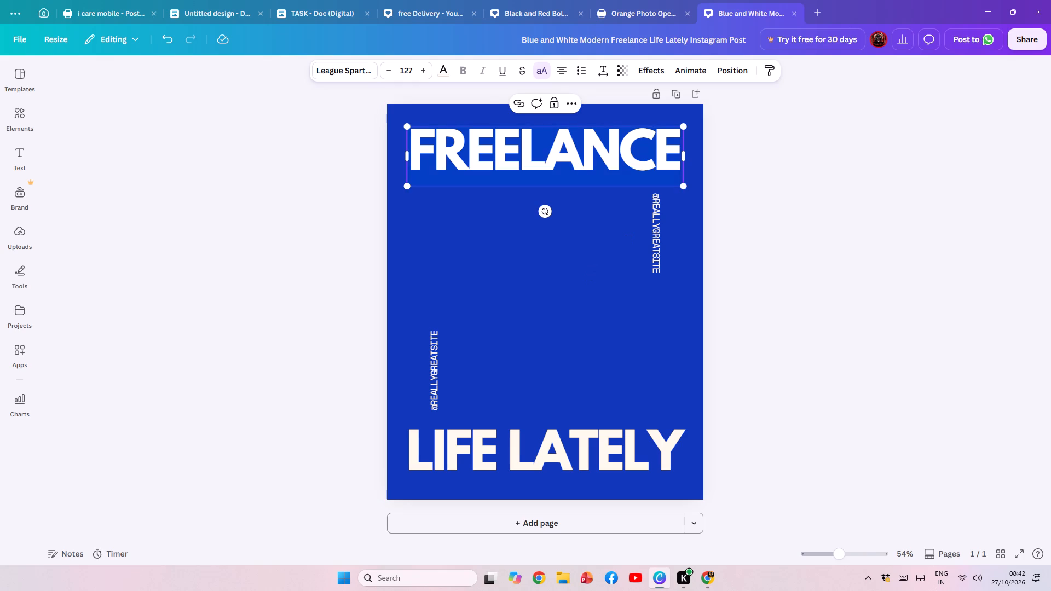
pyautogui.write('ic')
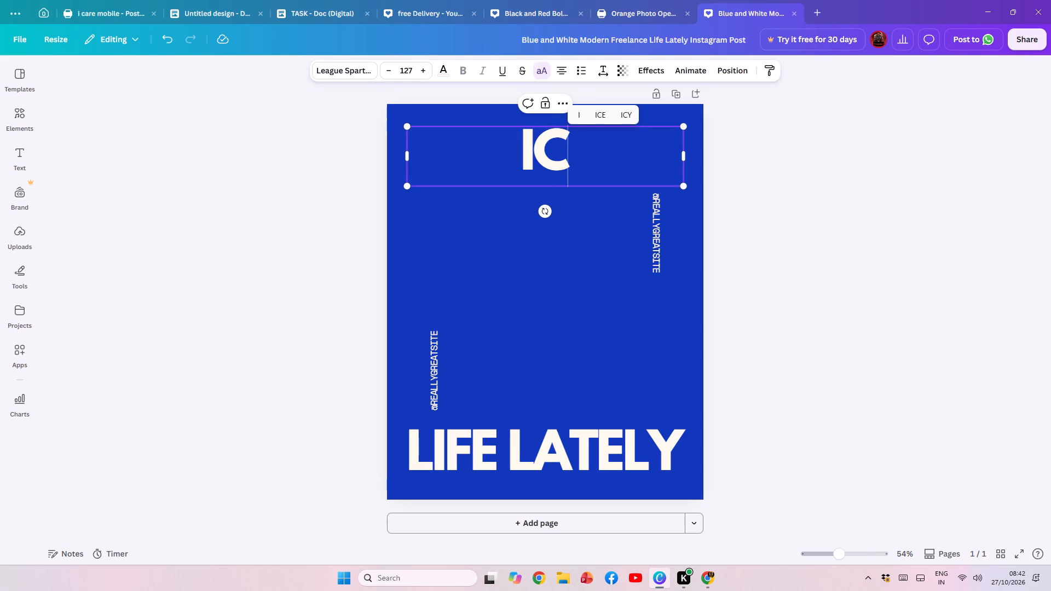
pyautogui.write('are')
pyautogui.press('space')
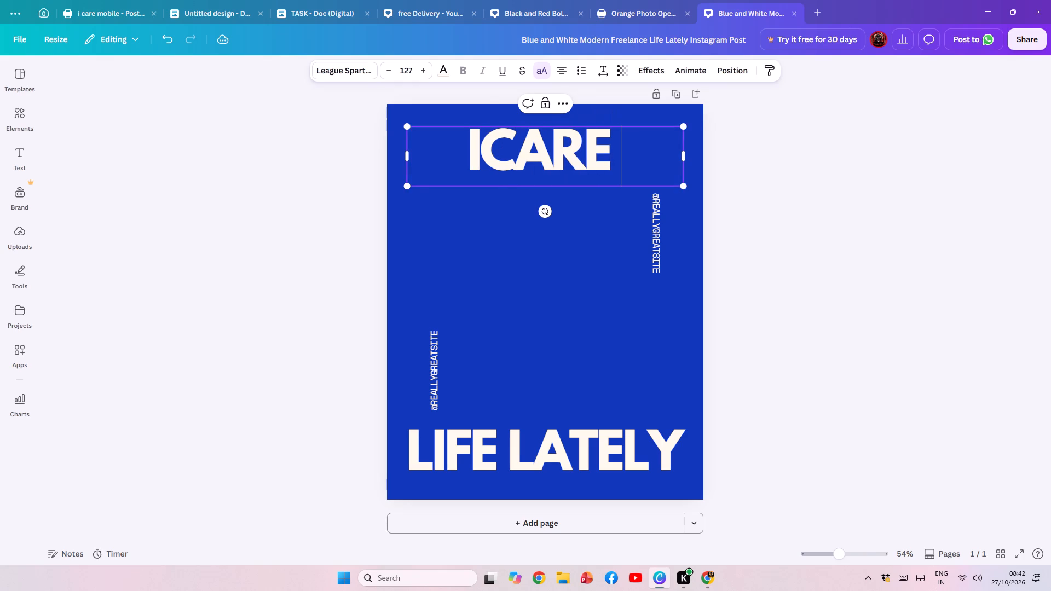
pyautogui.write('mobile')
pyautogui.press('space')
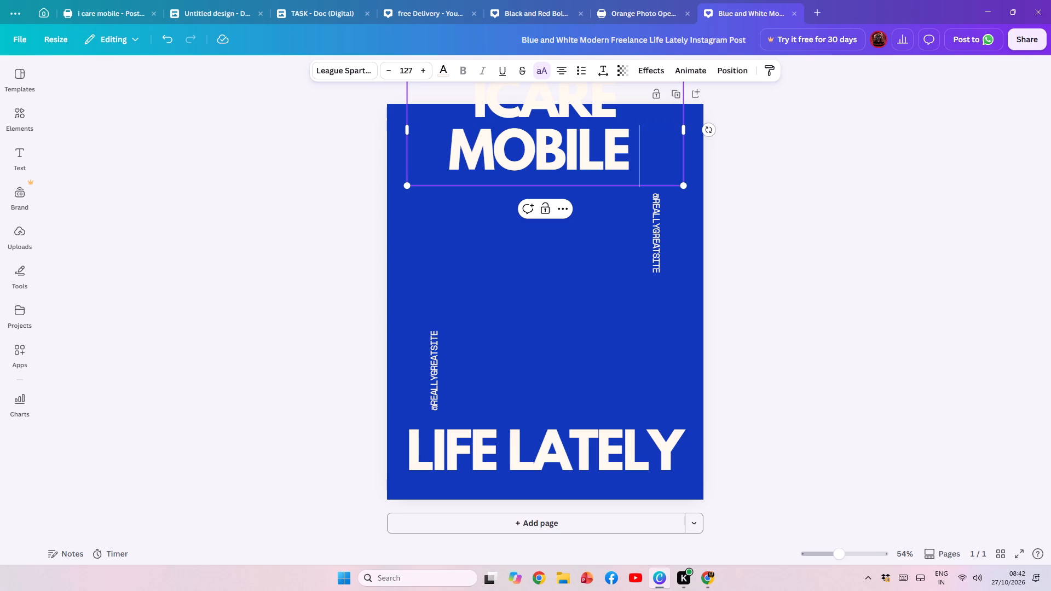
# Shrink the ICARE MOBILE heading to font size 104 and move it fully onto the page, near the top centre.
pyautogui.moveTo(684, 189); pyautogui.dragTo(631, 175)
pyautogui.moveTo(585, 121); pyautogui.dragTo(622, 169)
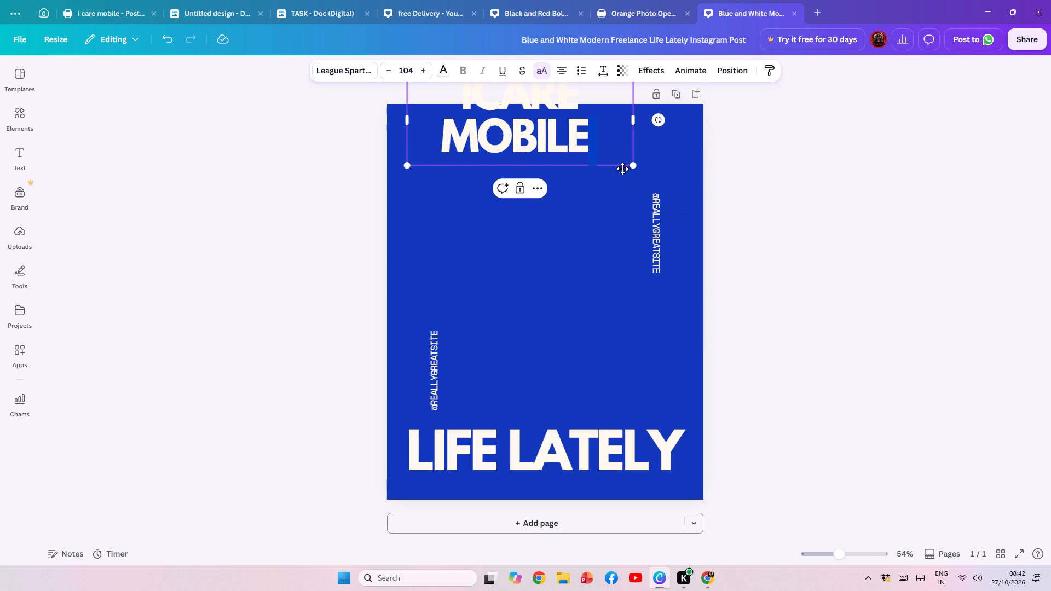
pyautogui.moveTo(622, 169); pyautogui.dragTo(626, 171)
pyautogui.click(350, 187)
pyautogui.moveTo(562, 136); pyautogui.dragTo(592, 180)
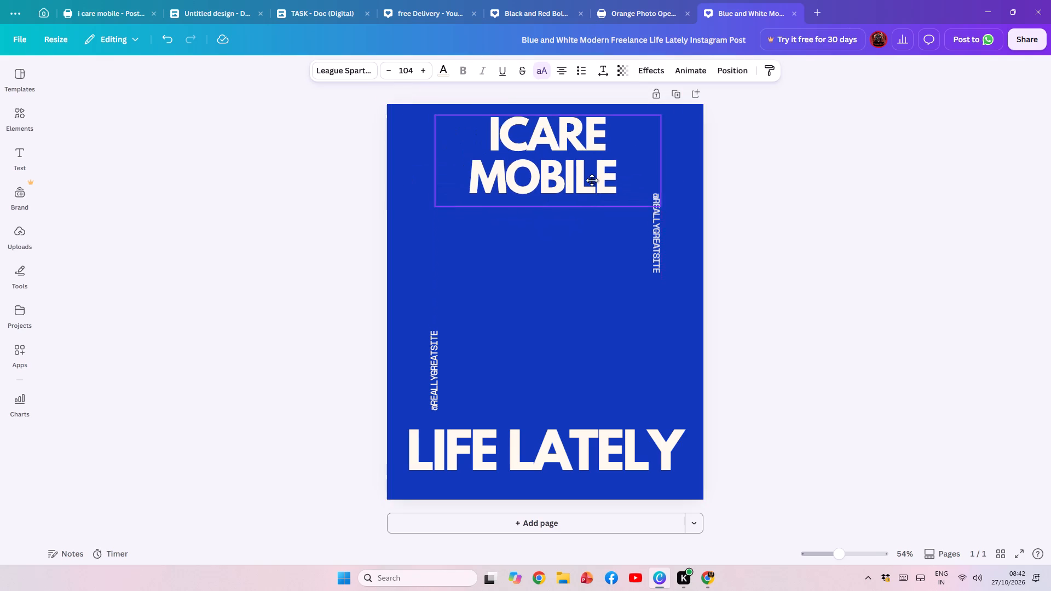
pyautogui.moveTo(592, 180); pyautogui.dragTo(584, 171)
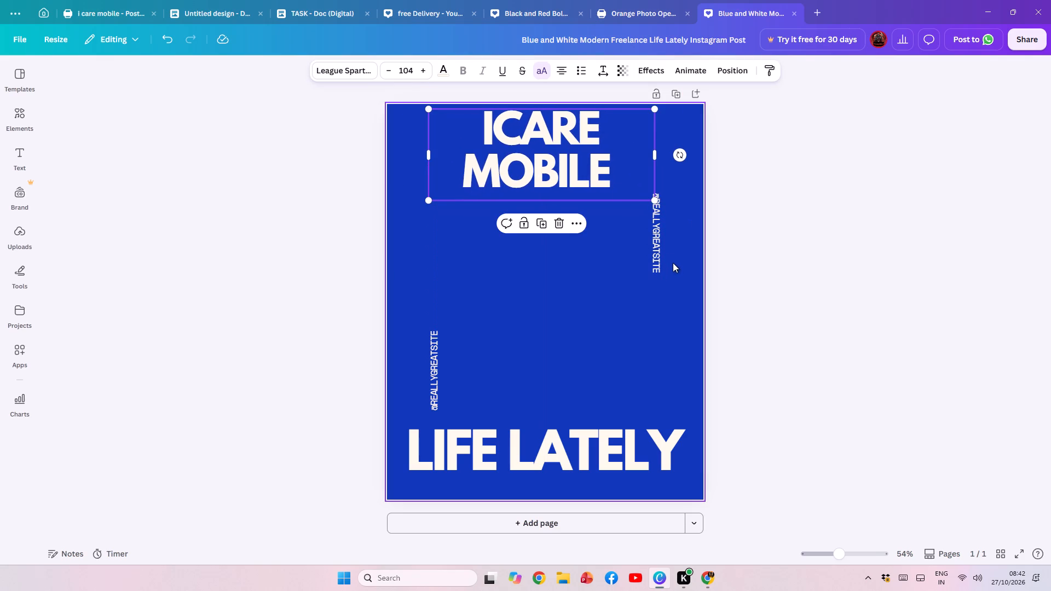
pyautogui.click(656, 256)
pyautogui.doubleClick(656, 211)
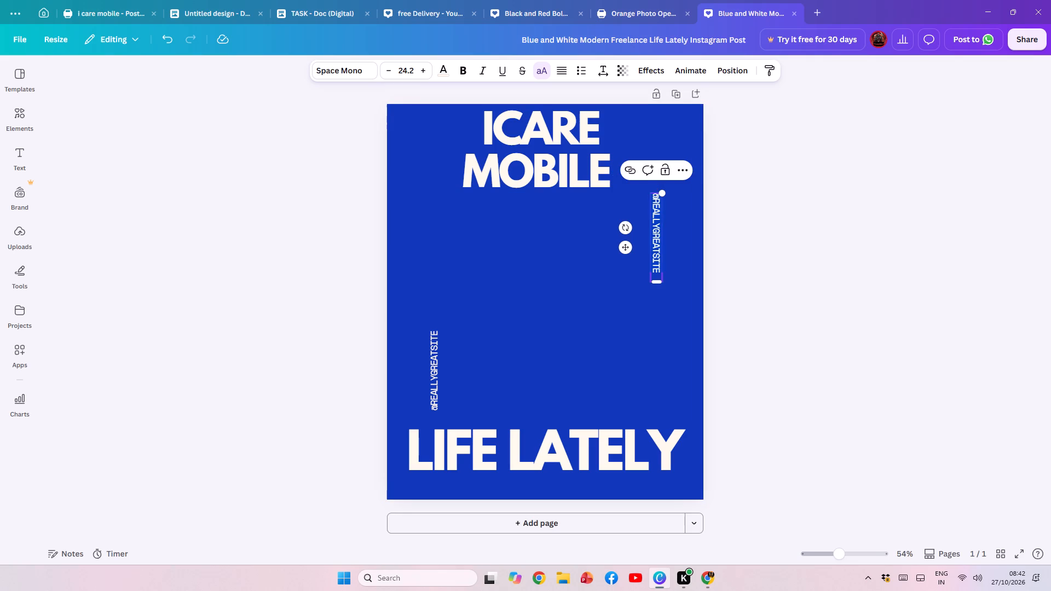
pyautogui.press('i')
pyautogui.press('BackSpace')
pyautogui.write('chip leve')
pyautogui.write('l')
pyautogui.press('space')
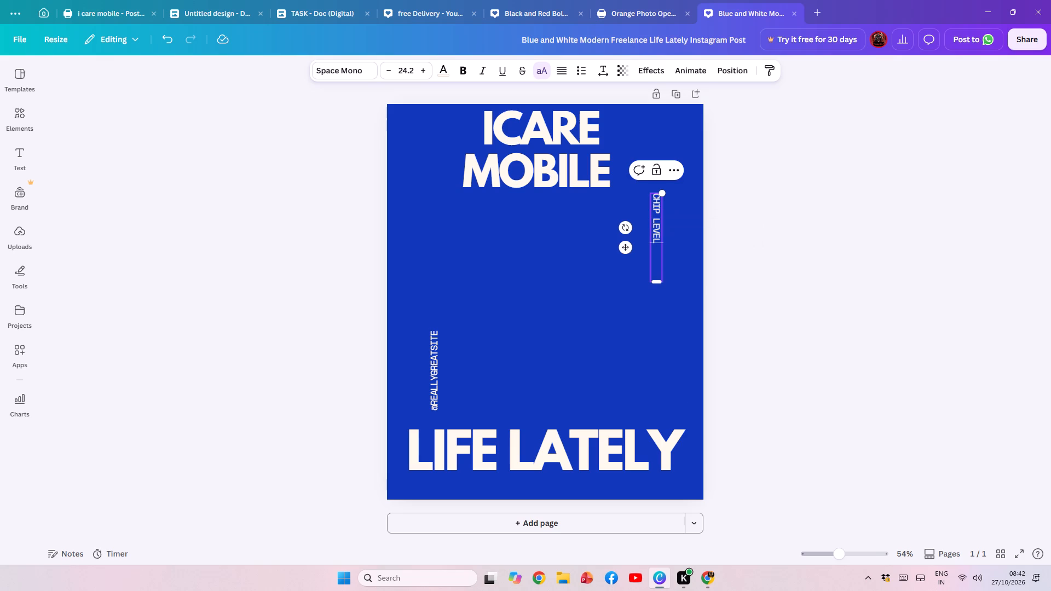
pyautogui.press('w')
pyautogui.write('ork')
pyautogui.press('space')
pyautogui.click(425, 376)
pyautogui.doubleClick(429, 378)
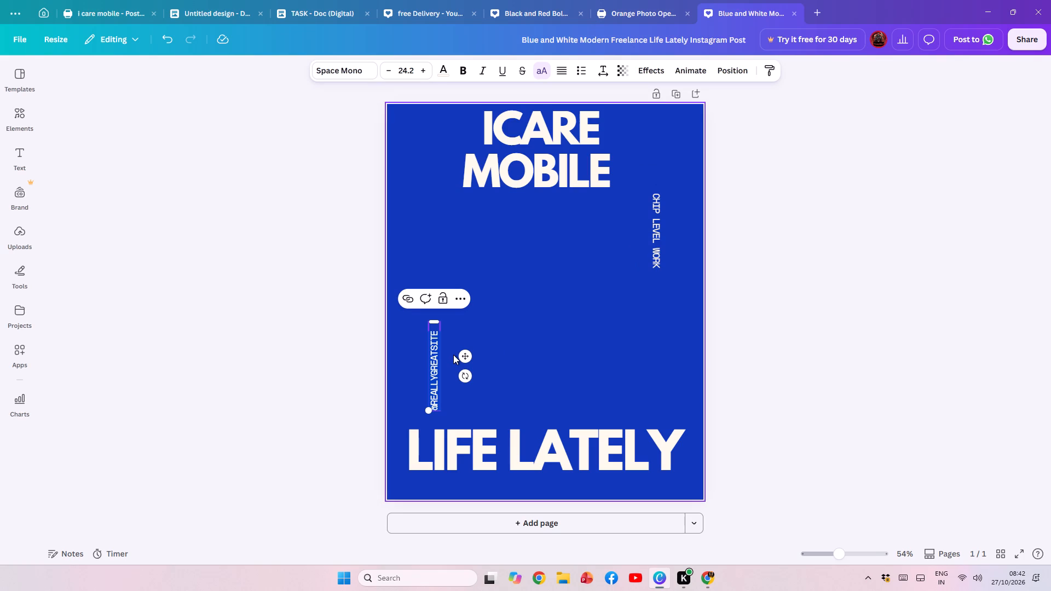
pyautogui.write('soft')
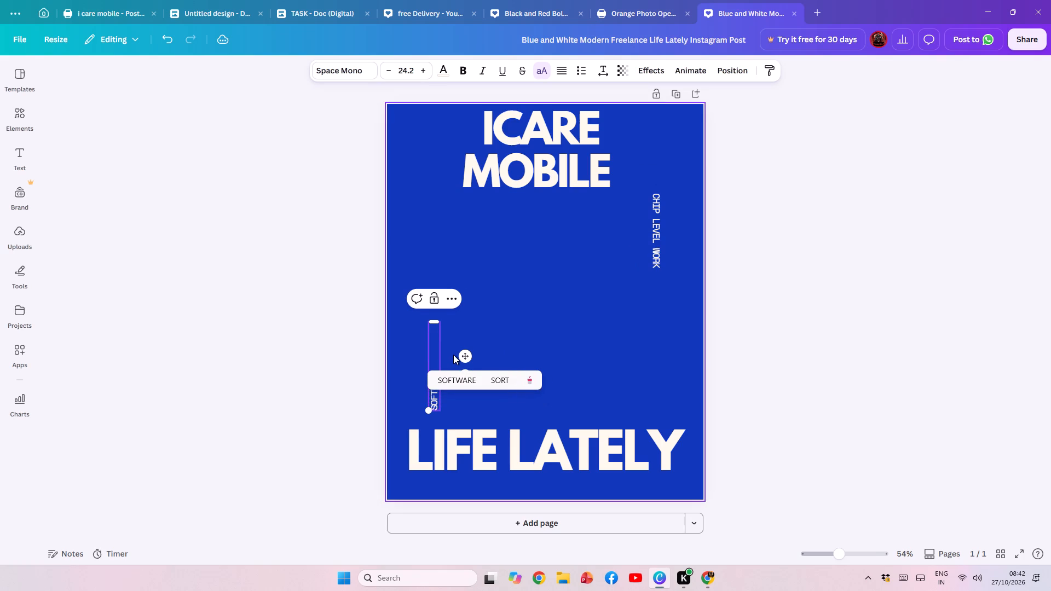
pyautogui.write('ware')
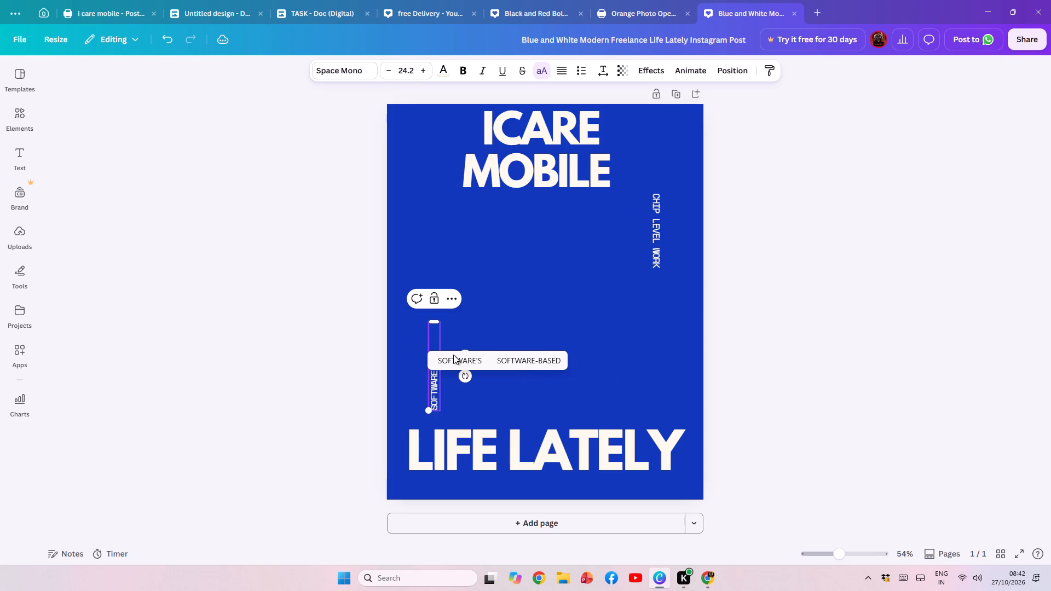
pyautogui.press('BackSpace')
pyautogui.press('r')
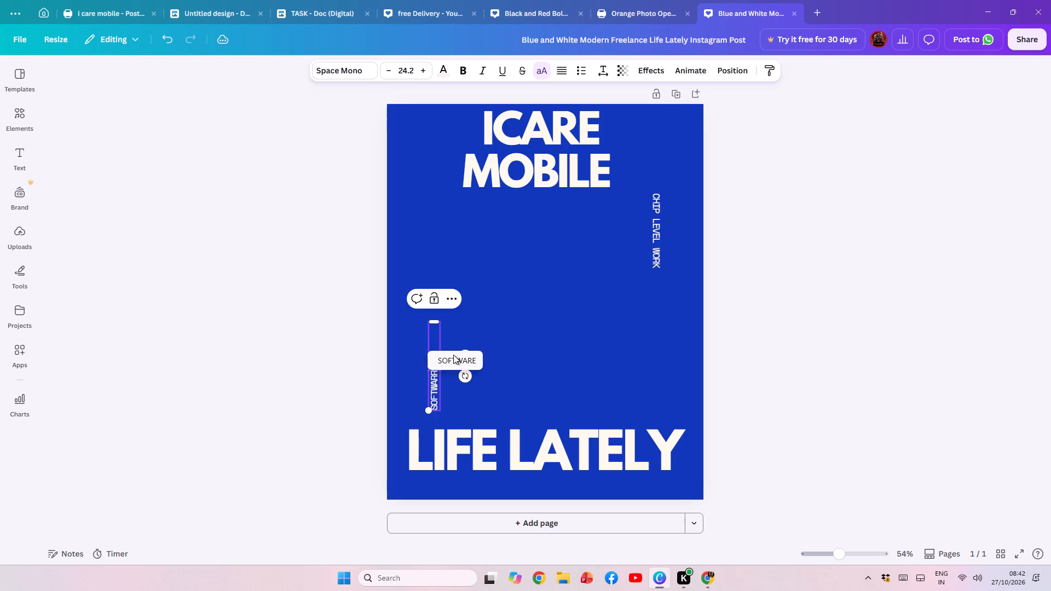
pyautogui.press('BackSpace')
pyautogui.press('e')
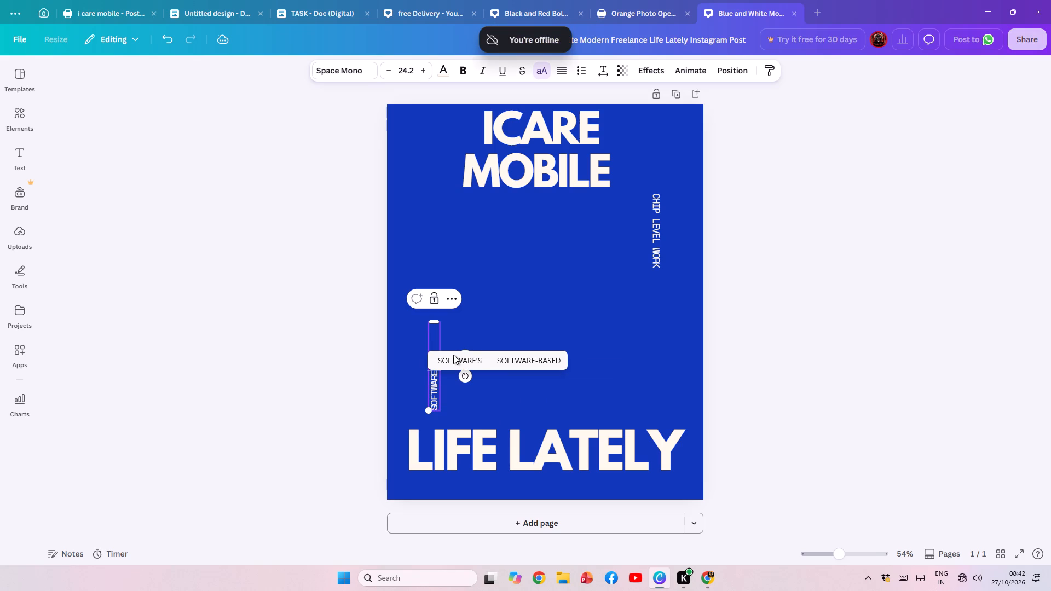
pyautogui.write('work')
pyautogui.press('BackSpace')
pyautogui.press('BackSpace')
pyautogui.press('BackSpace')
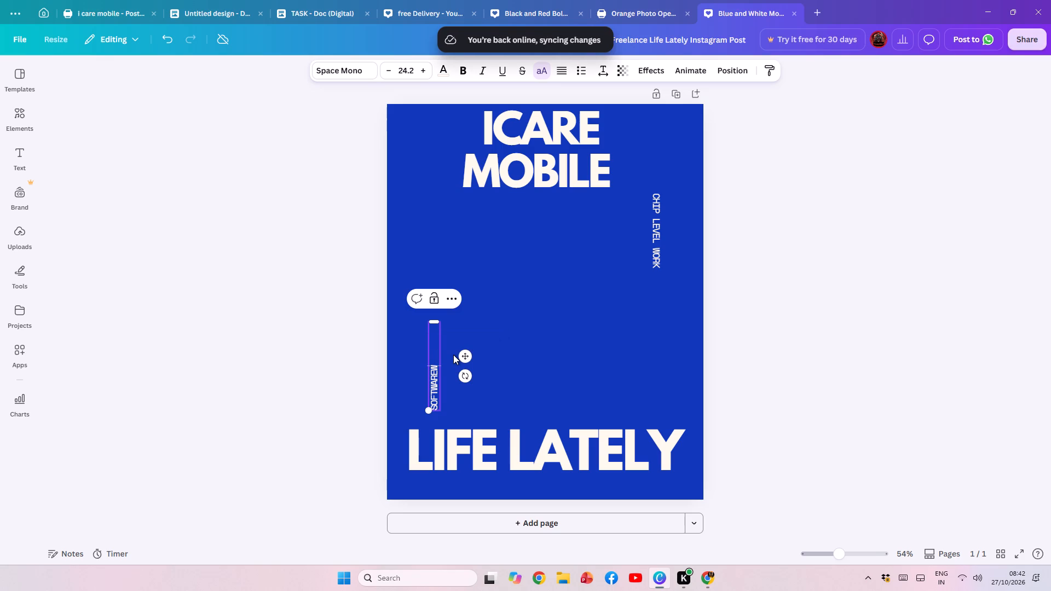
pyautogui.press('BackSpace')
pyautogui.press('space')
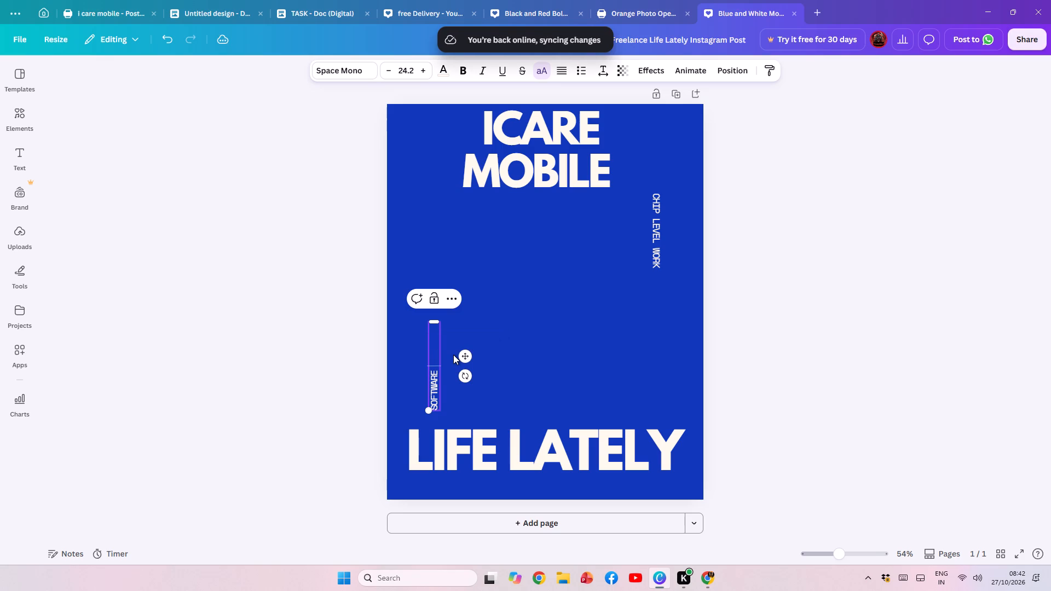
pyautogui.write('work')
pyautogui.press('space')
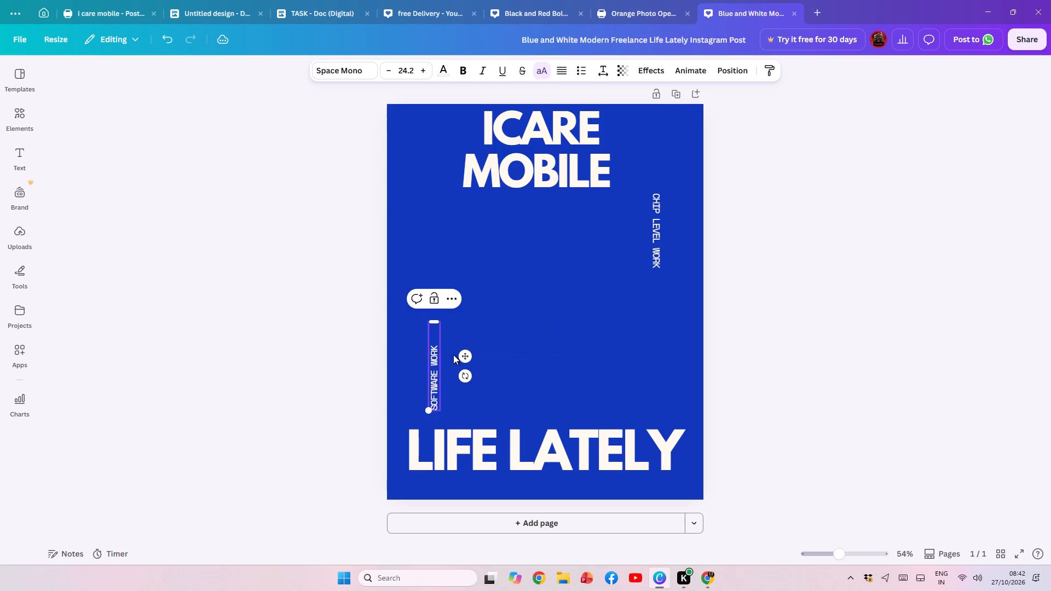
# Replace the LIFE LATELY heading text with "your trust our responsibolity".
pyautogui.doubleClick(457, 468)
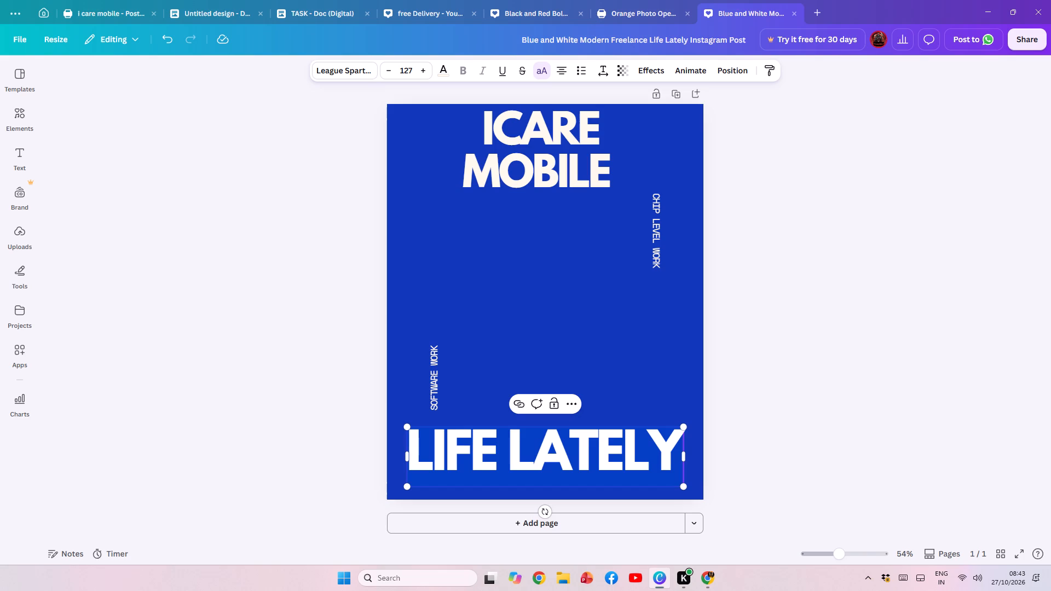
pyautogui.press('m')
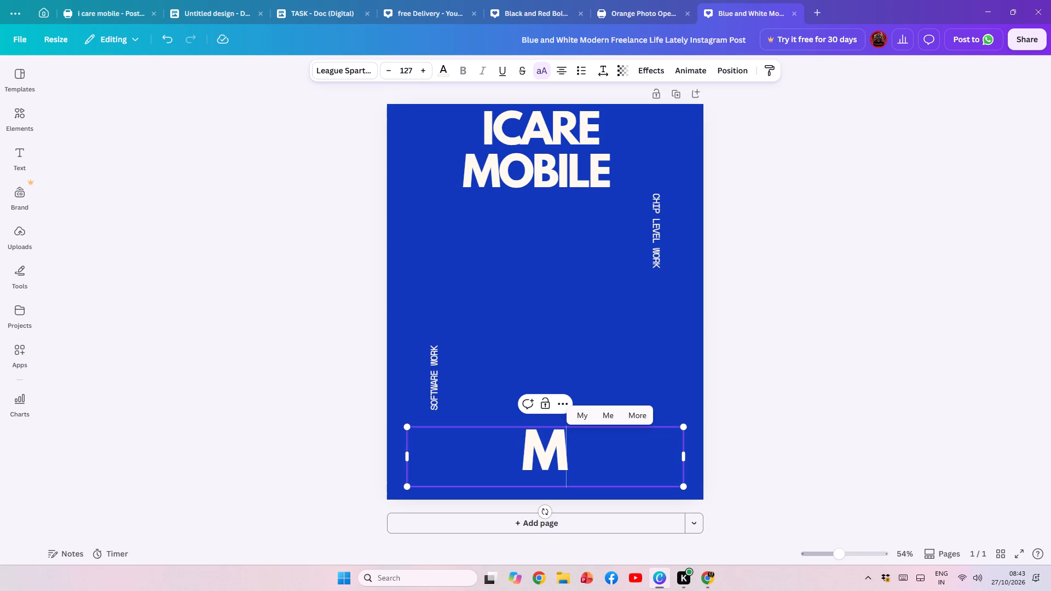
pyautogui.press('BackSpace')
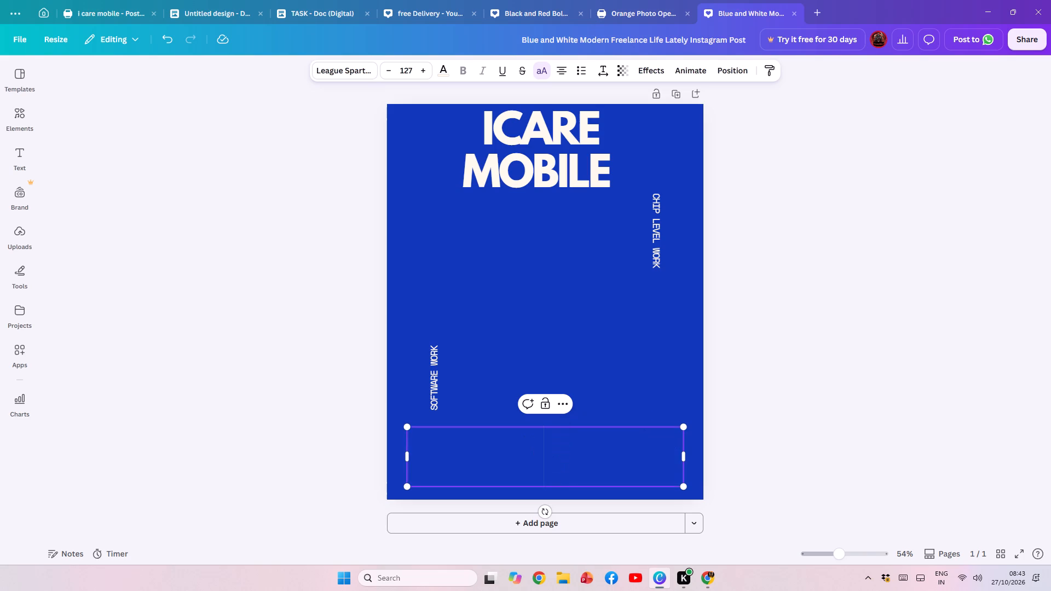
pyautogui.write('ch')
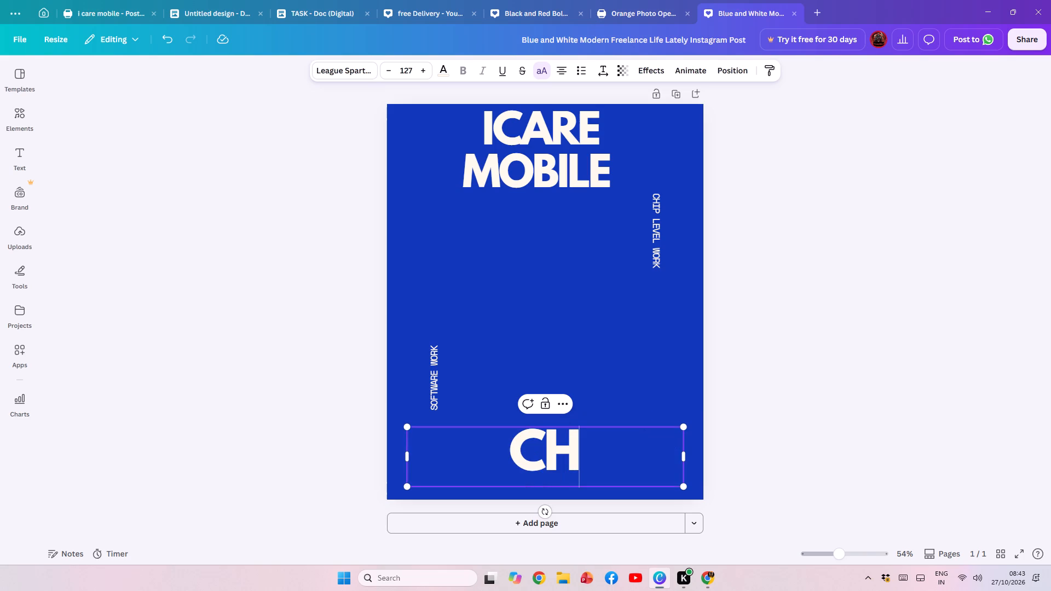
pyautogui.press('BackSpace')
pyautogui.press('BackSpace')
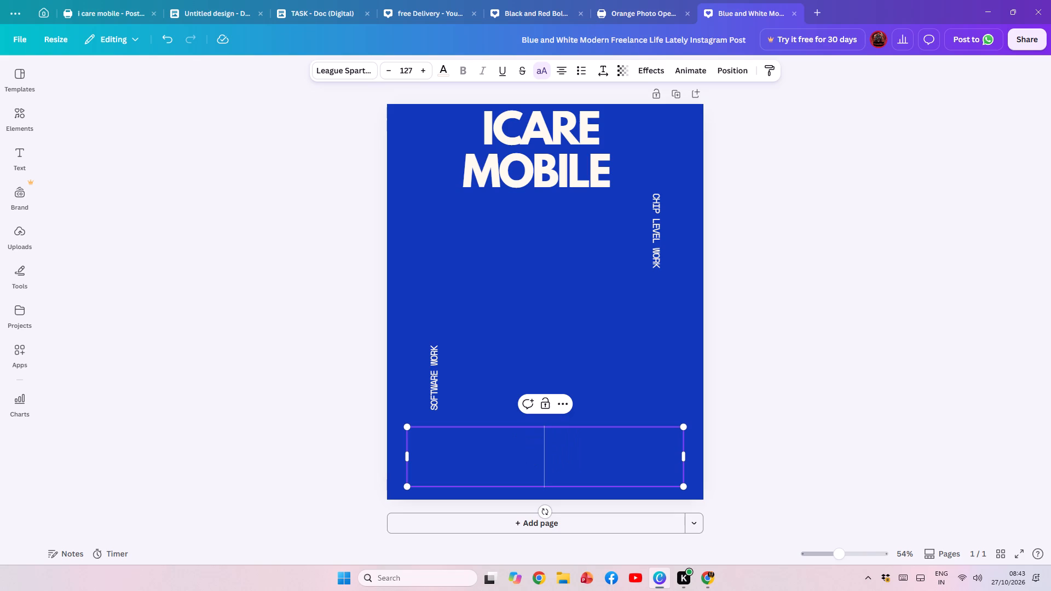
pyautogui.press('n')
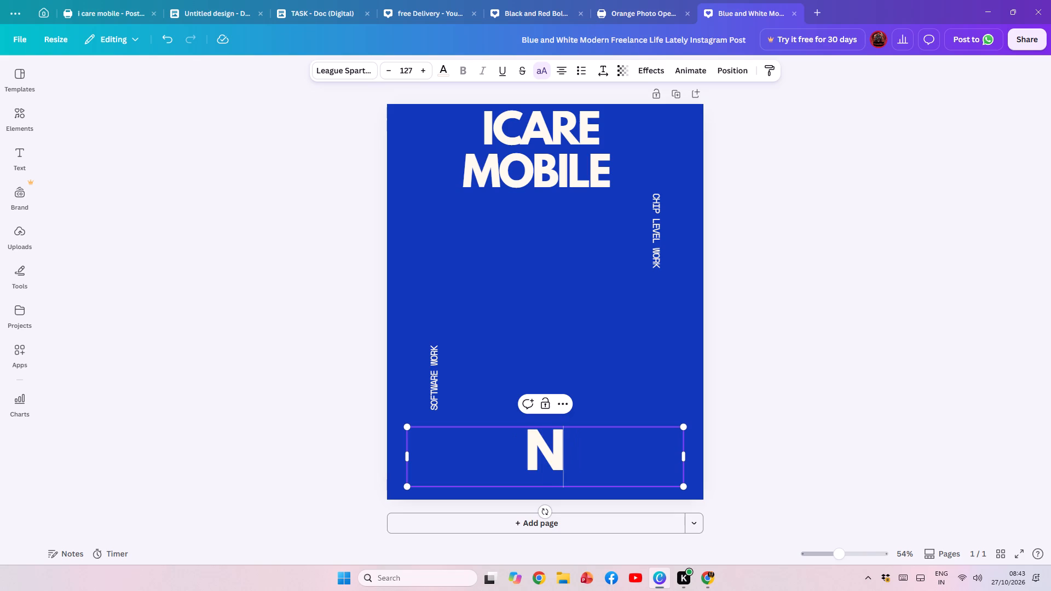
pyautogui.press('BackSpace')
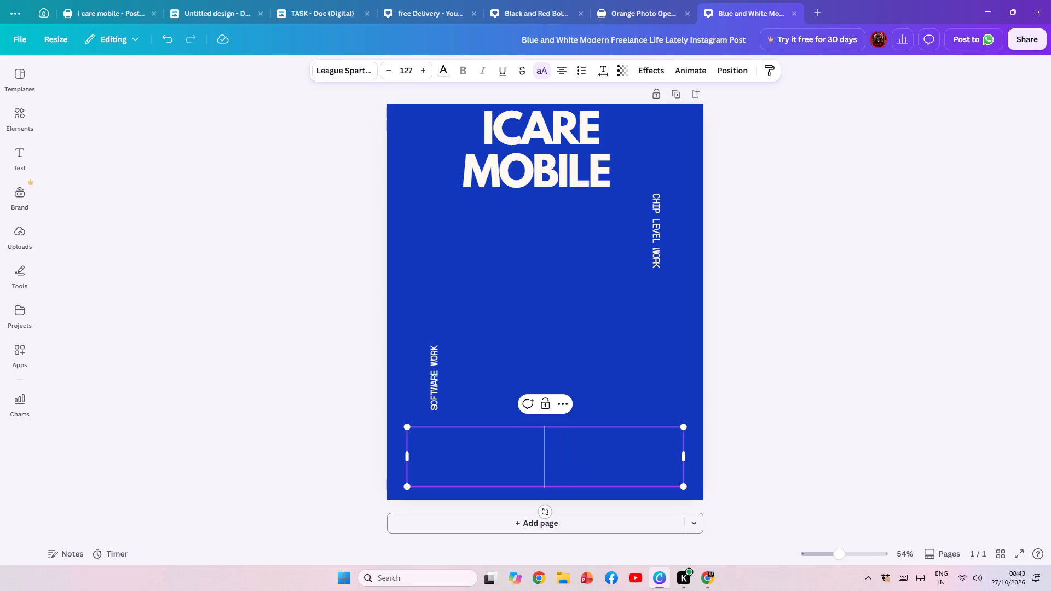
pyautogui.press('a')
pyautogui.press('BackSpace')
pyautogui.press('j')
pyautogui.press('BackSpace')
pyautogui.press('j')
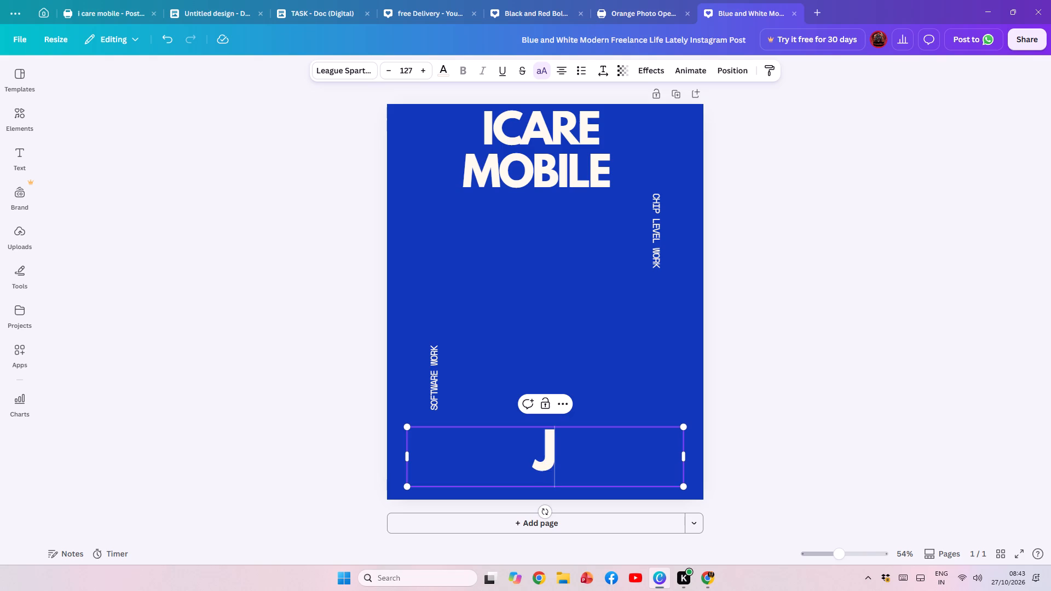
pyautogui.press('BackSpace')
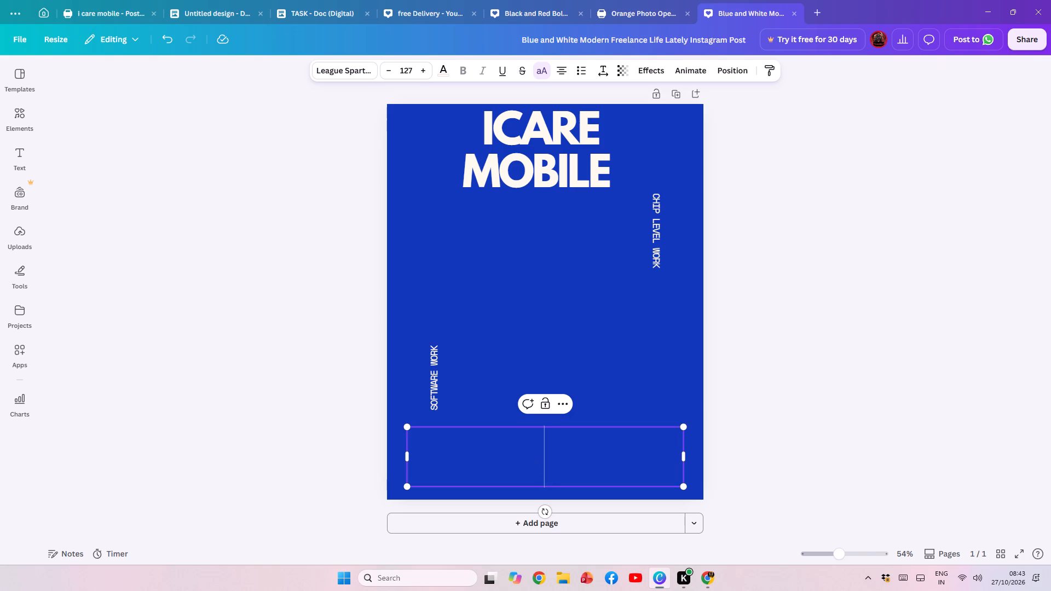
pyautogui.write('your')
pyautogui.press('space')
pyautogui.write('tru')
pyautogui.write('st')
pyautogui.press('space')
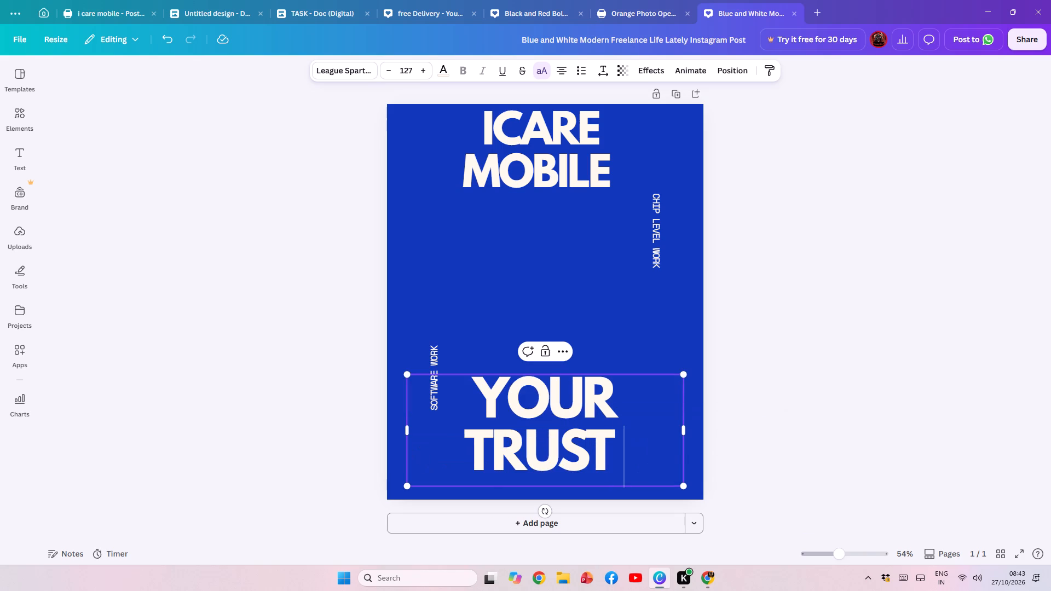
pyautogui.write('our')
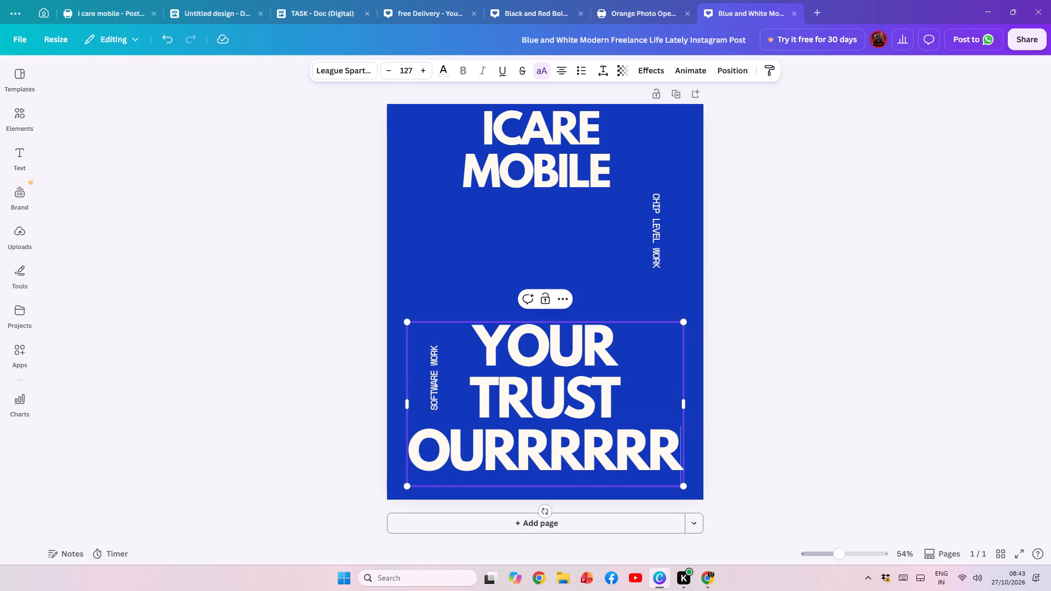
pyautogui.press('BackSpace')
pyautogui.press('BackSpace')
pyautogui.press('BackSpace')
pyautogui.press('BackSpace')
pyautogui.press('BackSpace')
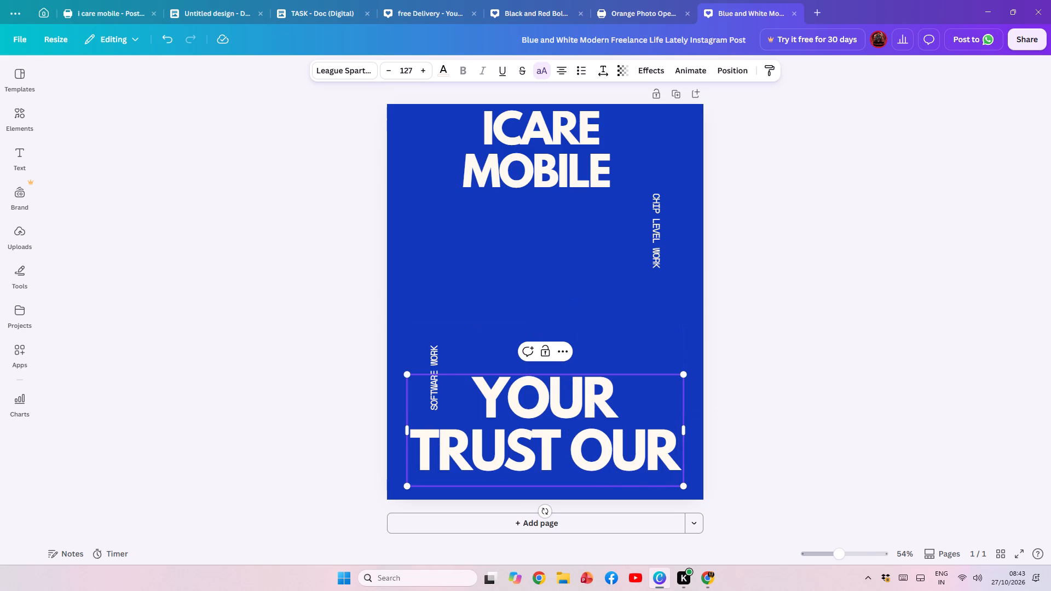
pyautogui.press('space')
pyautogui.write('res')
pyautogui.write('po')
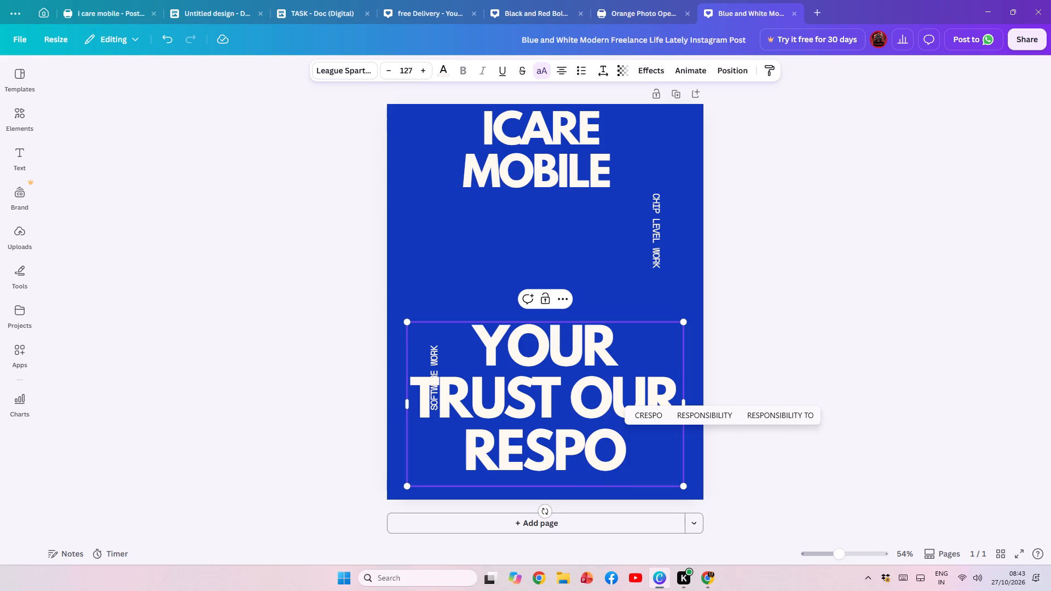
pyautogui.write('nsi')
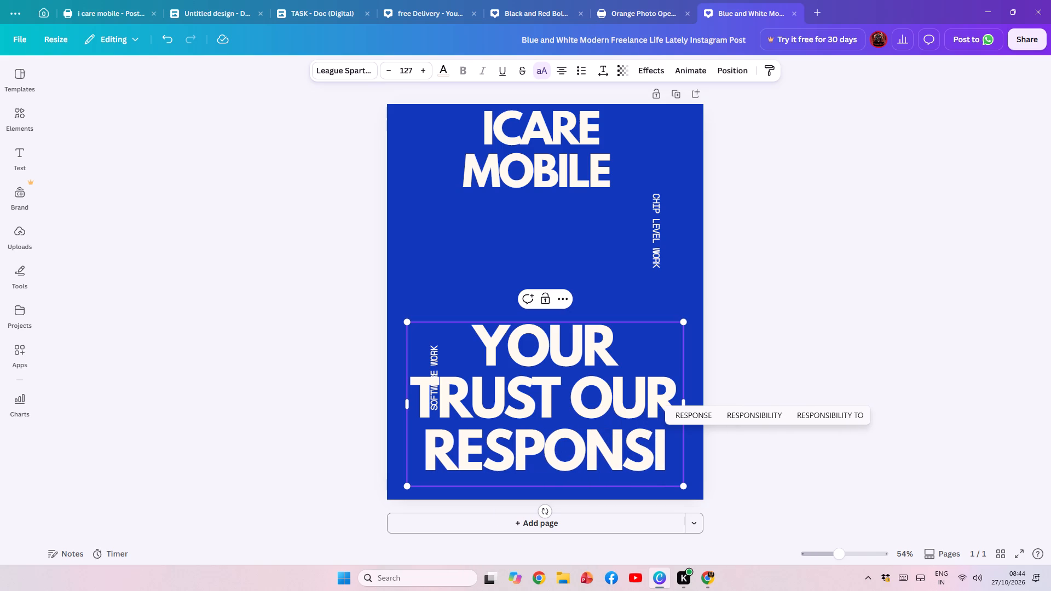
pyautogui.write('boli')
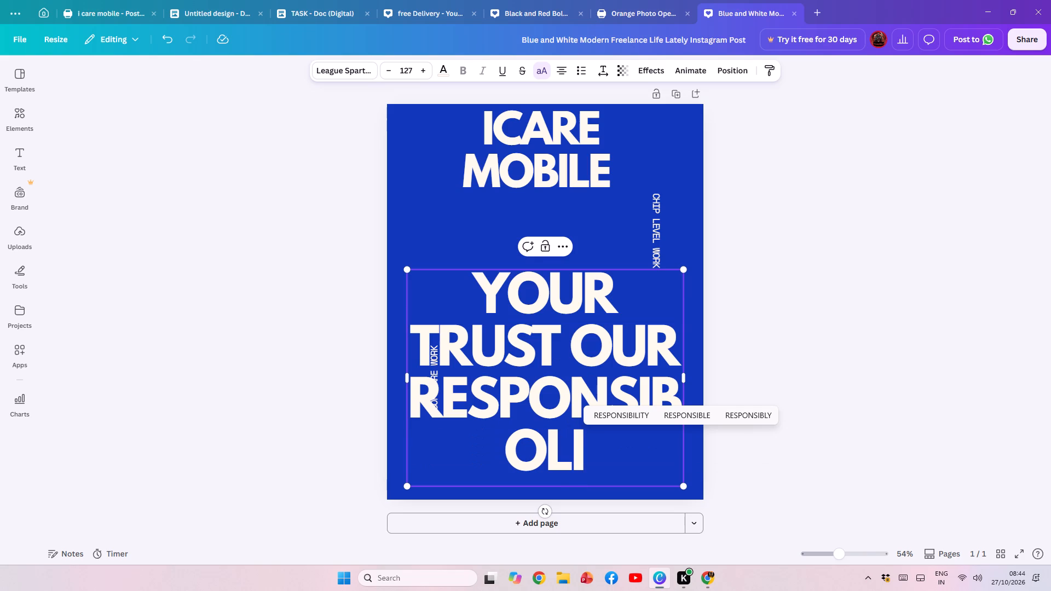
pyautogui.write('ty')
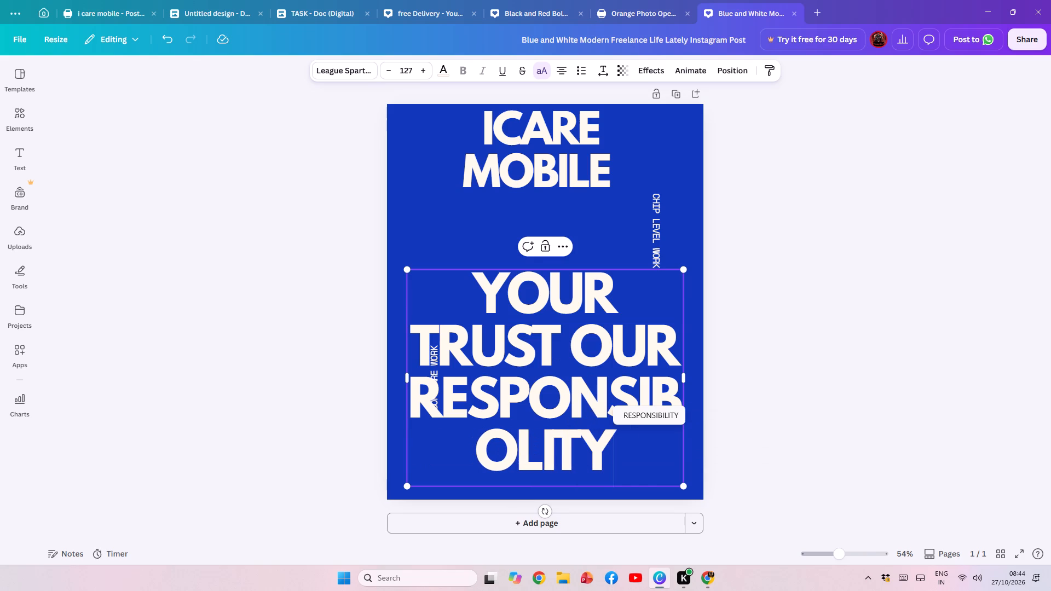
# Shrink the YOUR TRUST OUR RESPONSIBOLITY heading to font size 63.4 and widen its text box until the text fits on two lines.
pyautogui.moveTo(683, 486); pyautogui.dragTo(559, 357)
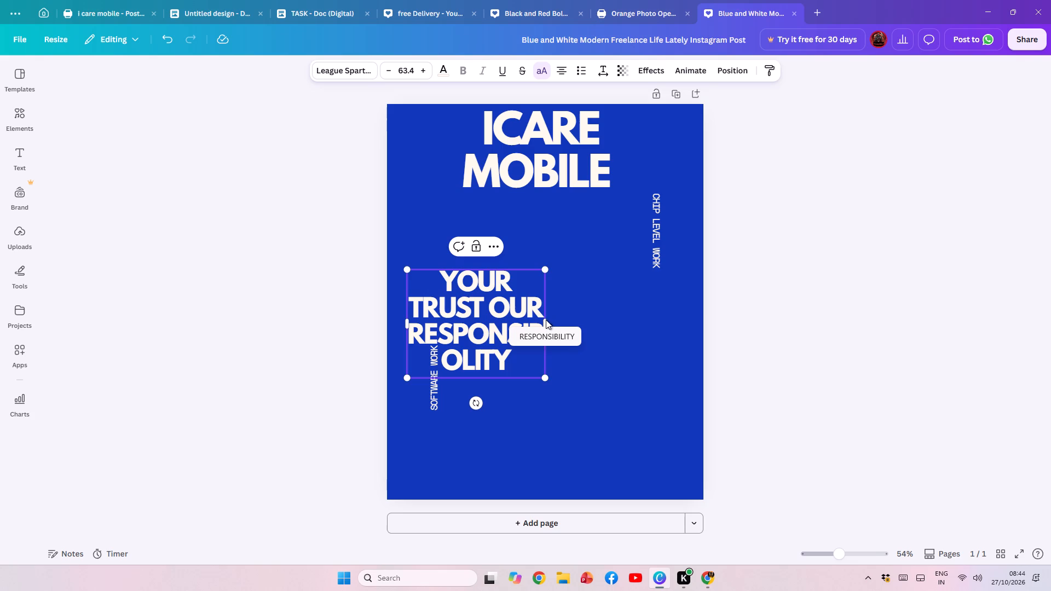
pyautogui.click(548, 371)
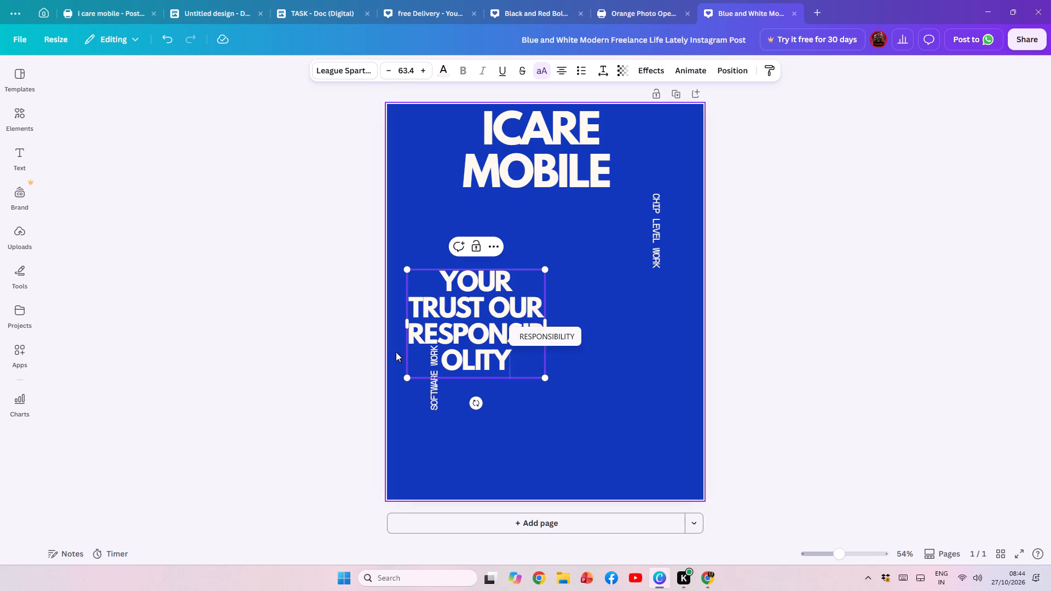
pyautogui.click(332, 341)
pyautogui.click(515, 343)
pyautogui.moveTo(548, 324); pyautogui.dragTo(609, 329)
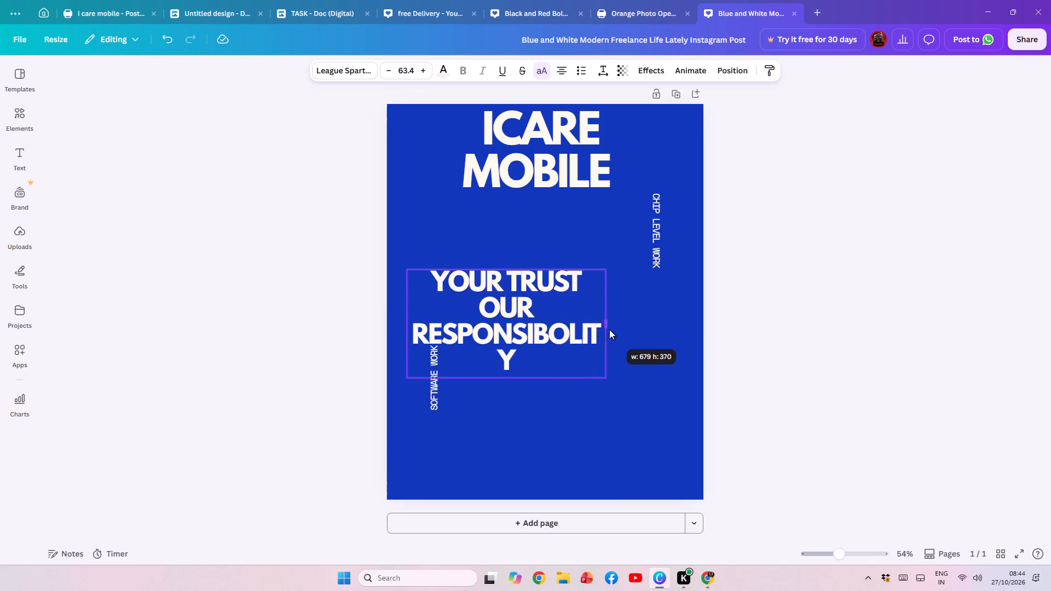
pyautogui.moveTo(609, 329); pyautogui.dragTo(650, 332)
# Move the YOUR TRUST OUR RESPONSIBOLITY heading to the bottom centre of the page, below the vertical SOFTWARE WORK text.
pyautogui.moveTo(532, 354); pyautogui.dragTo(551, 403)
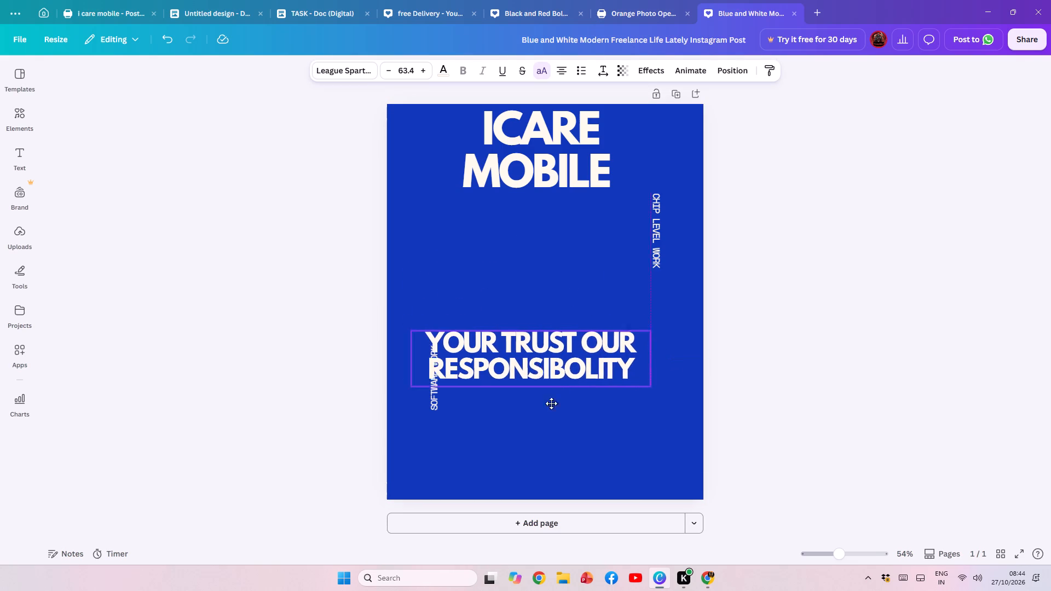
pyautogui.moveTo(551, 403); pyautogui.dragTo(547, 461)
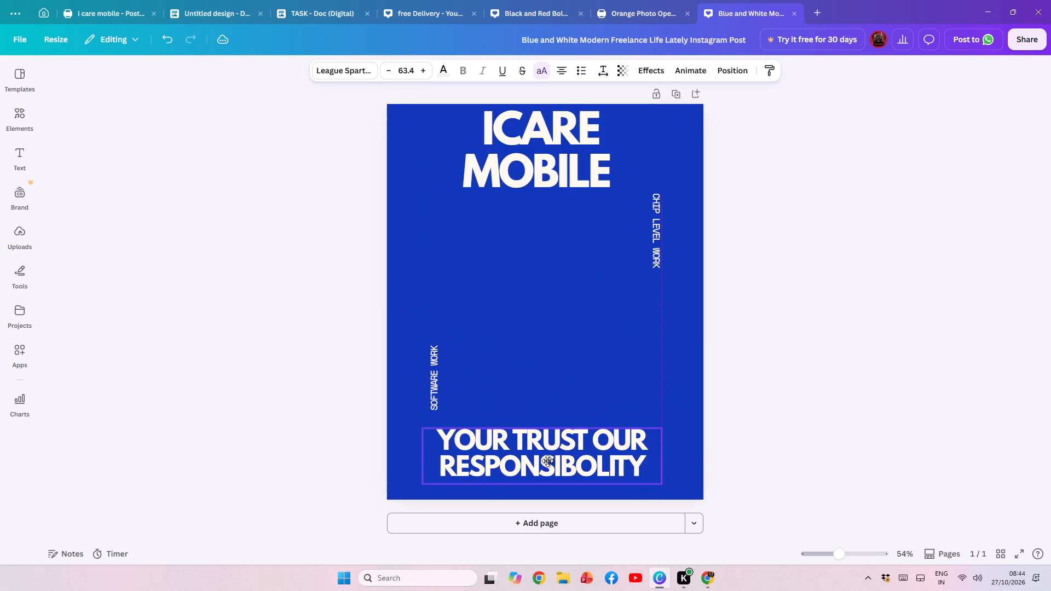
pyautogui.moveTo(547, 461); pyautogui.dragTo(547, 465)
pyautogui.click(293, 372)
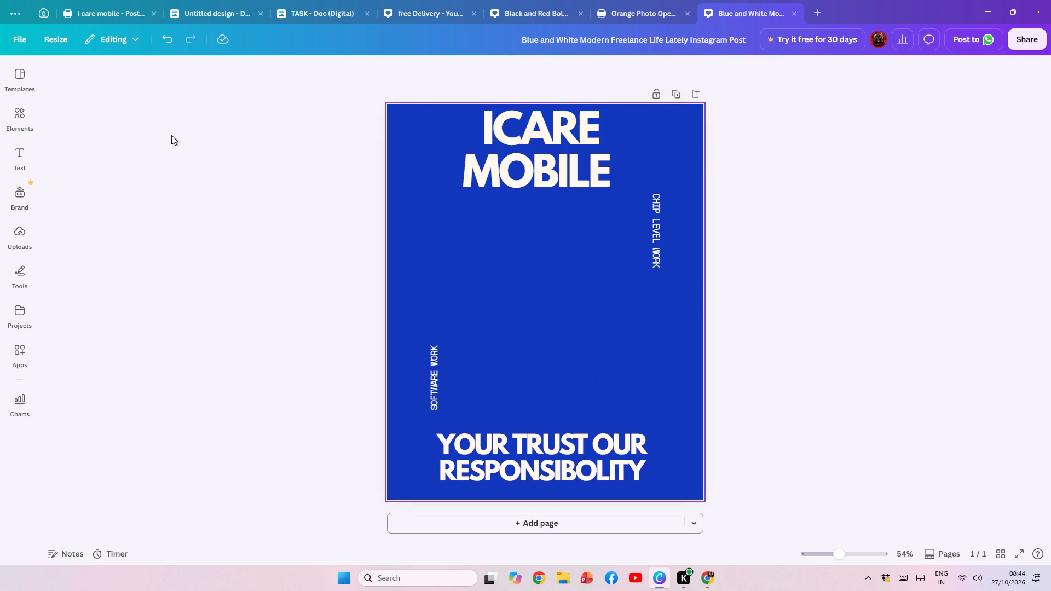
# Browse the photo library, including the recently used photos, for an image for the advert.
pyautogui.click(14, 117)
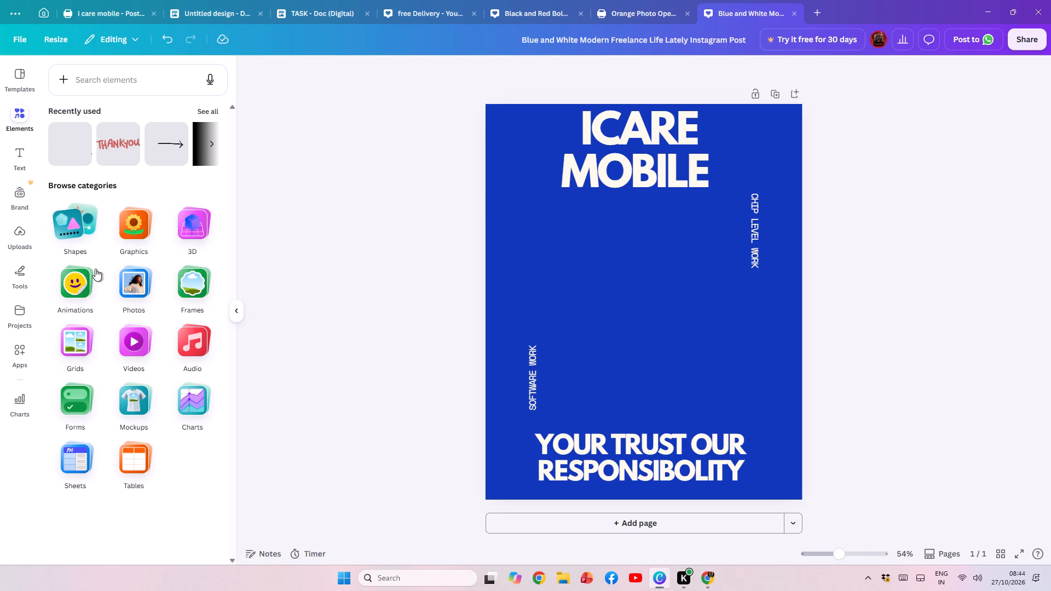
pyautogui.click(135, 282)
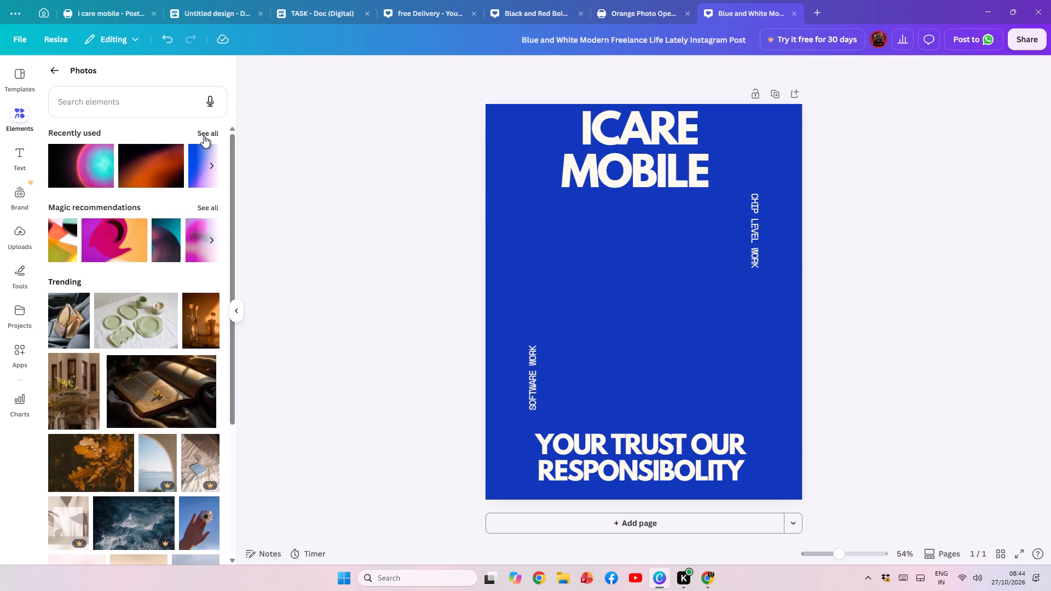
pyautogui.click(204, 133)
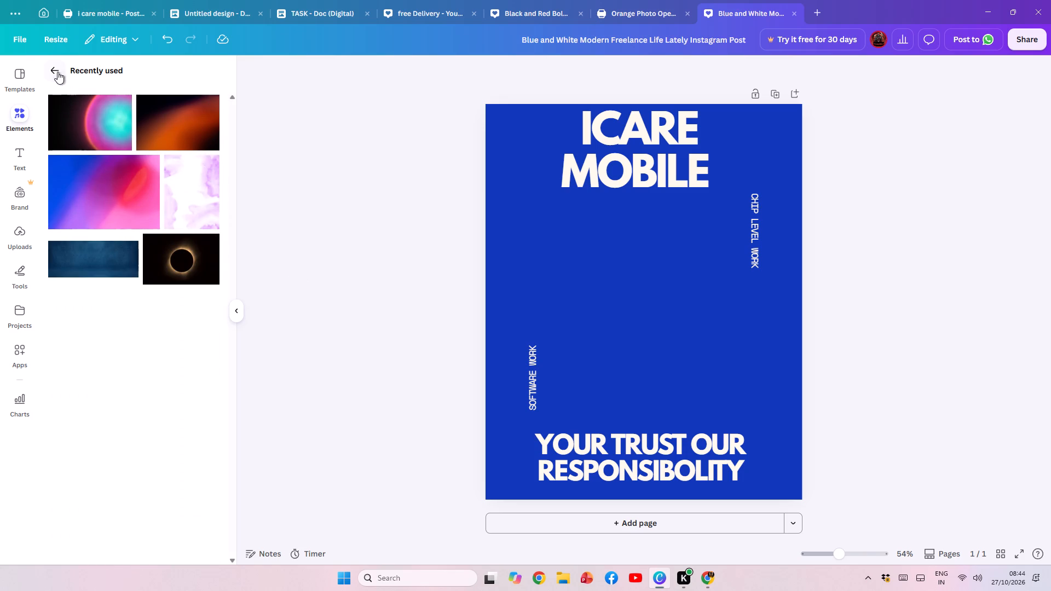
pyautogui.click(57, 71)
pyautogui.scroll(-6, 131, 284)
pyautogui.scroll(6, 131, 284)
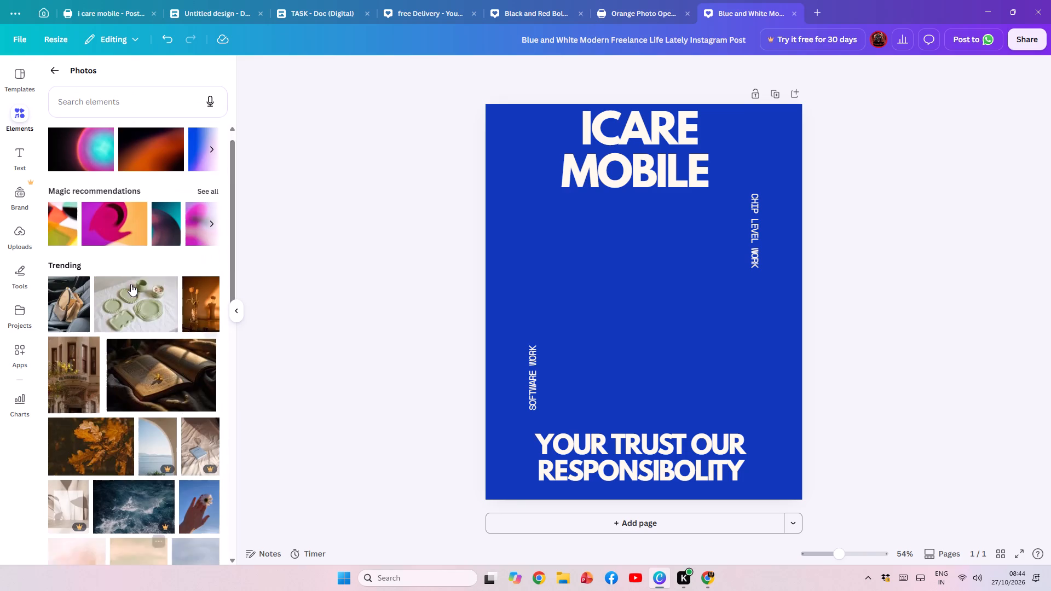
# Add a red circle containing the text "RI" at the centre of the page.
pyautogui.click(124, 113)
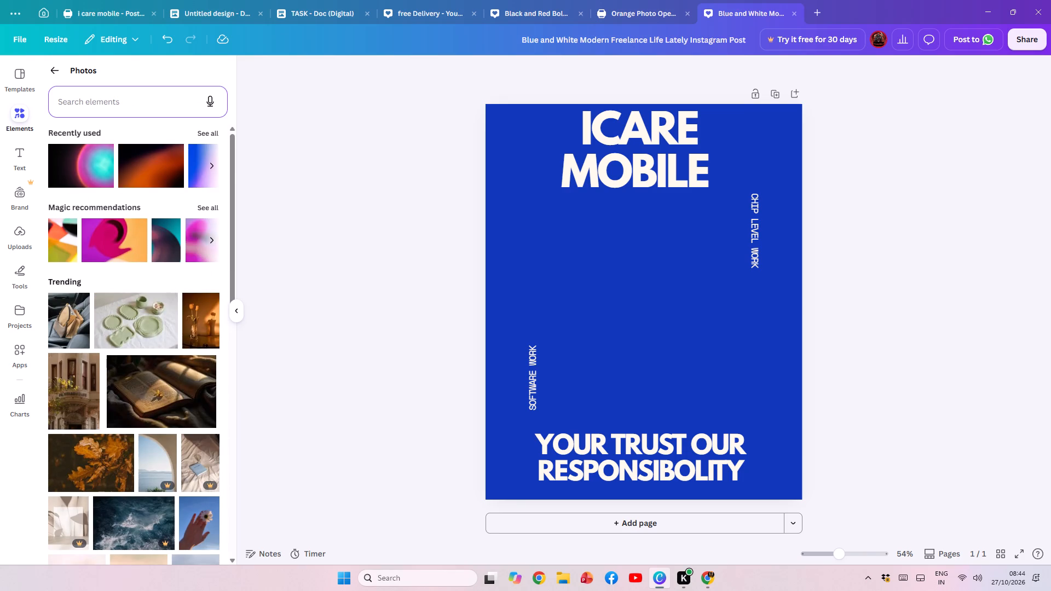
pyautogui.write('micr')
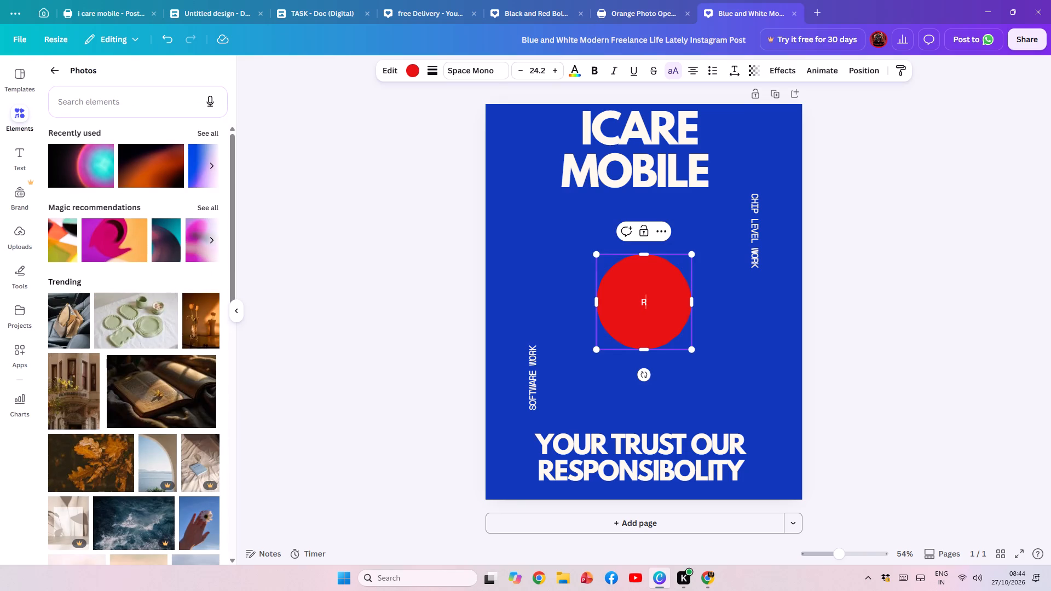
pyautogui.press('i')
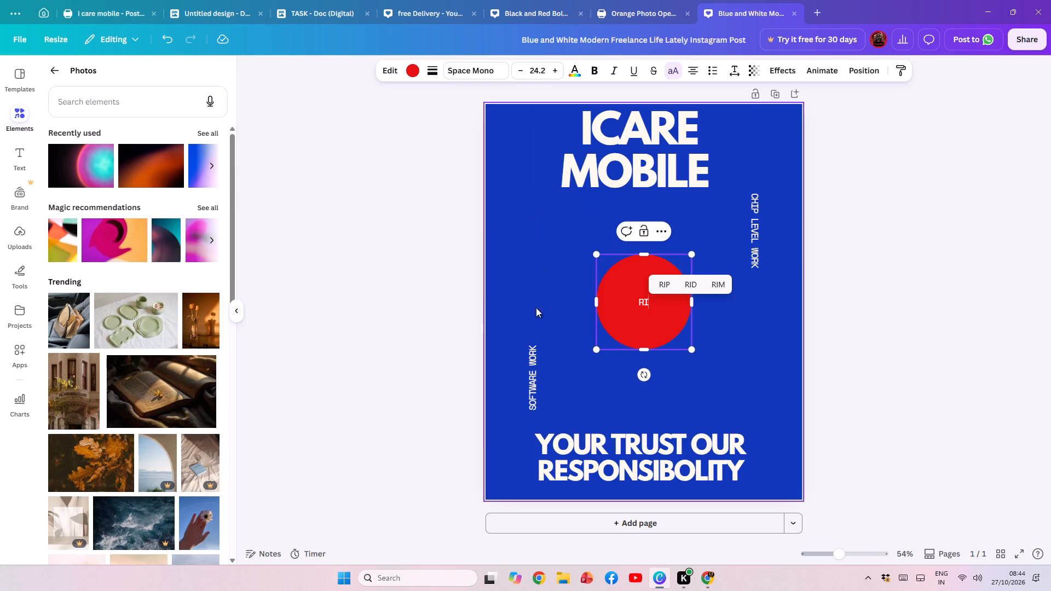
pyautogui.click(619, 317)
# Search the photo library for "microscope" and look through the pictures for a suitable repair image.
pyautogui.click(122, 102)
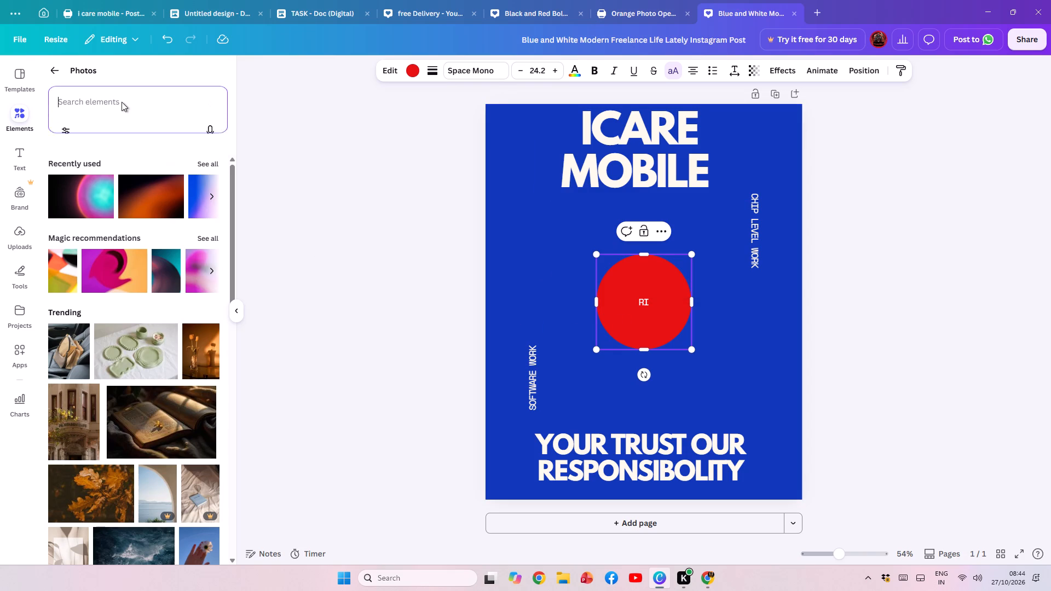
pyautogui.write('mi')
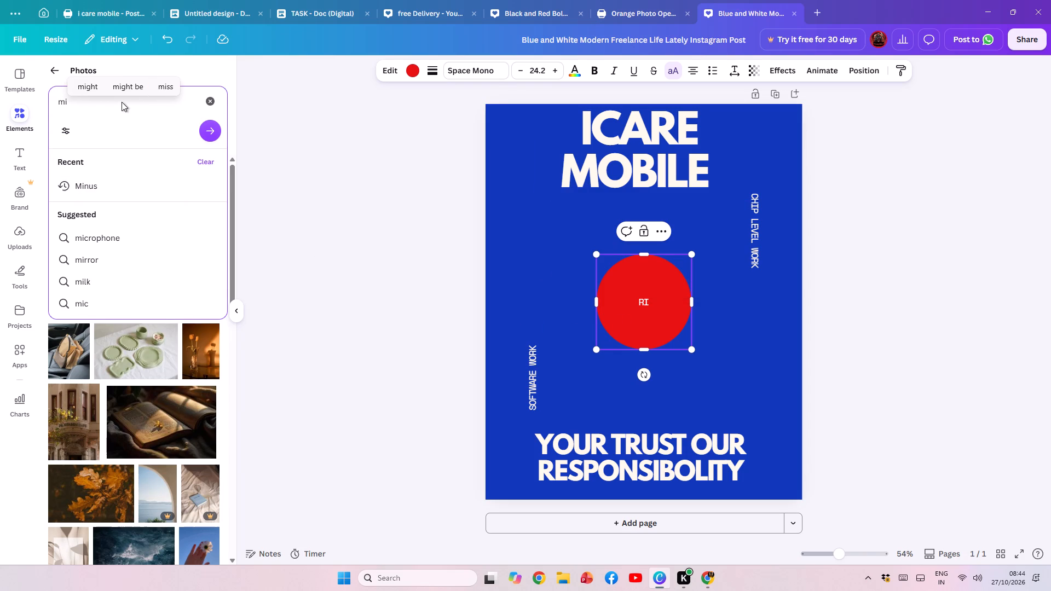
pyautogui.press('c')
pyautogui.click(96, 201)
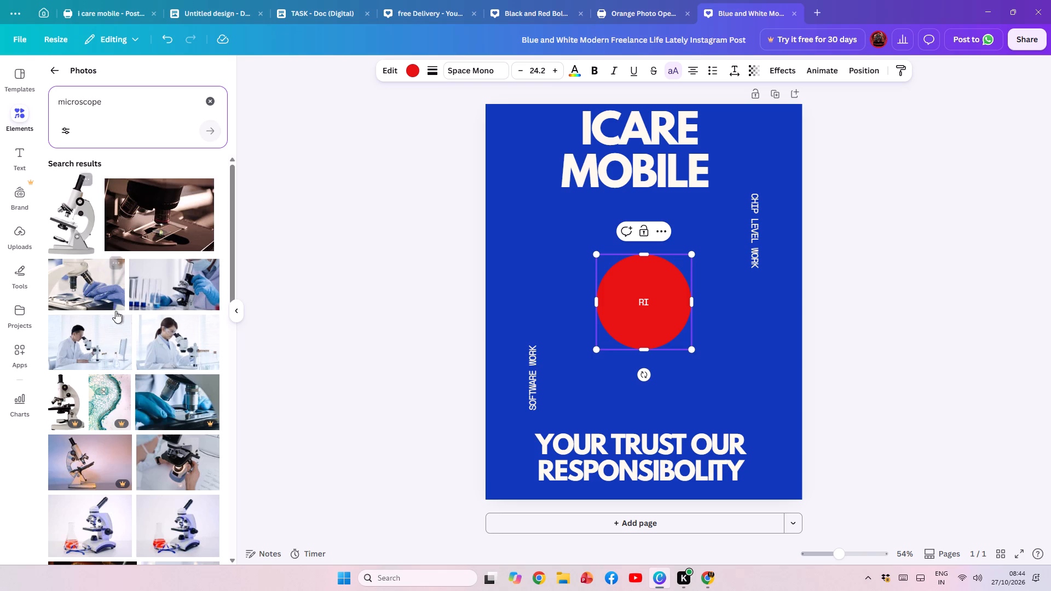
pyautogui.scroll(-1, 126, 325)
pyautogui.scroll(1, 126, 325)
pyautogui.scroll(-9, 126, 325)
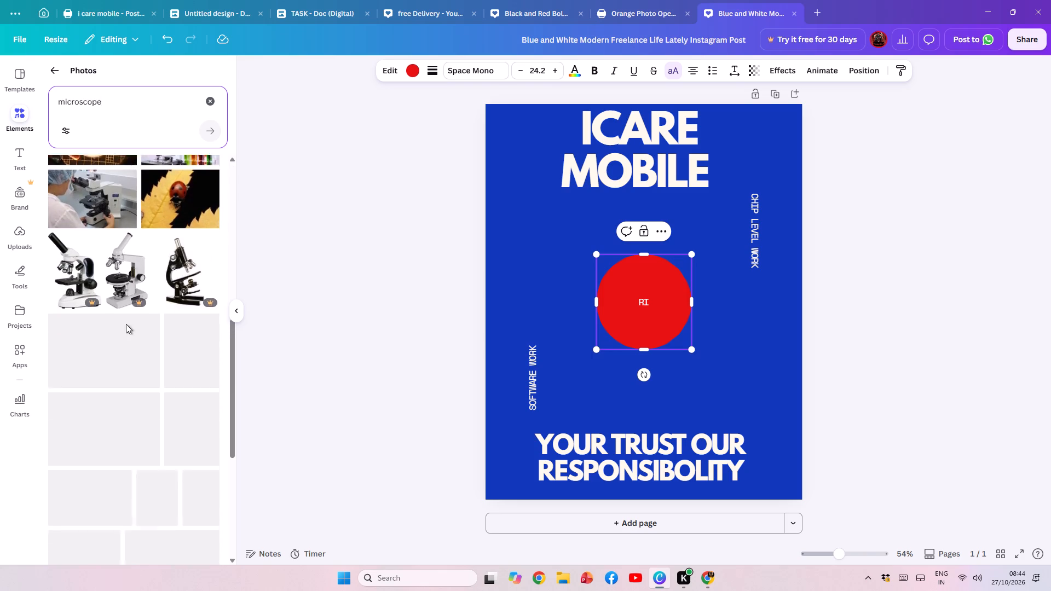
# Search the photos for "microscope mobile" and add the picture of a person in a grey jacket working at a microscope.
pyautogui.press('space')
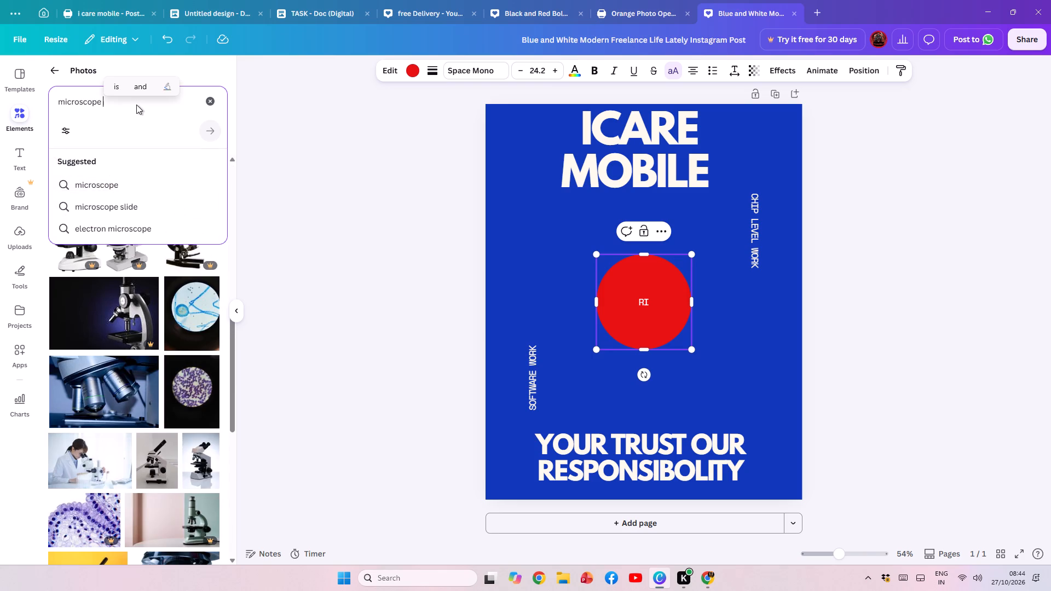
pyautogui.write('mo')
pyautogui.write('bil')
pyautogui.press('e')
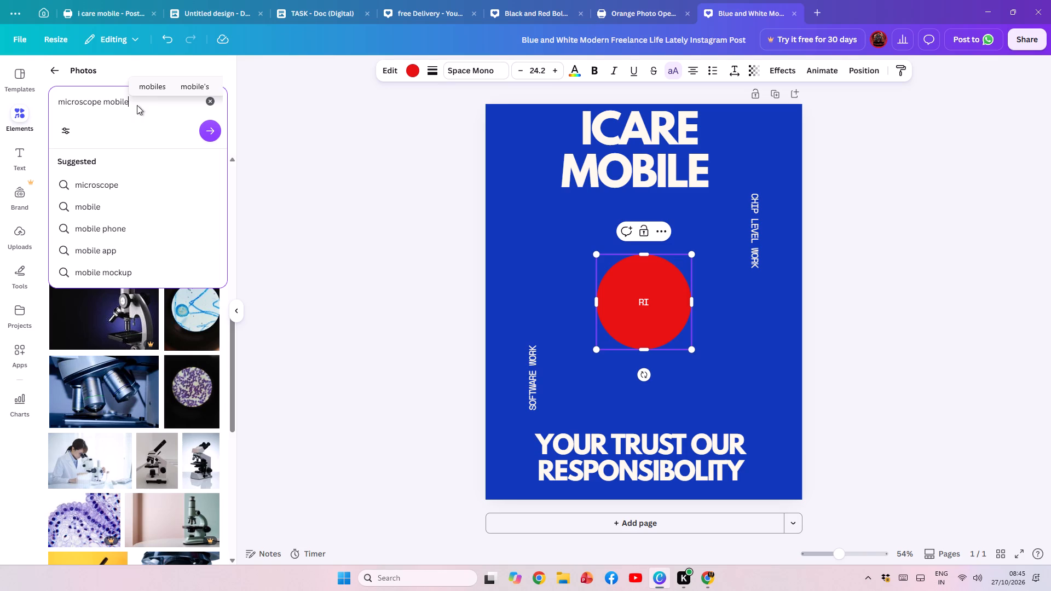
pyautogui.click(206, 135)
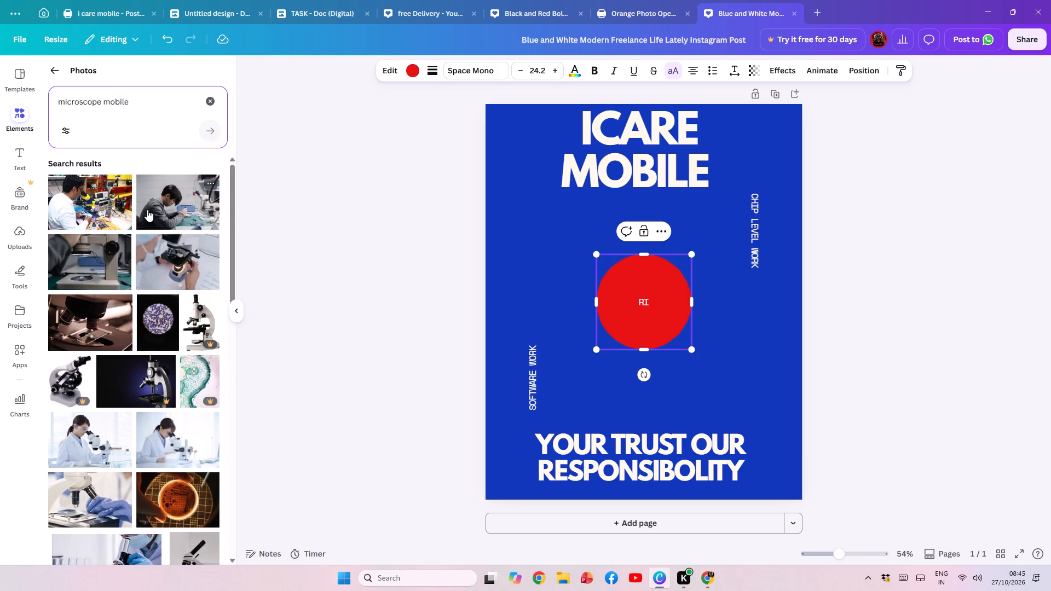
pyautogui.scroll(-5, 179, 298)
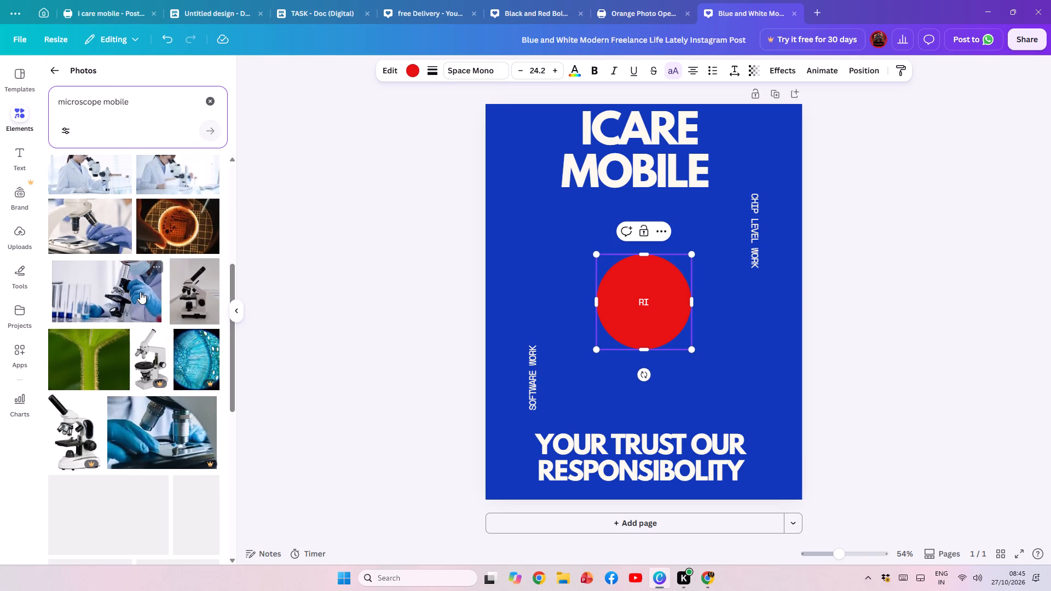
pyautogui.scroll(-14, 140, 292)
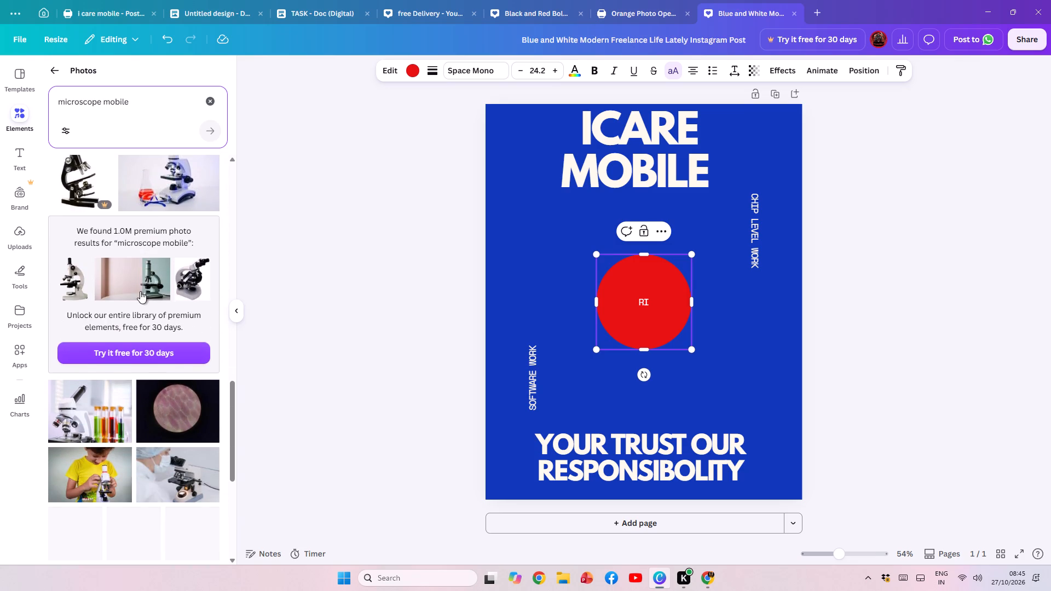
pyautogui.scroll(-9, 140, 292)
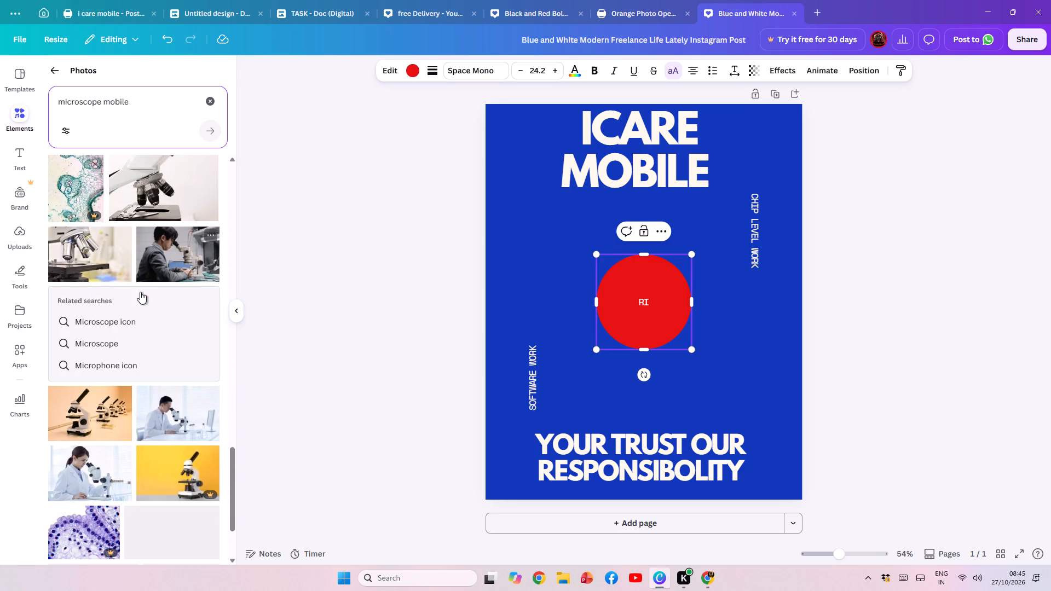
pyautogui.scroll(3, 118, 333)
pyautogui.click(169, 415)
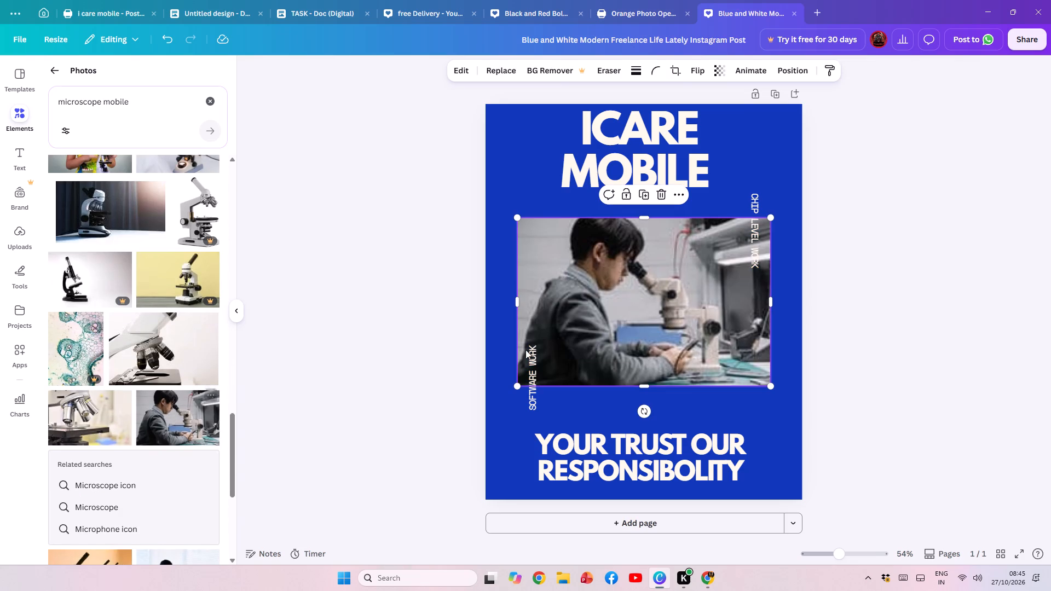
# Shrink the microscope photo and place it directly below the ICARE MOBILE heading, beside the vertical CHIP LEVEL WORK text.
pyautogui.moveTo(772, 385); pyautogui.dragTo(720, 368)
pyautogui.moveTo(554, 286); pyautogui.dragTo(572, 292)
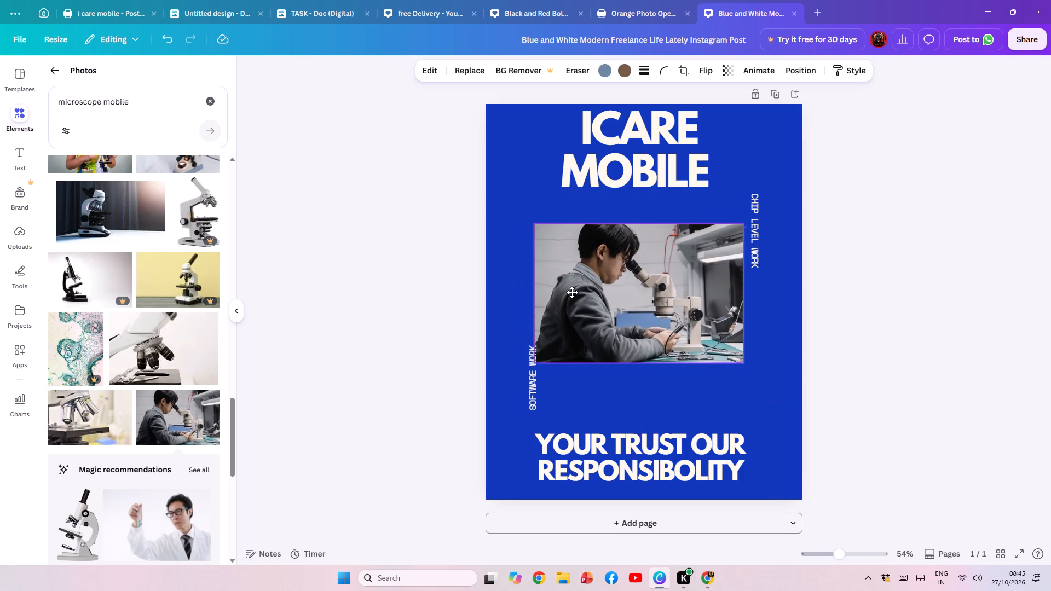
pyautogui.moveTo(572, 292); pyautogui.dragTo(574, 292)
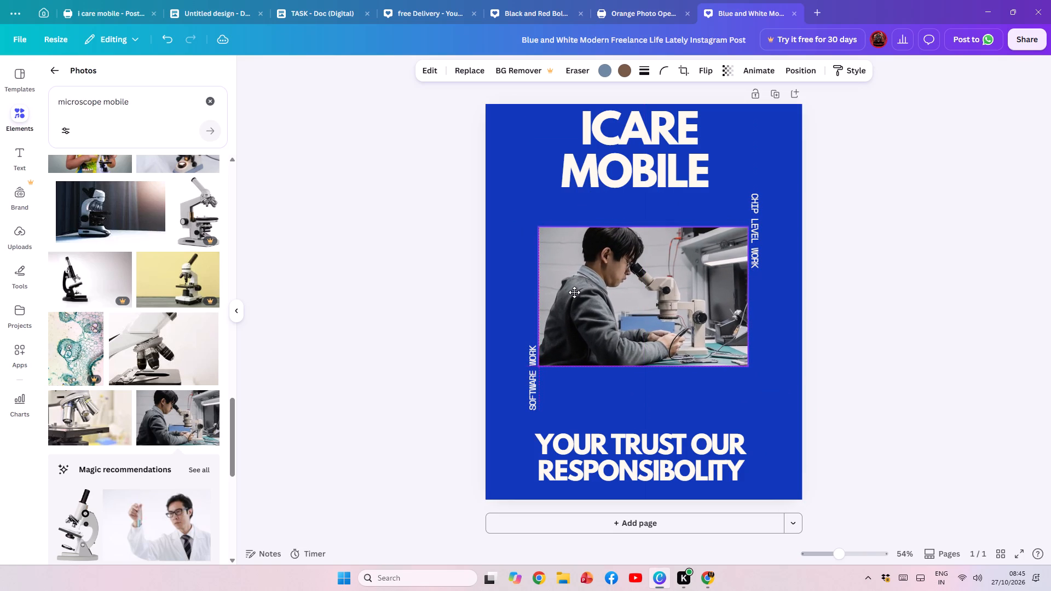
pyautogui.moveTo(574, 292); pyautogui.dragTo(575, 299)
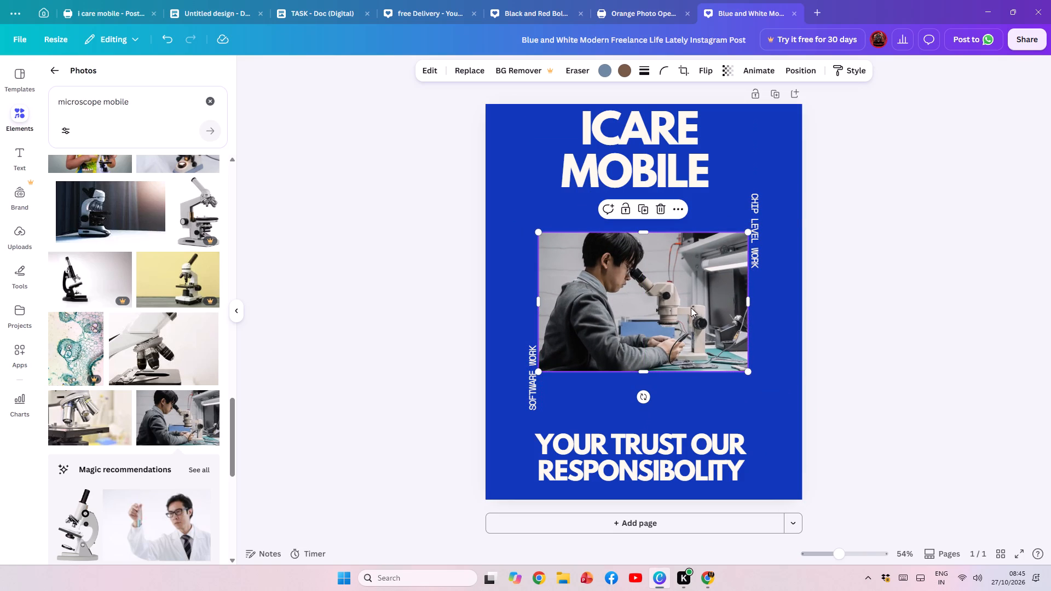
pyautogui.moveTo(660, 306); pyautogui.dragTo(660, 318)
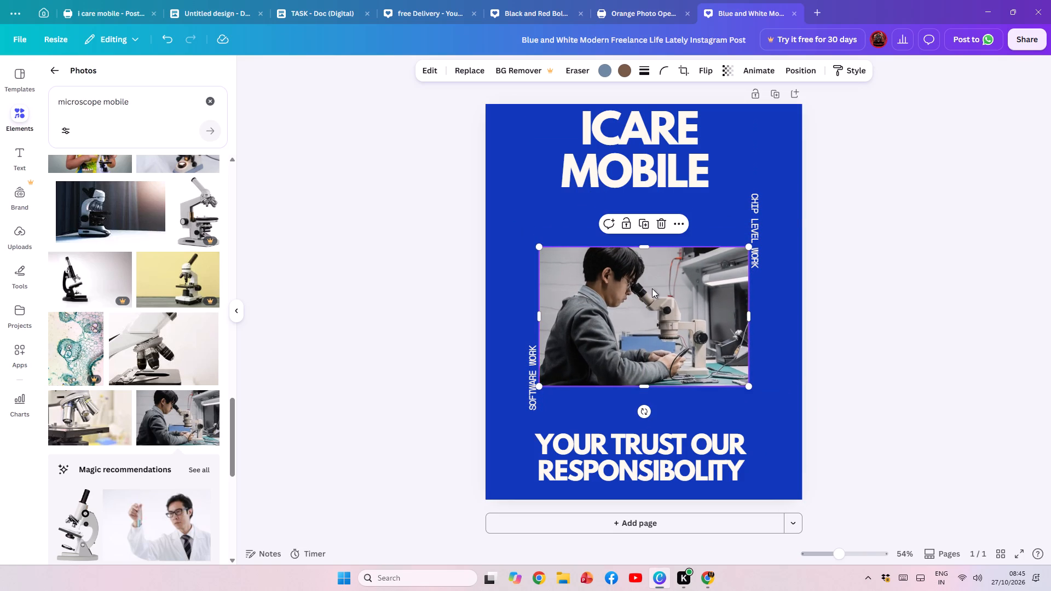
pyautogui.moveTo(652, 289); pyautogui.dragTo(649, 242)
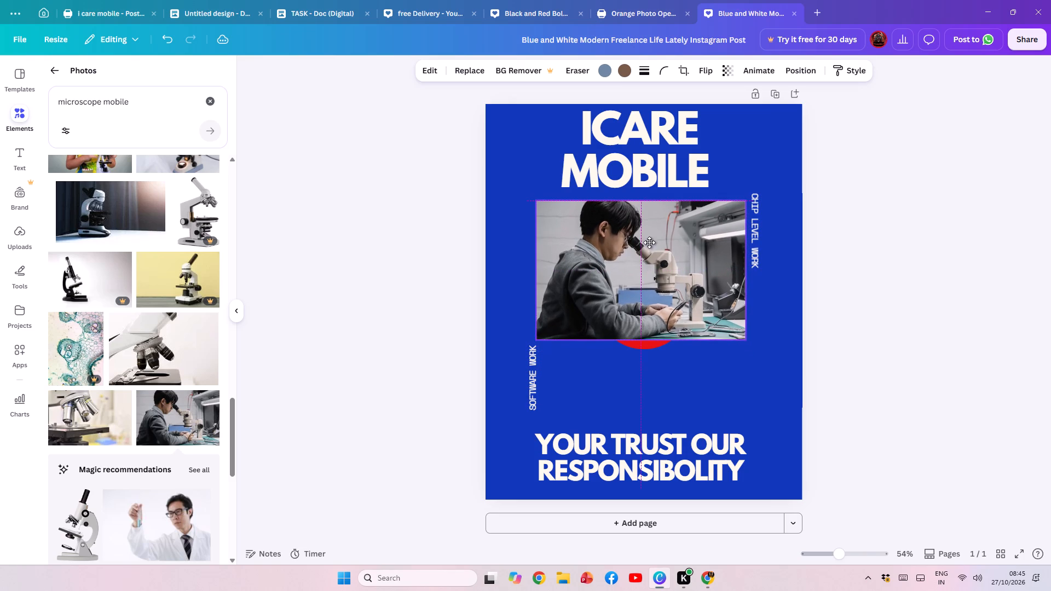
pyautogui.moveTo(649, 242); pyautogui.dragTo(649, 237)
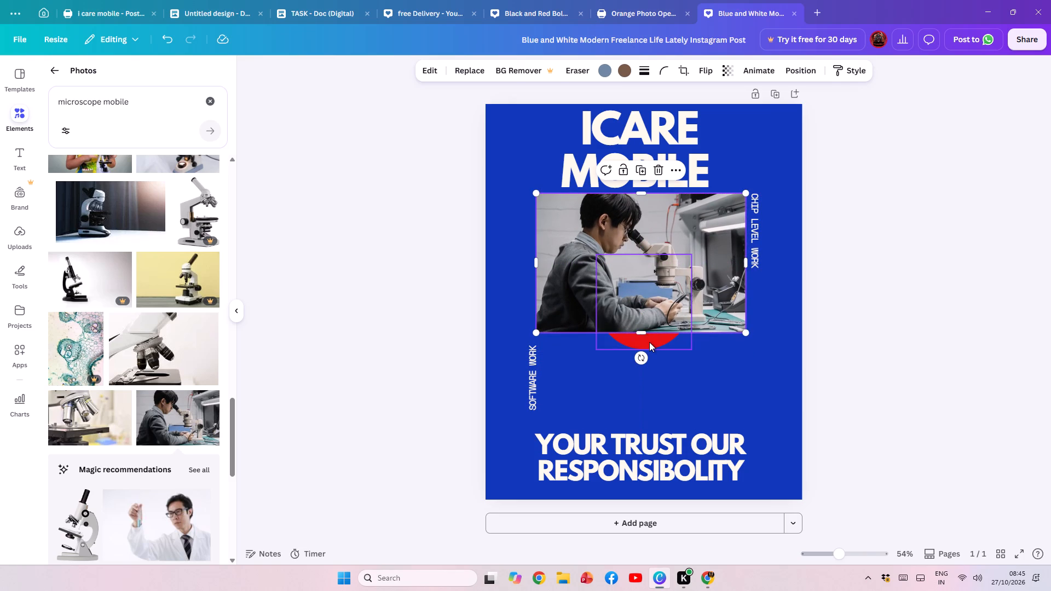
# Stretch the red circle on both sides into a horizontal ellipse slightly wider than the microscope photo.
pyautogui.click(649, 342)
pyautogui.moveTo(692, 303); pyautogui.dragTo(719, 302)
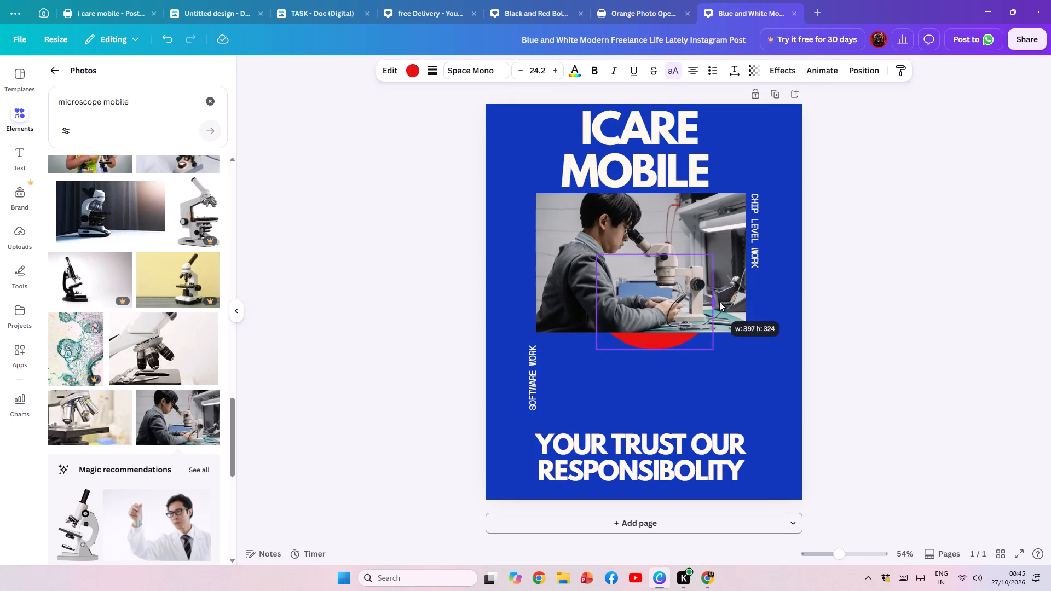
pyautogui.moveTo(719, 302); pyautogui.dragTo(756, 303)
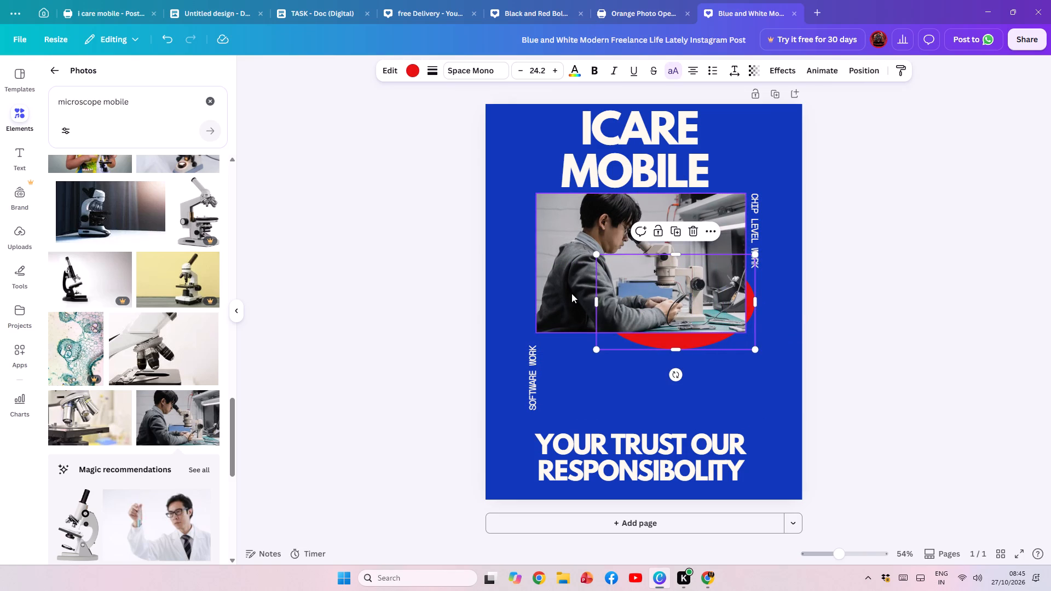
pyautogui.moveTo(597, 301); pyautogui.dragTo(527, 297)
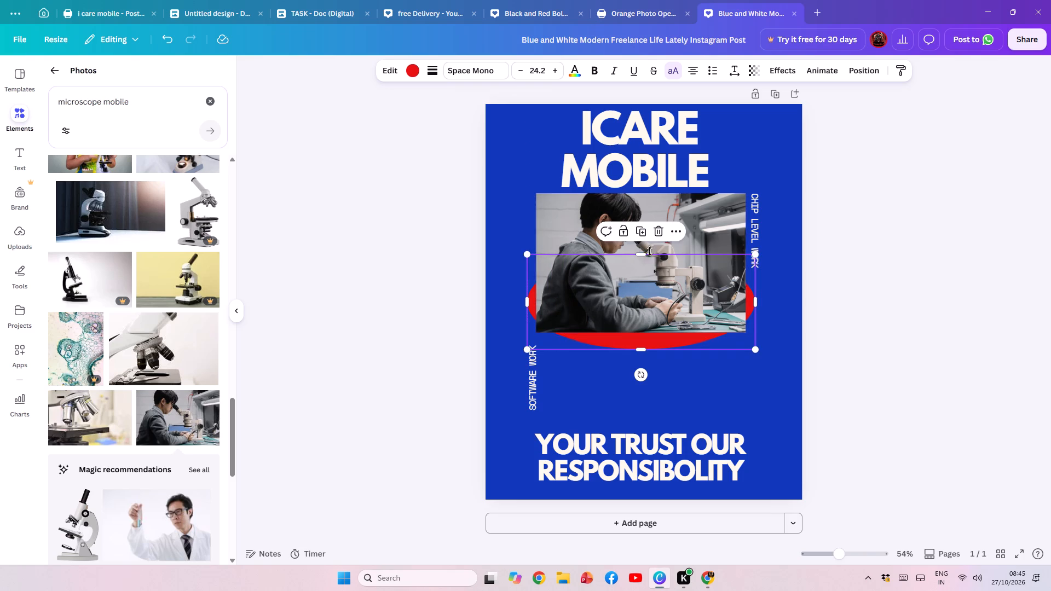
# Move the red ellipse down behind the YOUR TRUST OUR RESPONSIBOLITY heading, against the page's bottom edge.
pyautogui.moveTo(613, 286); pyautogui.dragTo(614, 292)
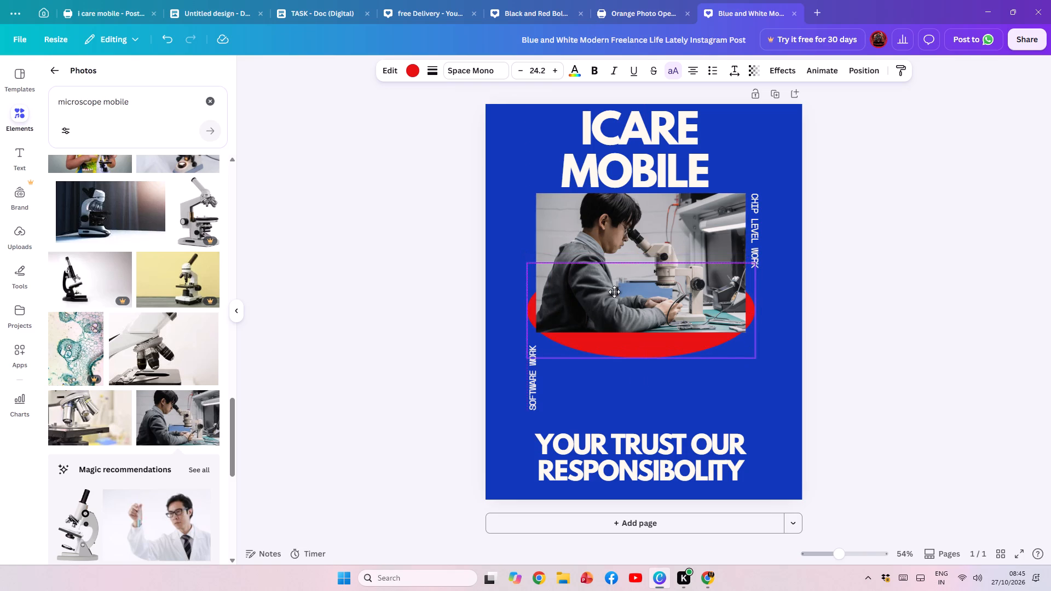
pyautogui.moveTo(614, 292); pyautogui.dragTo(617, 357)
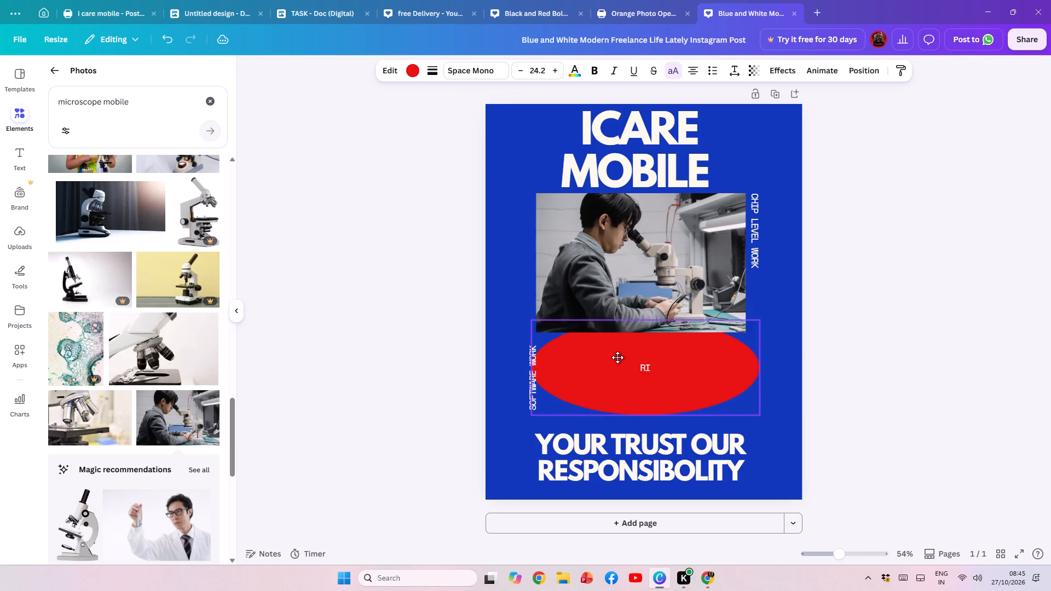
pyautogui.moveTo(617, 357); pyautogui.dragTo(616, 427)
pyautogui.moveTo(616, 433); pyautogui.dragTo(616, 439)
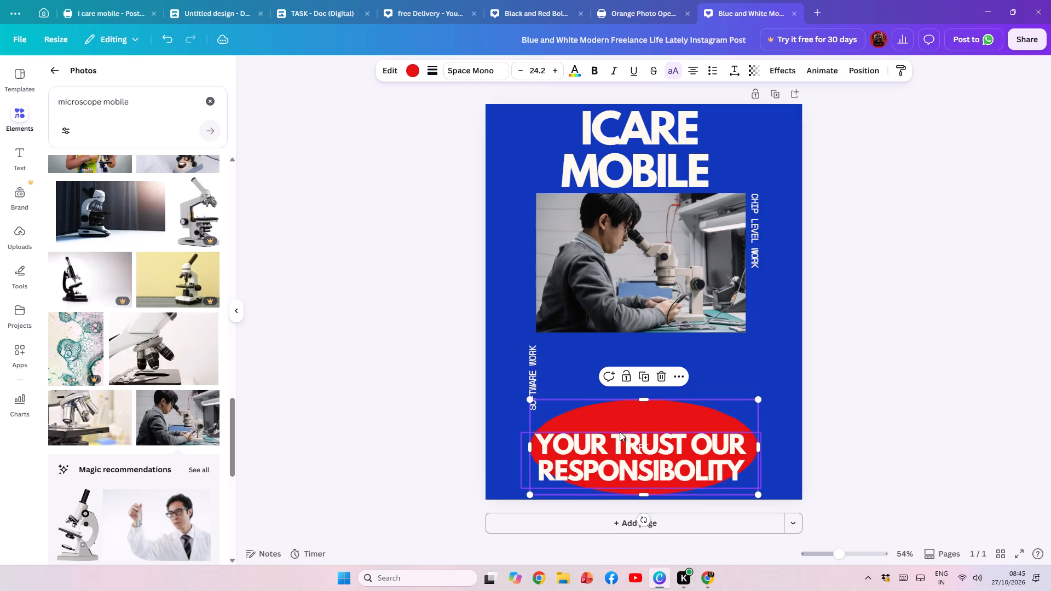
pyautogui.click(640, 408)
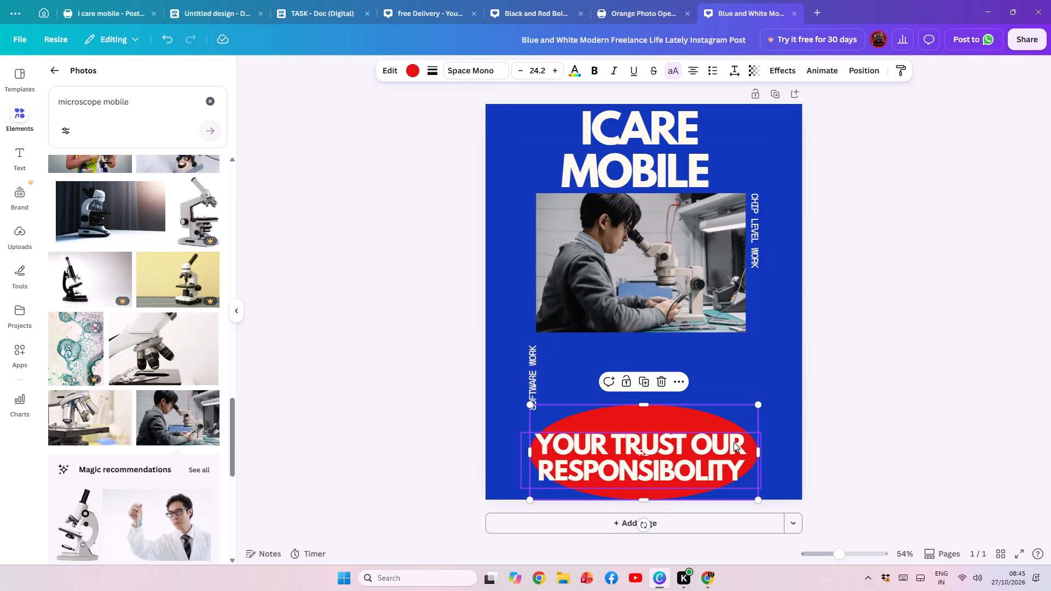
# Widen the red ellipse on both sides so it extends beyond the YOUR TRUST OUR RESPONSIBOLITY heading.
pyautogui.moveTo(528, 449); pyautogui.dragTo(522, 451)
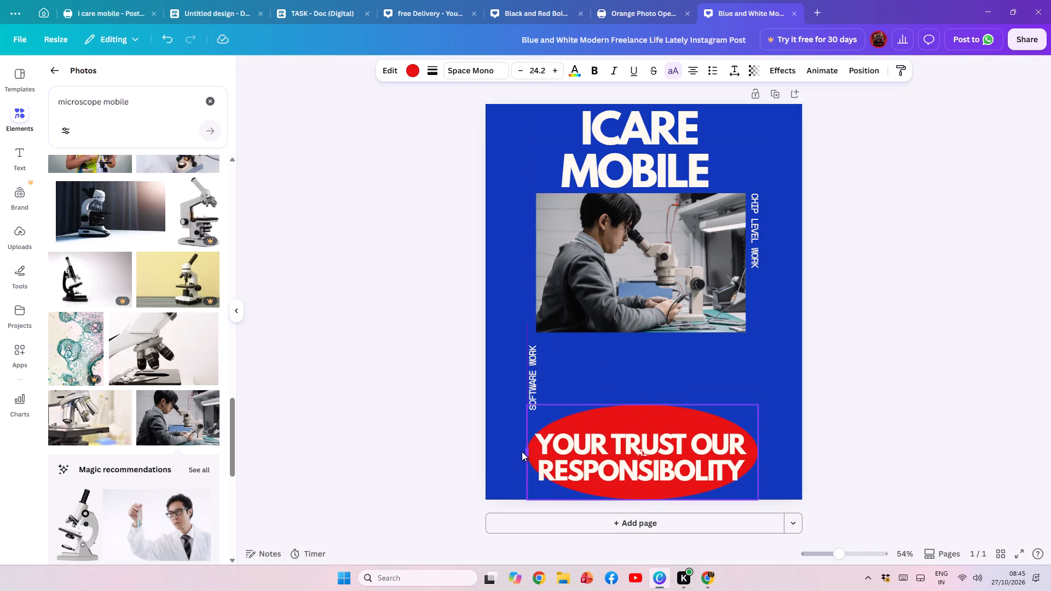
pyautogui.moveTo(522, 451); pyautogui.dragTo(519, 451)
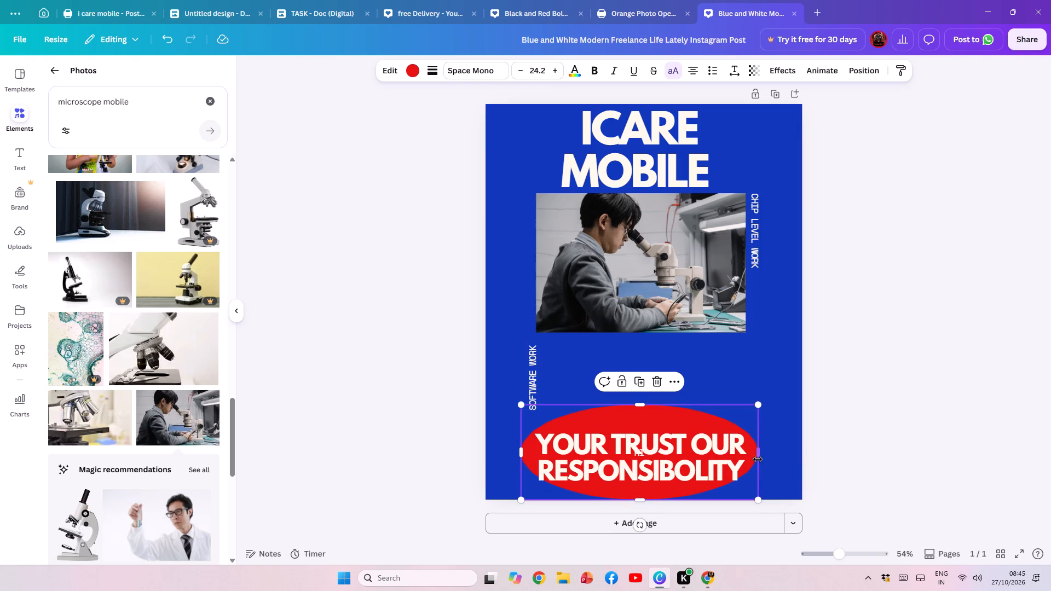
pyautogui.moveTo(758, 459); pyautogui.dragTo(769, 461)
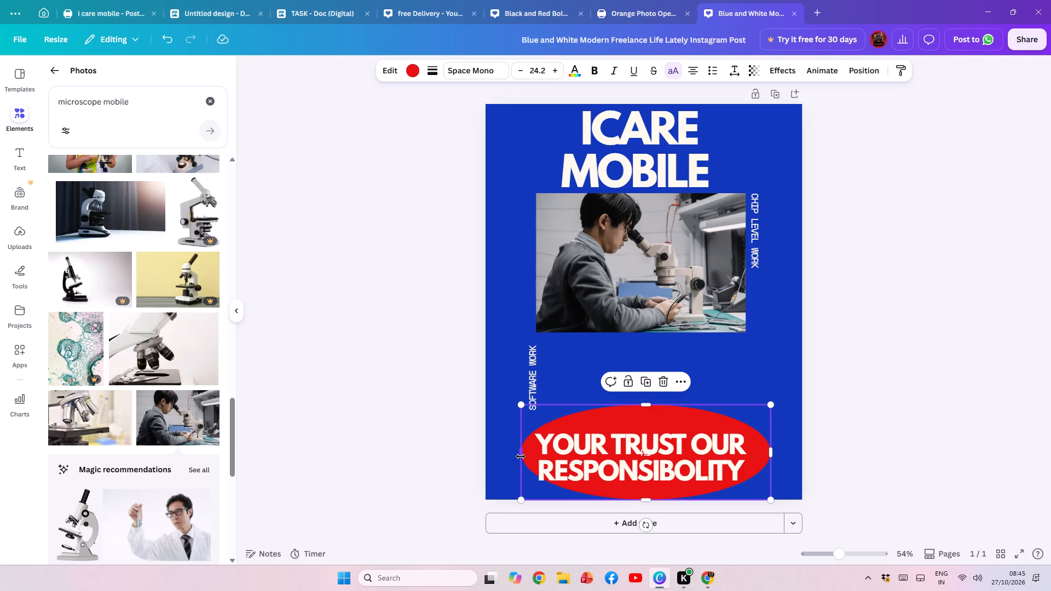
pyautogui.moveTo(521, 456); pyautogui.dragTo(510, 456)
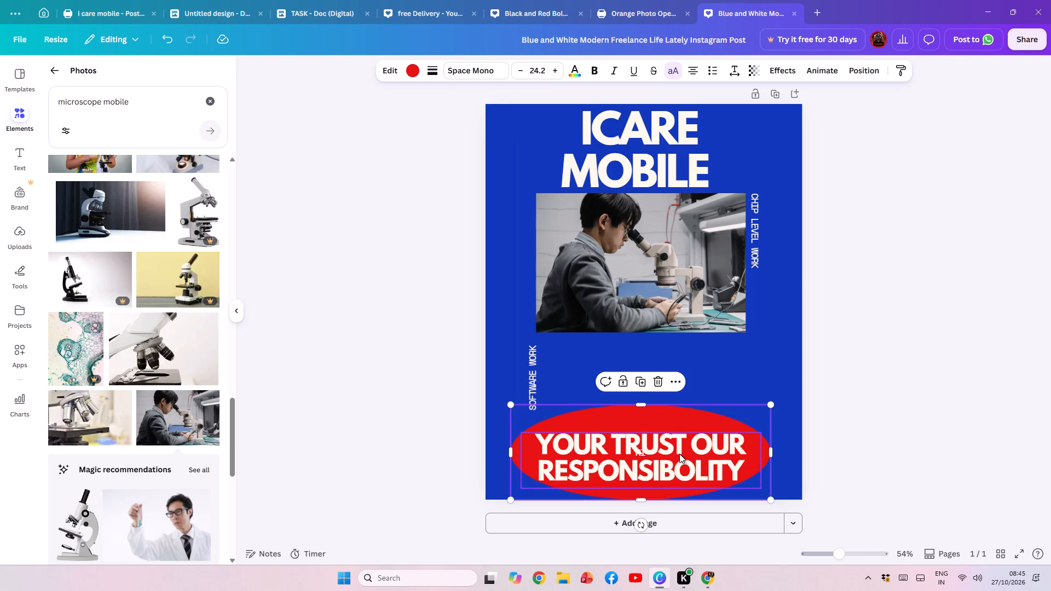
# Move the red ellipse slightly lower so its bottom edge runs past the page's bottom edge.
pyautogui.moveTo(644, 415); pyautogui.dragTo(645, 421)
pyautogui.click(411, 409)
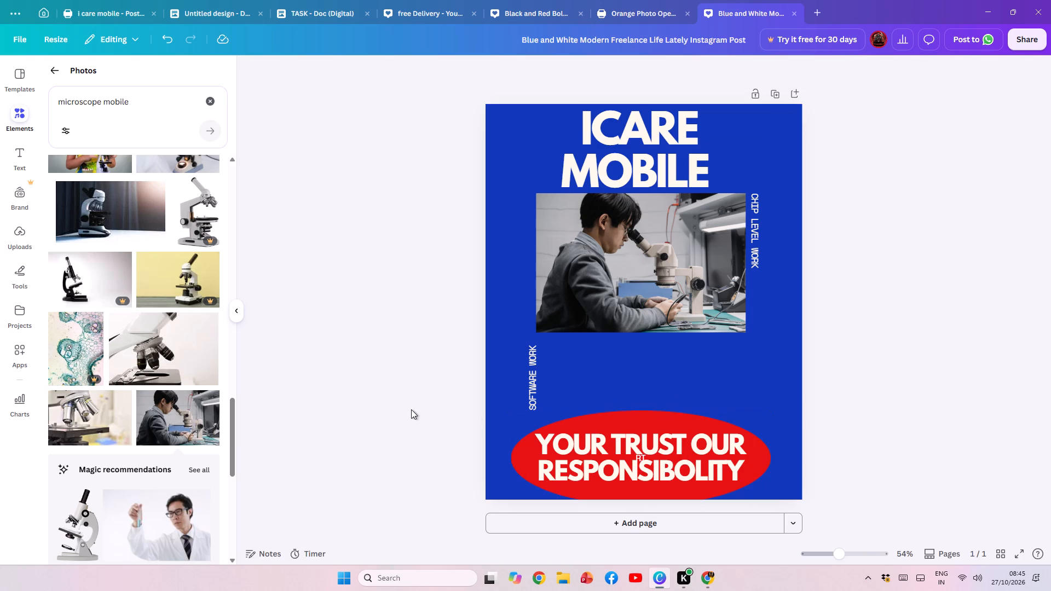
# Delete the small leftover text inside the red ellipse, behind the YOUR TRUST OUR RESPONSIBOLITY heading.
pyautogui.click(643, 454)
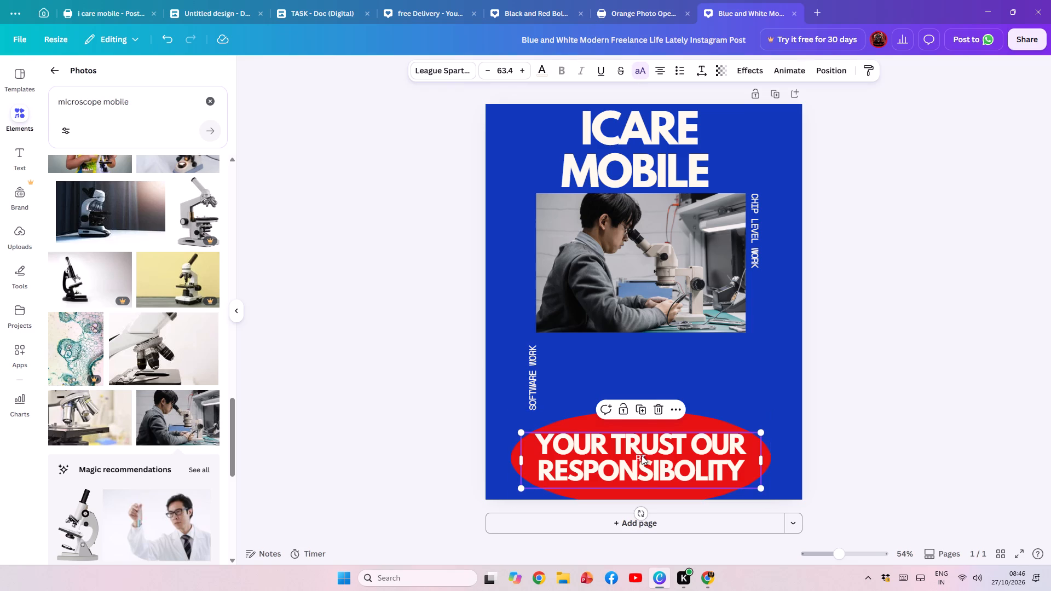
pyautogui.click(664, 423)
pyautogui.click(663, 425)
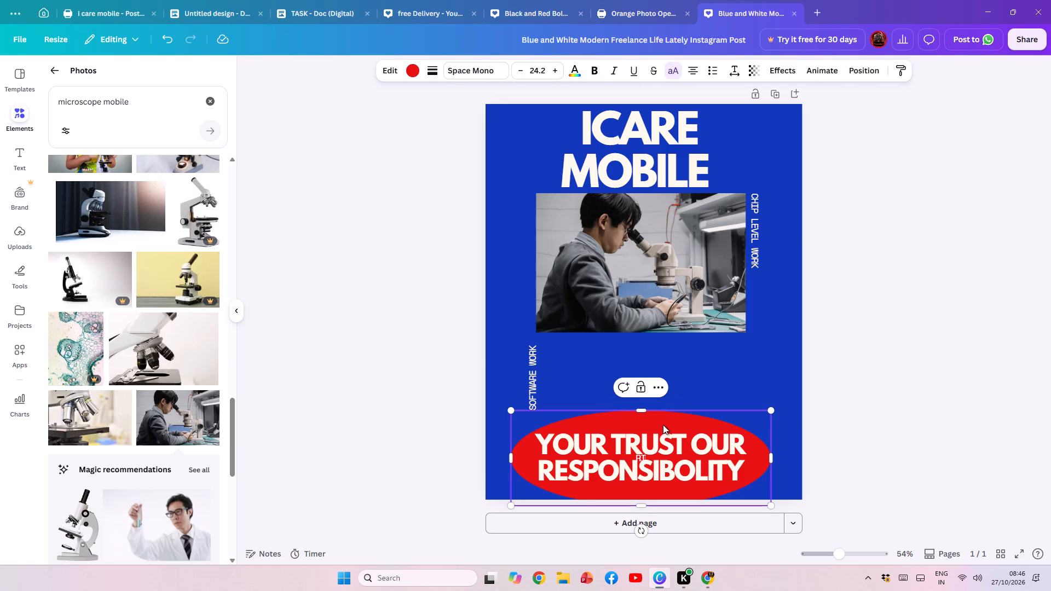
pyautogui.doubleClick(663, 425)
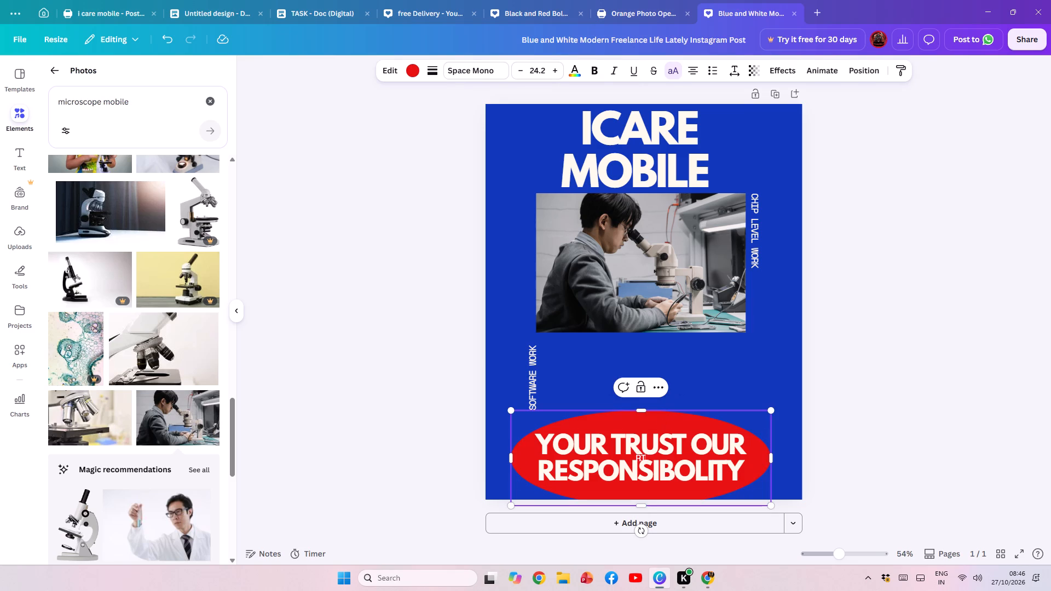
pyautogui.click(643, 456)
pyautogui.moveTo(643, 456); pyautogui.dragTo(632, 457)
pyautogui.press('BackSpace')
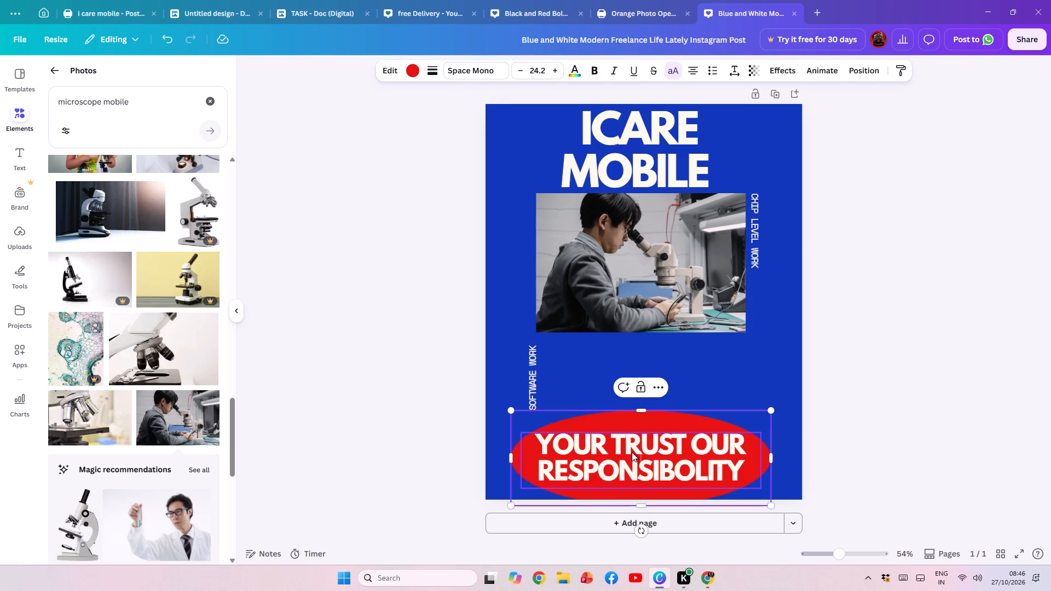
pyautogui.click(698, 366)
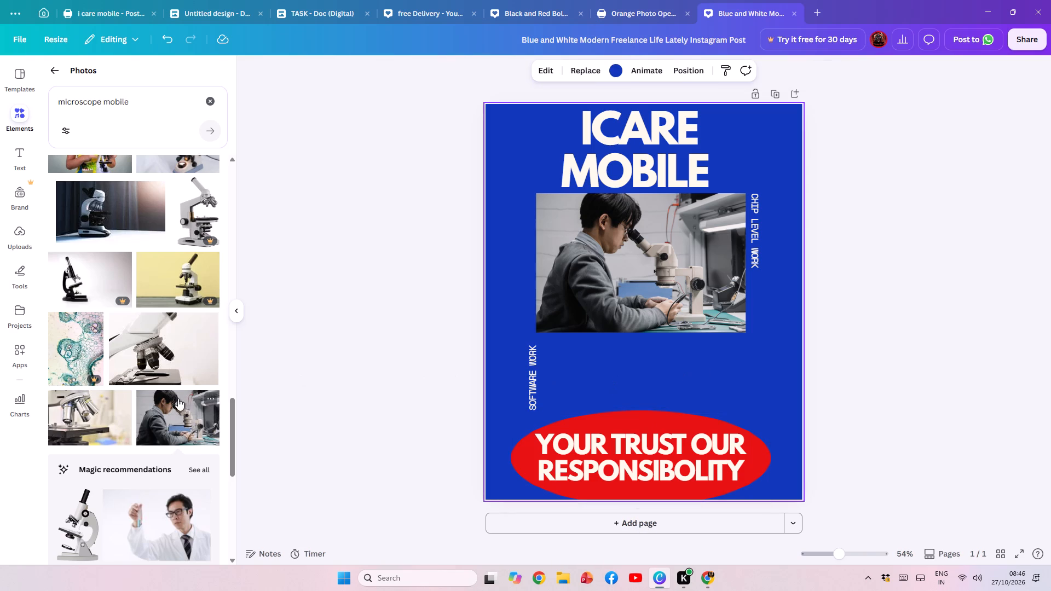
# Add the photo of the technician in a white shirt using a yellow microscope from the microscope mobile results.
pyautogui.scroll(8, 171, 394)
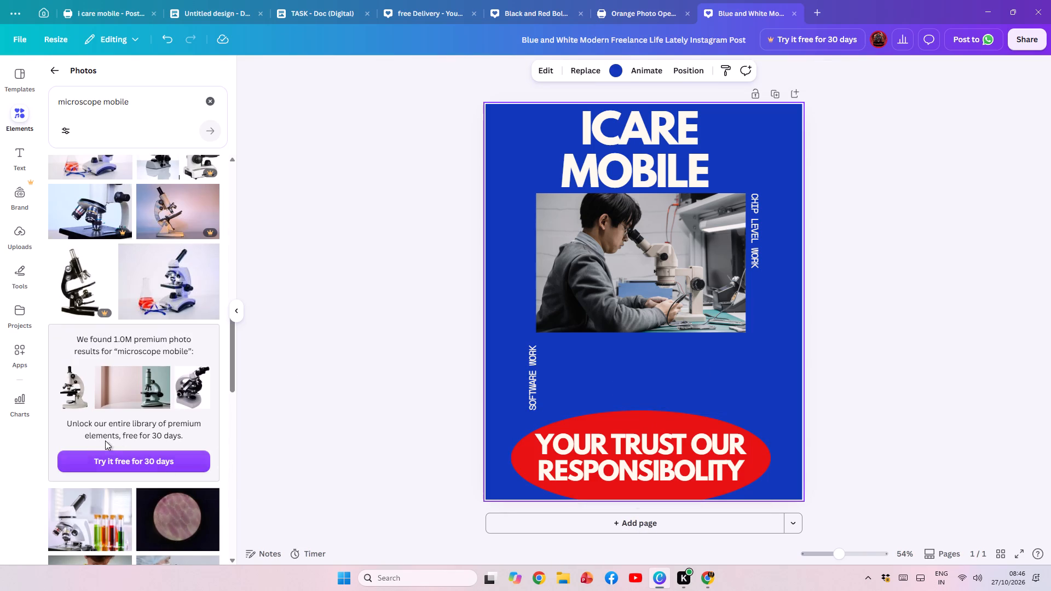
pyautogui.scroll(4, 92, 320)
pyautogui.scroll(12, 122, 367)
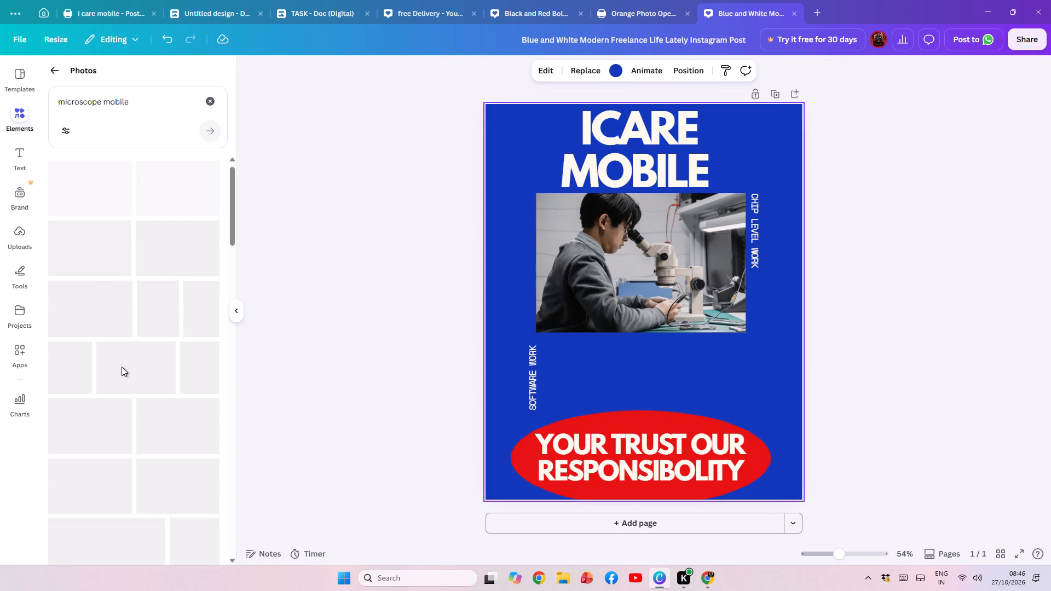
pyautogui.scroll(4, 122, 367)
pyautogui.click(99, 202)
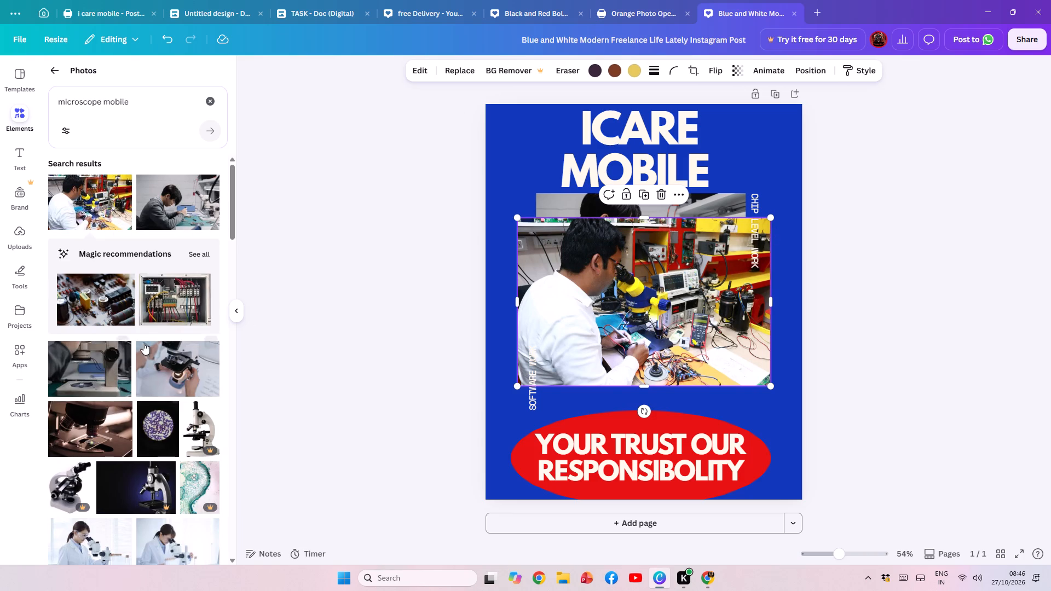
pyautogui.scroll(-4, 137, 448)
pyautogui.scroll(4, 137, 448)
# Search the photo library for "mobile reparing".
pyautogui.click(130, 120)
pyautogui.moveTo(68, 116); pyautogui.dragTo(42, 116)
pyautogui.click(90, 105)
pyautogui.click(102, 105)
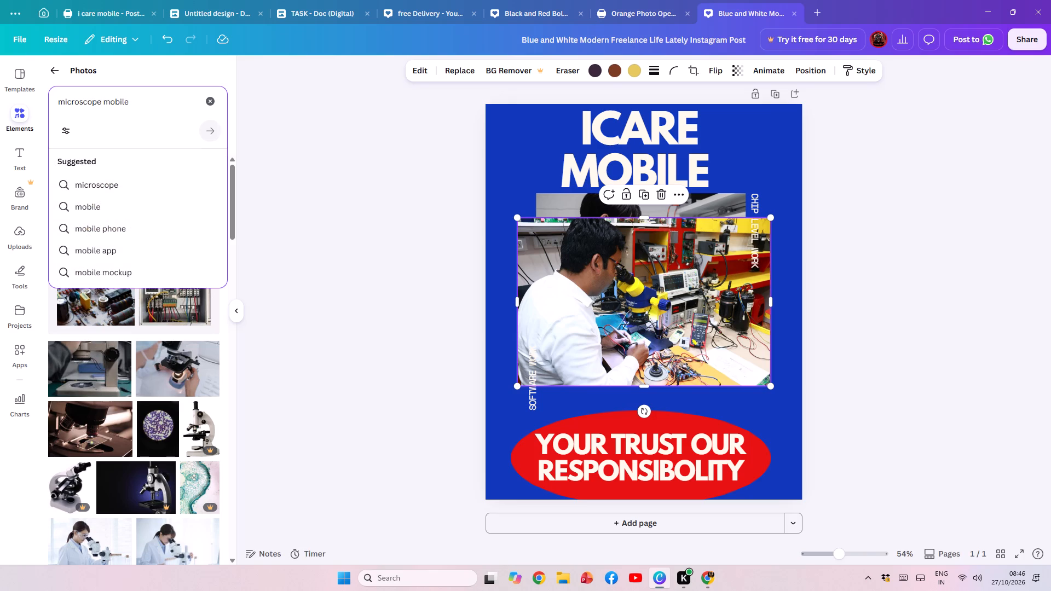
pyautogui.press('BackSpace')
pyautogui.press('BackSpace')
pyautogui.press('BackSpace')
pyautogui.press('BackSpace')
pyautogui.press('BackSpace')
pyautogui.press('BackSpace')
pyautogui.press('BackSpace')
pyautogui.press('BackSpace')
pyautogui.press('BackSpace')
pyautogui.press('BackSpace')
pyautogui.press('BackSpace')
pyautogui.press('BackSpace')
pyautogui.press('BackSpace')
pyautogui.press('BackSpace')
pyautogui.press('BackSpace')
pyautogui.press('BackSpace')
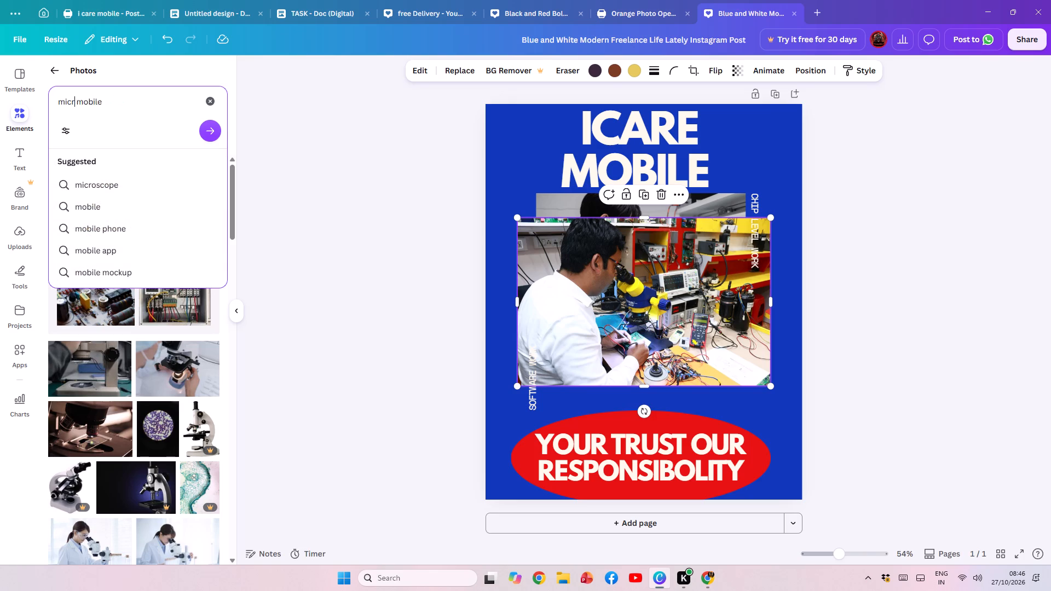
pyautogui.click(107, 110)
pyautogui.click(107, 103)
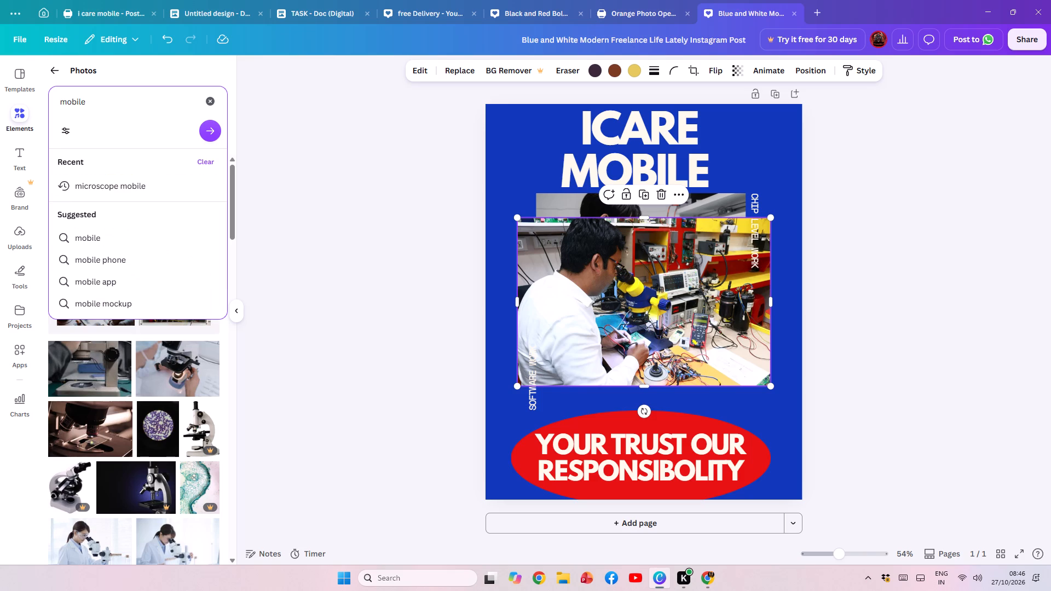
pyautogui.press('space')
pyautogui.write('reparing')
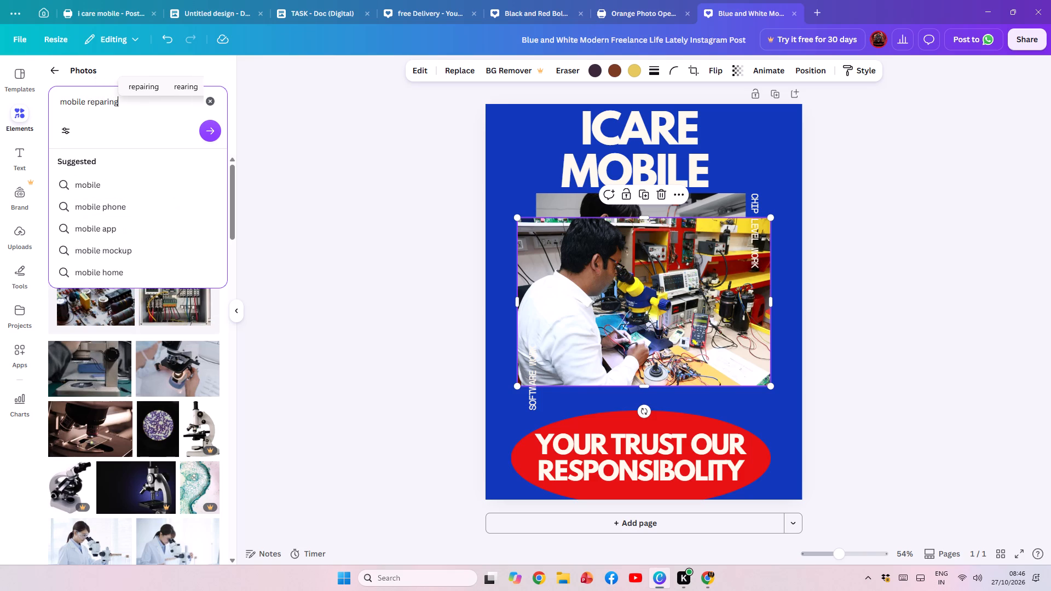
pyautogui.press('Return')
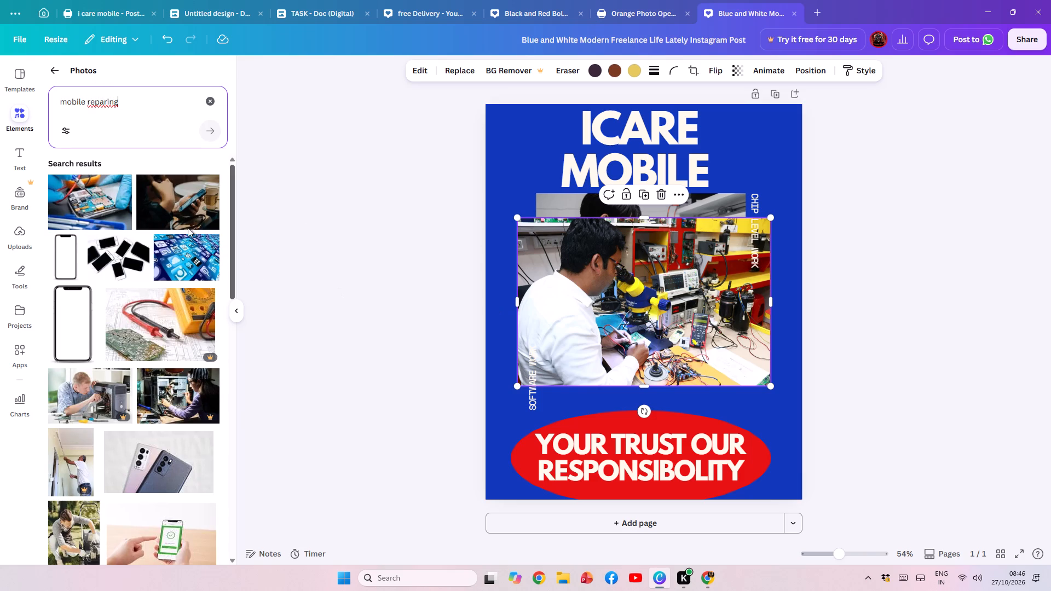
# Delete both microscope photos from the middle of the blue page.
pyautogui.click(649, 306)
pyautogui.press('Delete')
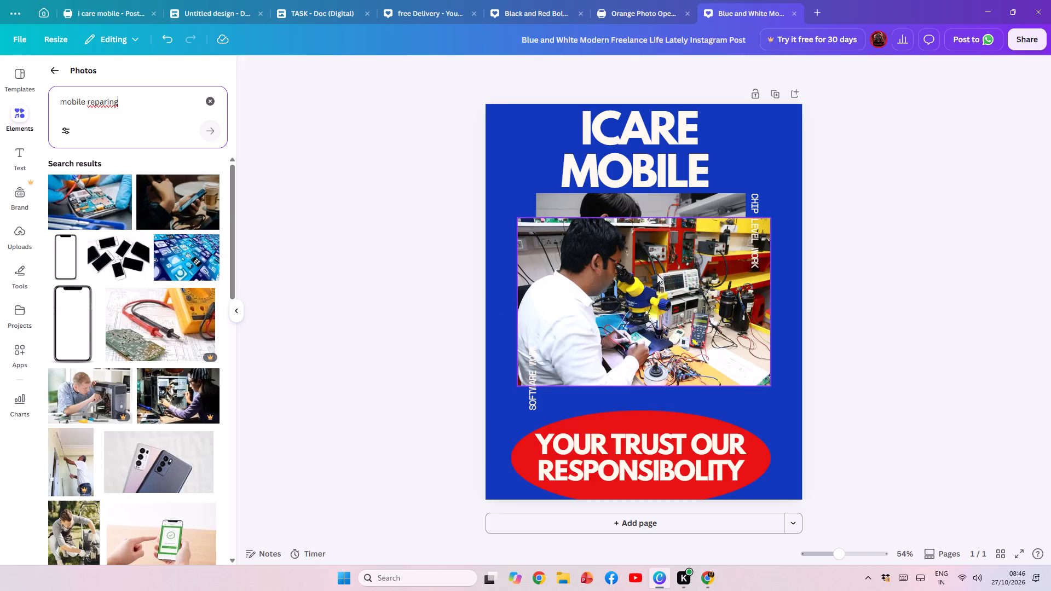
pyautogui.click(662, 252)
pyautogui.press('Delete')
pyautogui.click(661, 235)
pyautogui.press('Delete')
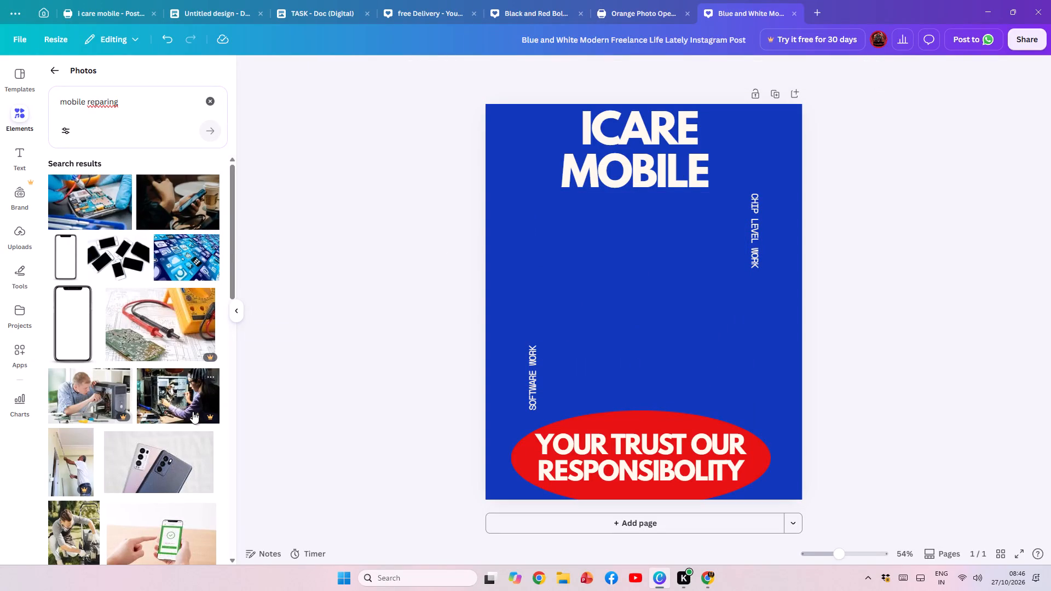
# Look through the "mobile reparing" photo results for a suitable phone repair picture.
pyautogui.scroll(-7, 150, 269)
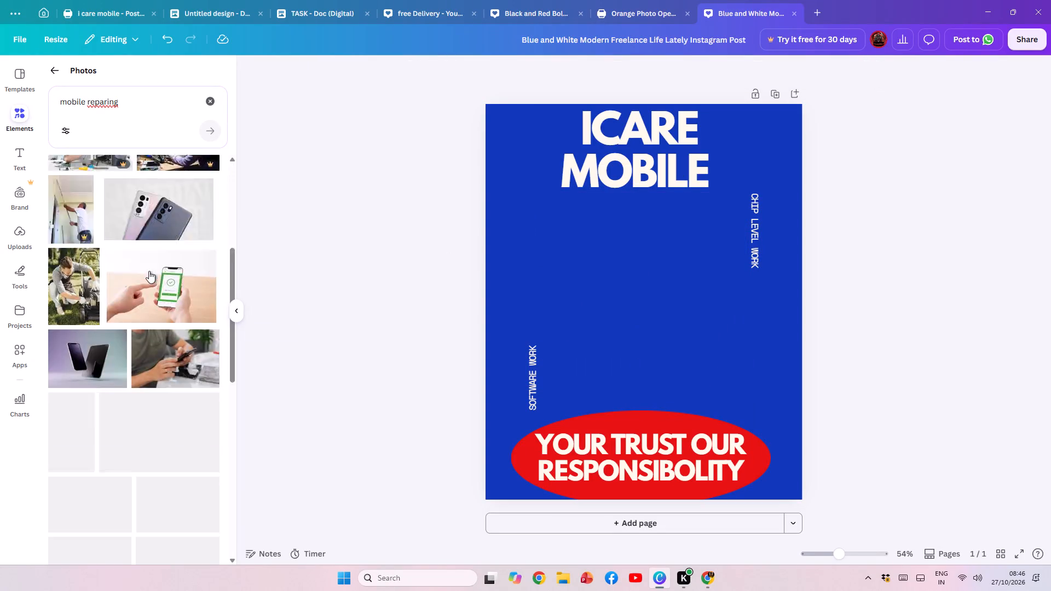
pyautogui.scroll(-4, 149, 271)
pyautogui.scroll(5, 143, 383)
pyautogui.scroll(-5, 143, 378)
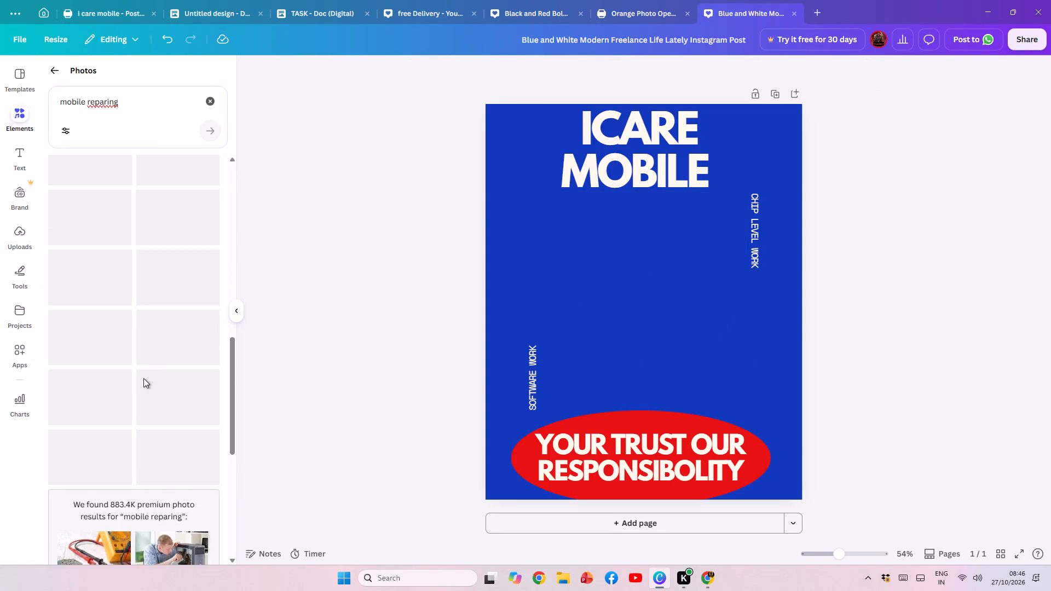
pyautogui.scroll(-5, 143, 378)
pyautogui.scroll(3, 143, 375)
pyautogui.scroll(-4, 143, 375)
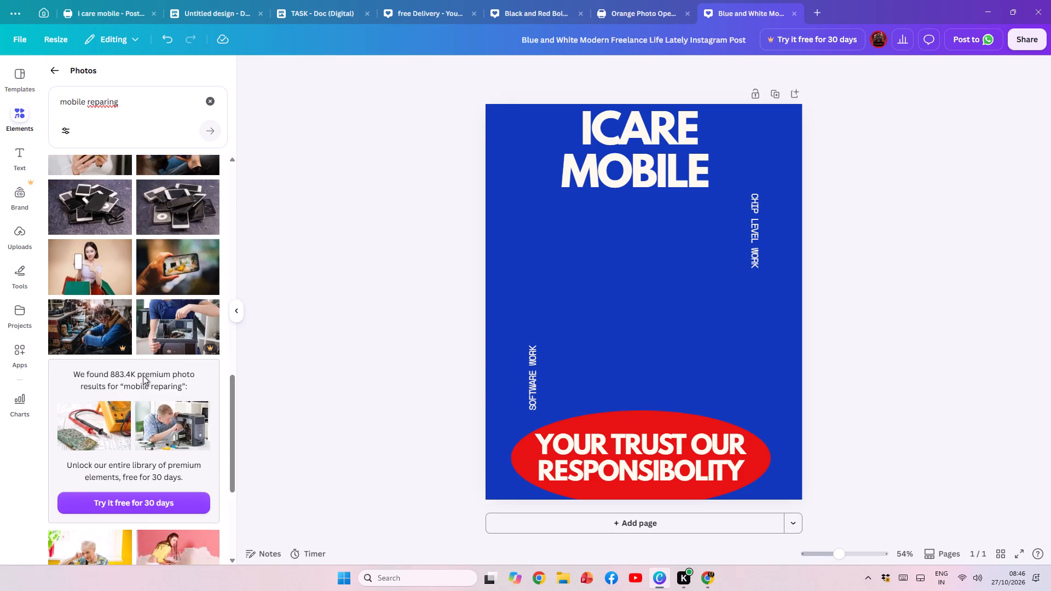
pyautogui.scroll(-5, 143, 375)
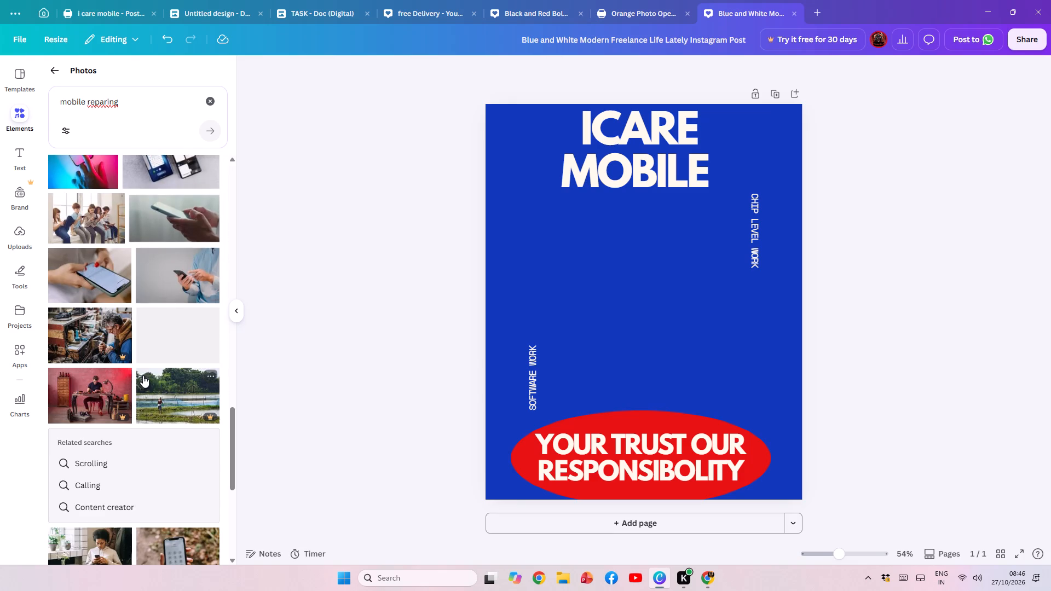
pyautogui.scroll(1, 143, 375)
pyautogui.scroll(-4, 143, 375)
pyautogui.scroll(1, 144, 381)
pyautogui.scroll(-6, 144, 381)
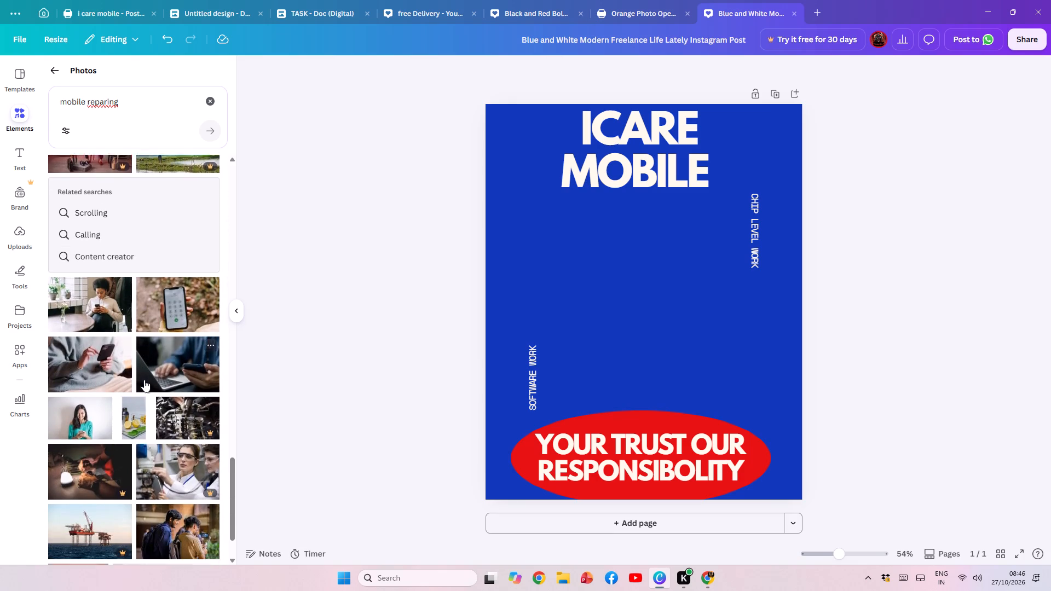
pyautogui.scroll(-6, 146, 430)
pyautogui.scroll(3, 147, 425)
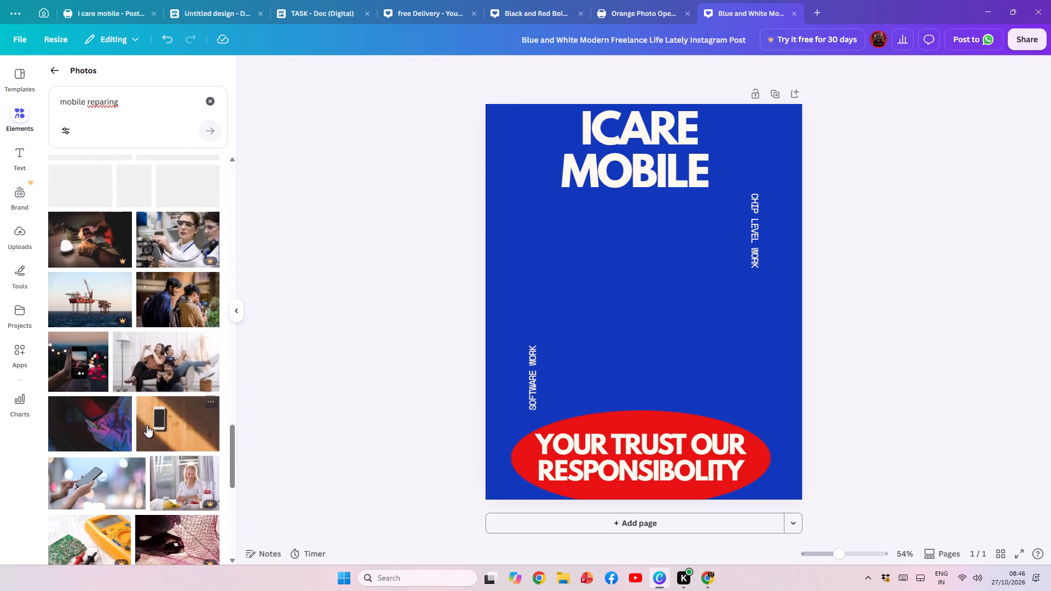
pyautogui.scroll(-5, 147, 425)
# Copy the circular repair-bench photo from the I care mobile poster and paste it into the blue and white Instagram post.
pyautogui.click(119, 0)
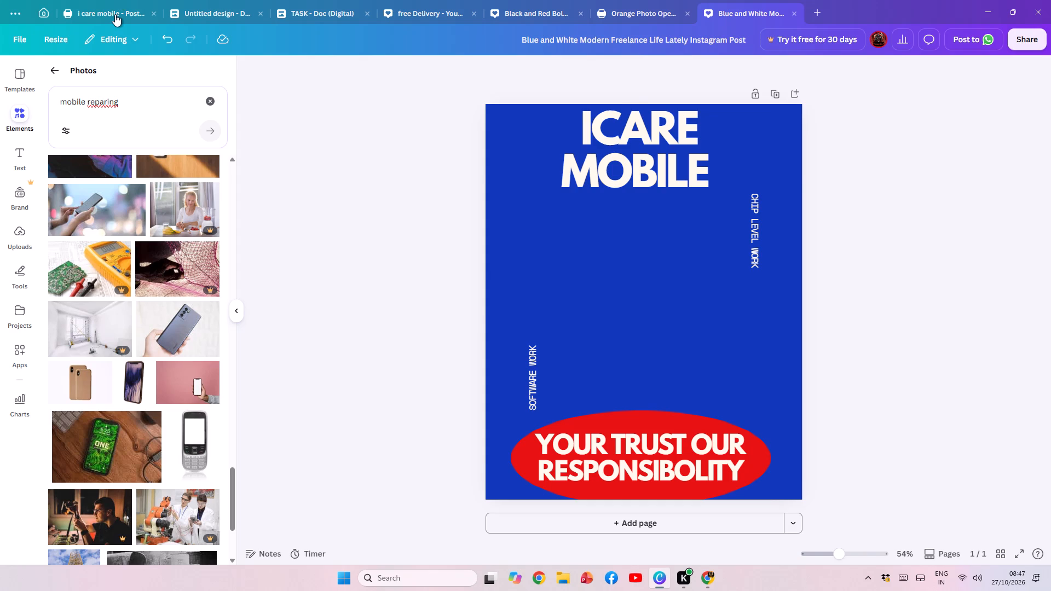
pyautogui.click(115, 14)
pyautogui.click(623, 153)
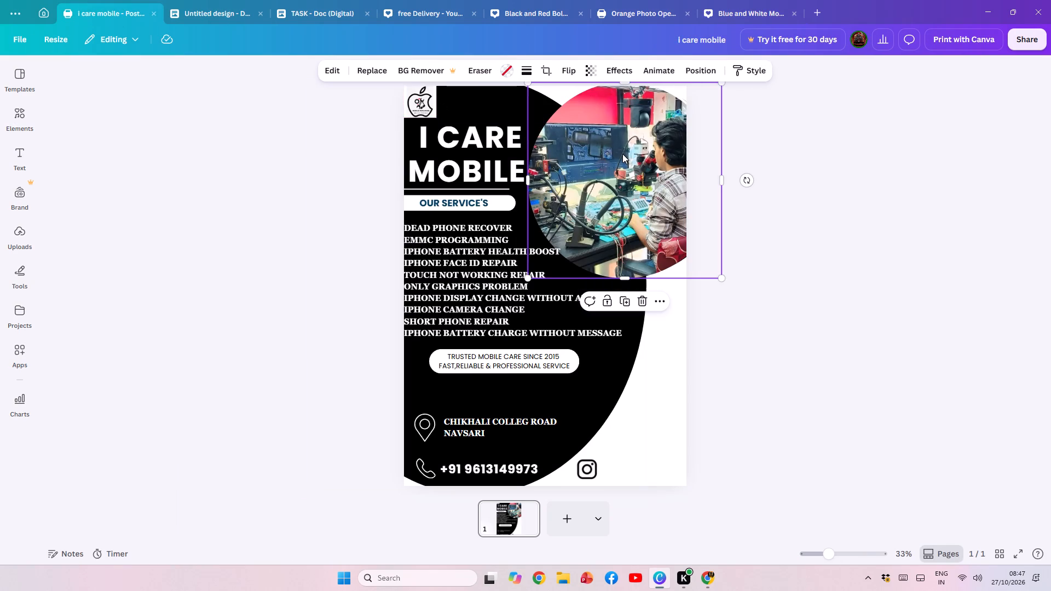
pyautogui.hotkey('ctrl', 'c')
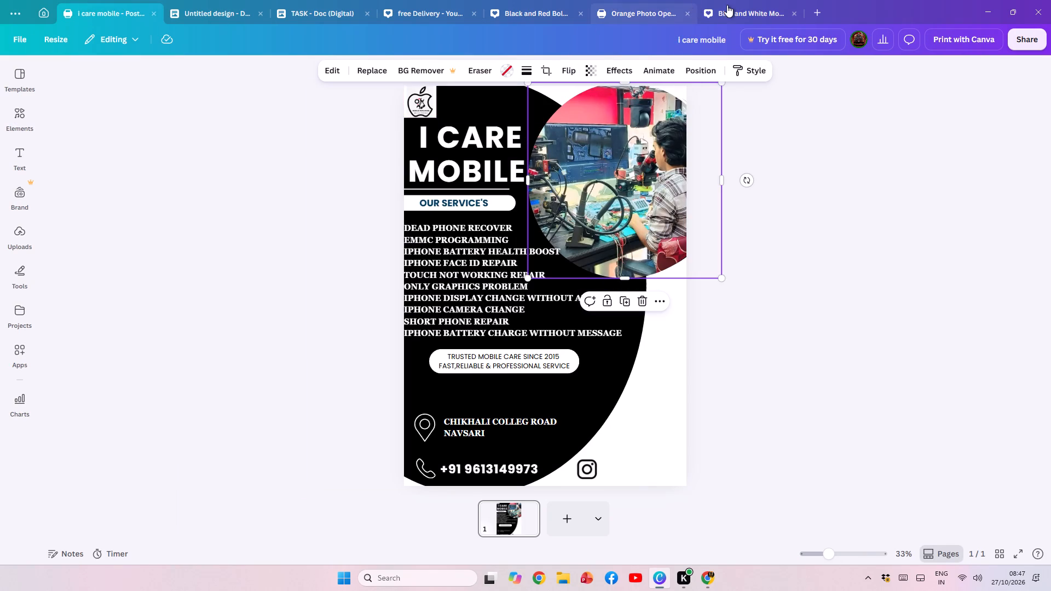
pyautogui.click(727, 5)
pyautogui.hotkey('ctrl', 'v')
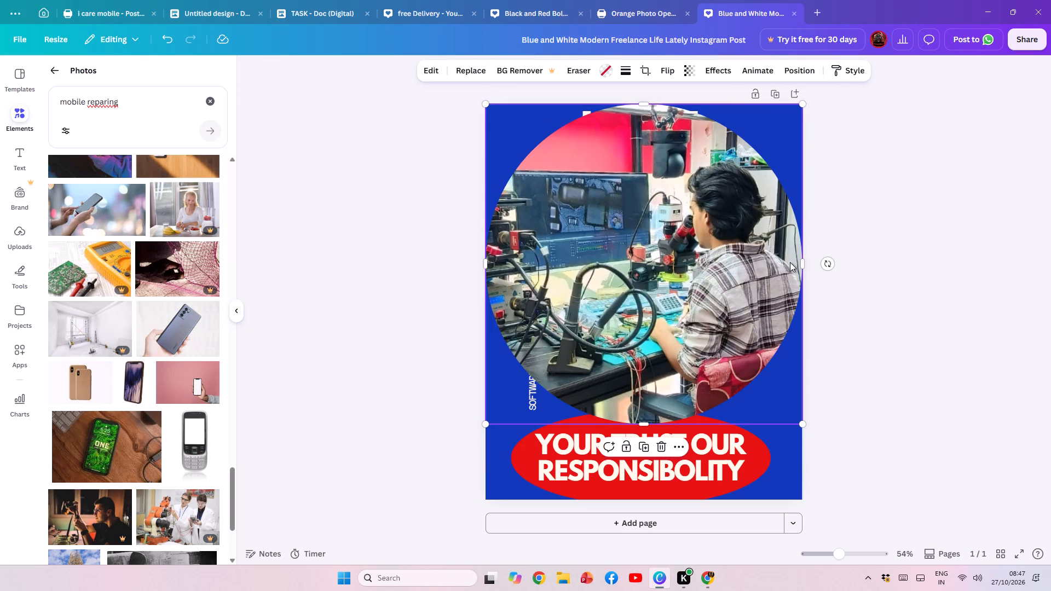
# Shrink the repair-bench photo into a slightly flattened circle and place it between the ICARE MOBILE heading and the red ellipse.
pyautogui.moveTo(800, 264); pyautogui.dragTo(758, 283)
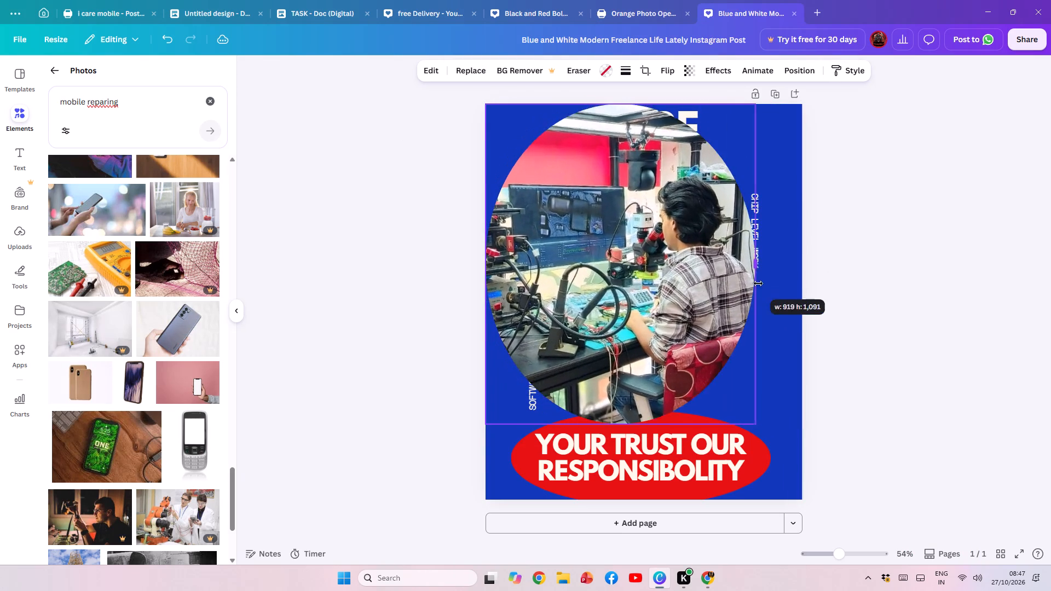
pyautogui.moveTo(758, 283); pyautogui.dragTo(783, 297)
pyautogui.moveTo(665, 270); pyautogui.dragTo(686, 310)
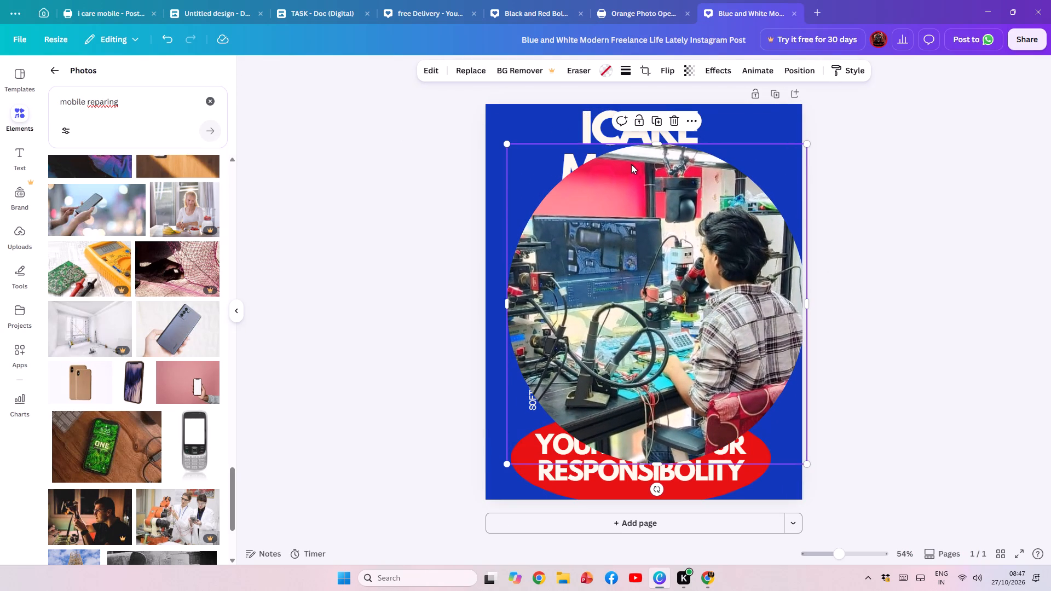
pyautogui.moveTo(506, 141); pyautogui.dragTo(600, 239)
pyautogui.moveTo(707, 380); pyautogui.dragTo(645, 331)
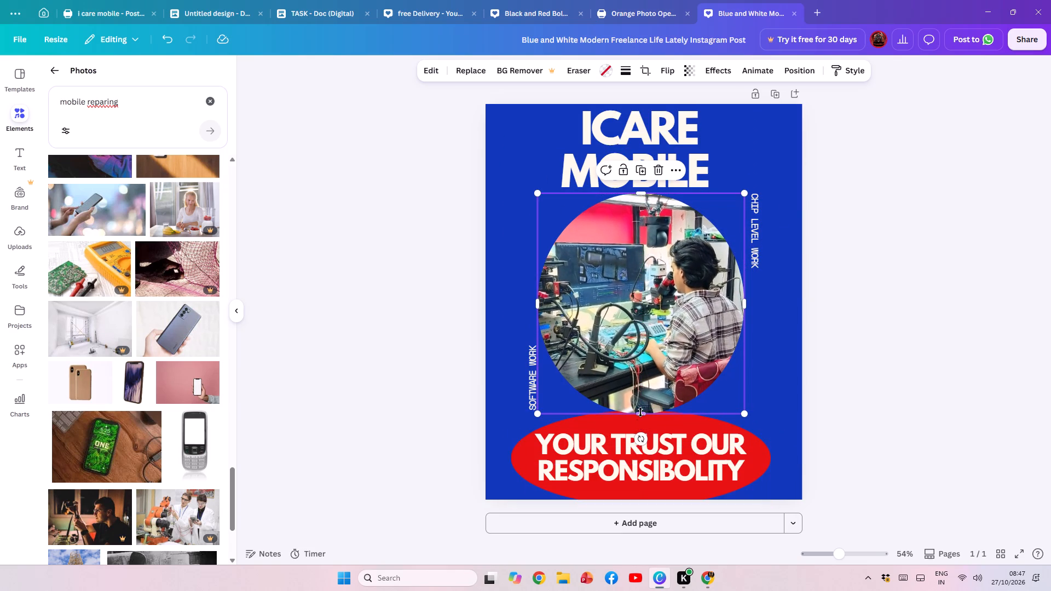
pyautogui.moveTo(641, 412); pyautogui.dragTo(642, 385)
pyautogui.moveTo(657, 325); pyautogui.dragTo(659, 328)
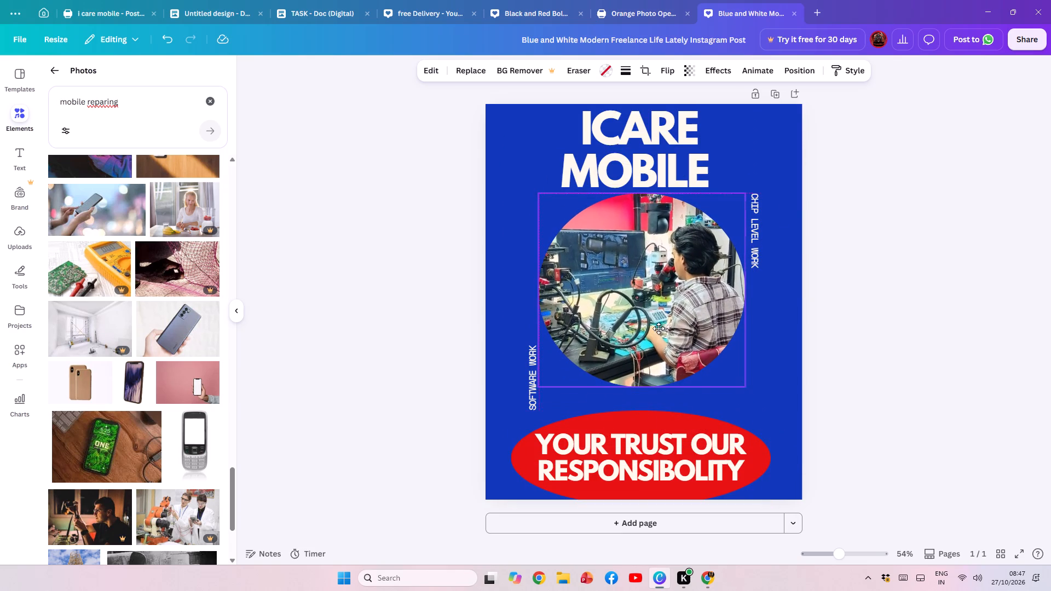
pyautogui.moveTo(659, 328); pyautogui.dragTo(656, 331)
pyautogui.click(456, 320)
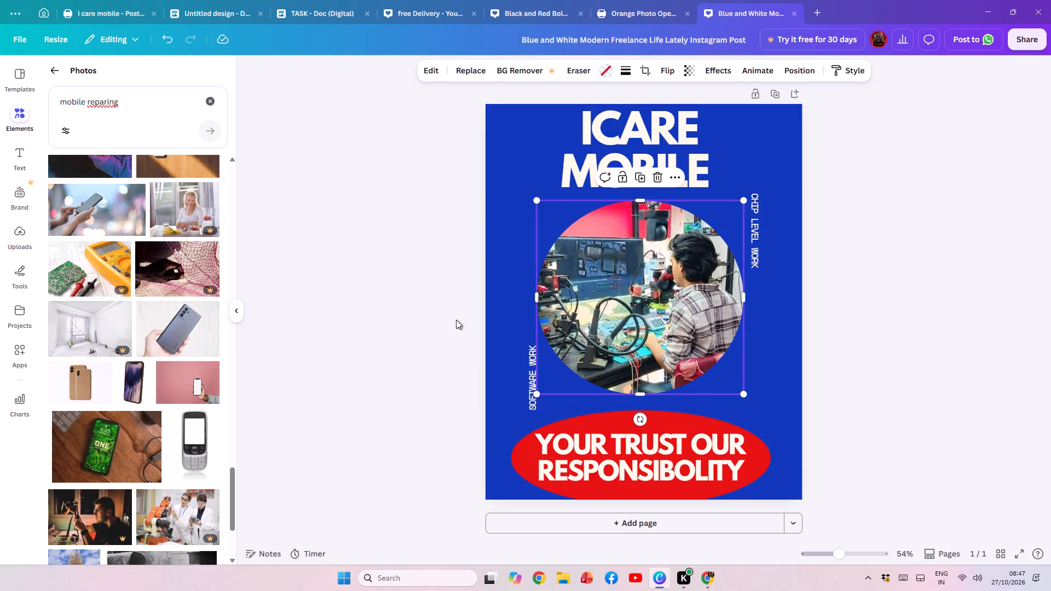
# Detach the repair-bench photo from its circular frame and delete the empty frame.
pyautogui.click(614, 277)
pyautogui.click(608, 73)
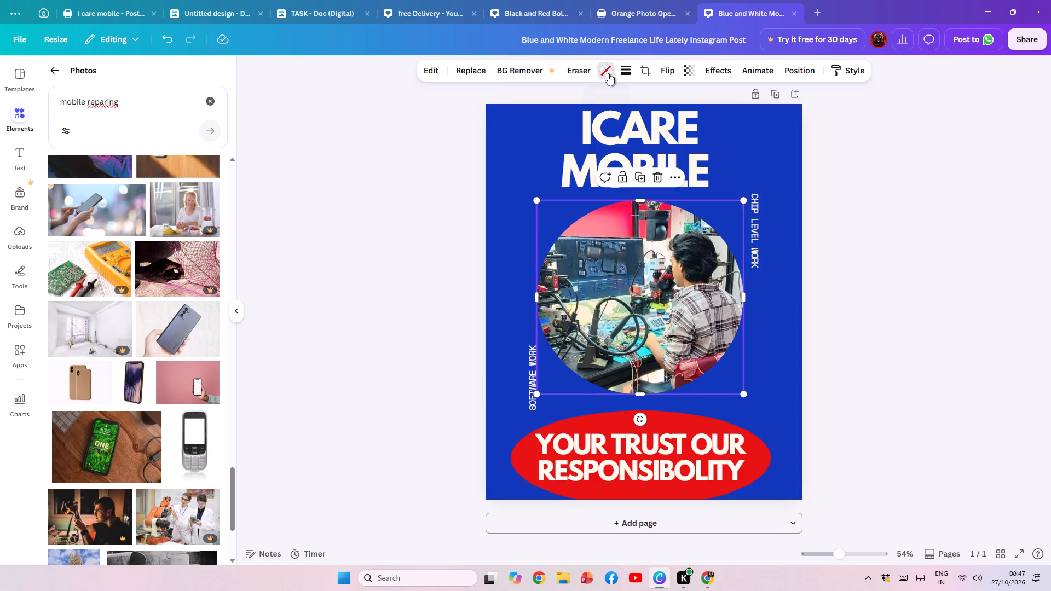
pyautogui.click(608, 73)
pyautogui.click(673, 179)
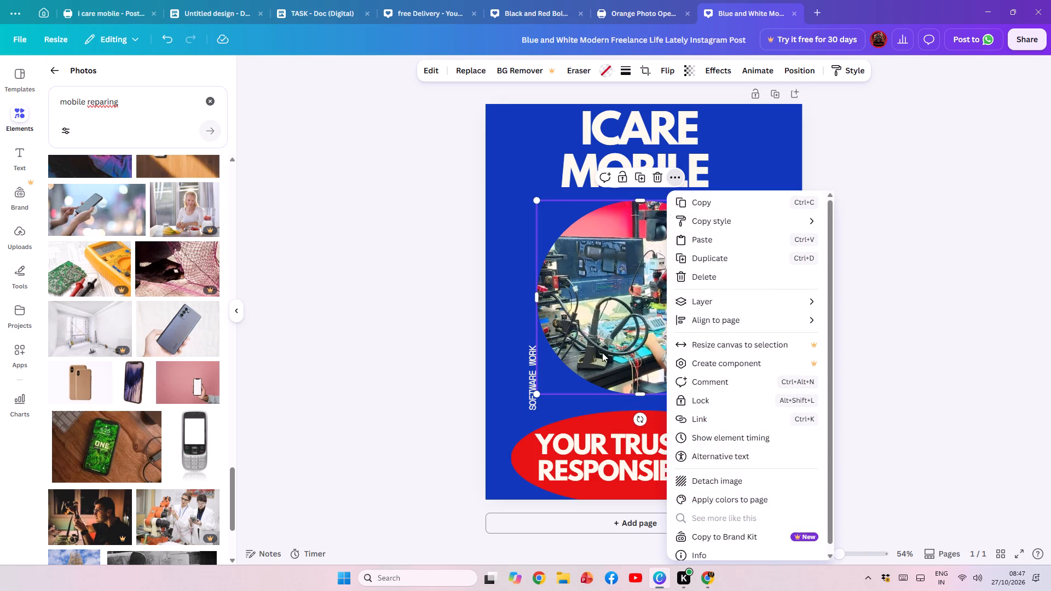
pyautogui.click(744, 481)
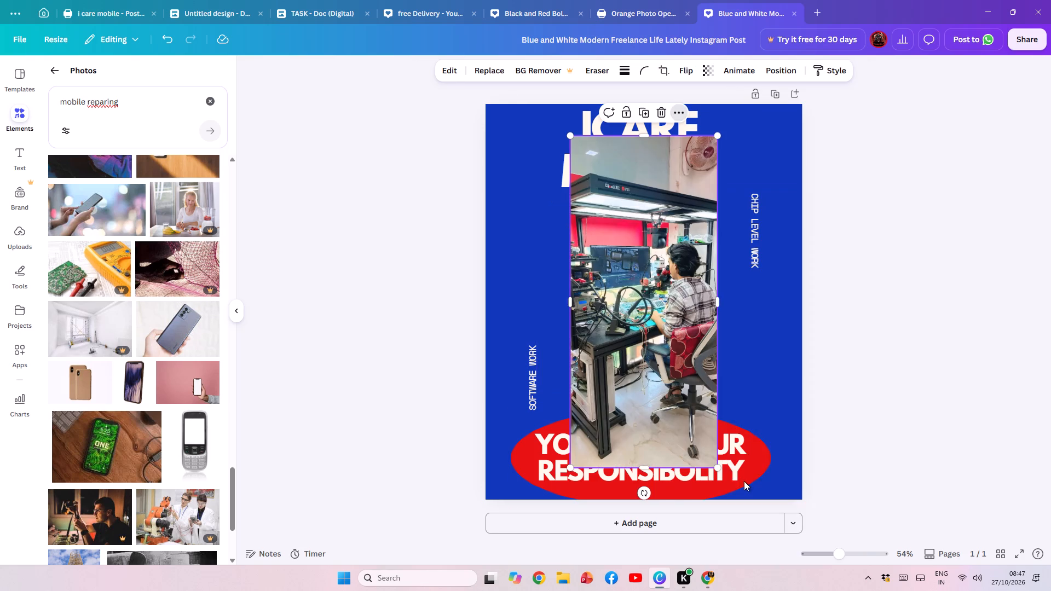
pyautogui.click(560, 305)
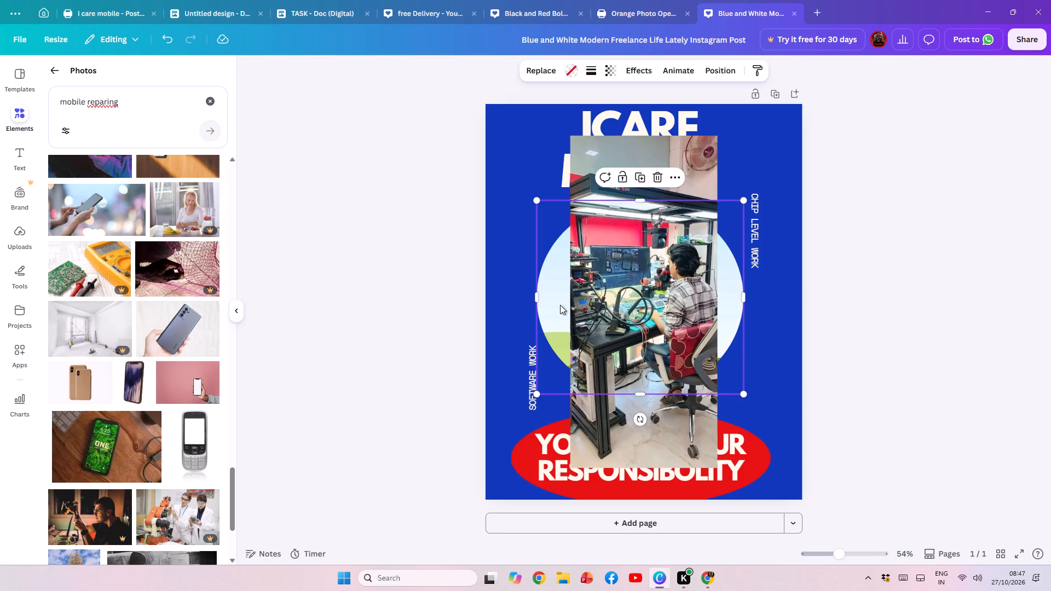
pyautogui.press('Delete')
# Crop the detached repair-bench photo at its top and bottom, shrink it, and place it below the ICARE MOBILE heading.
pyautogui.click(632, 314)
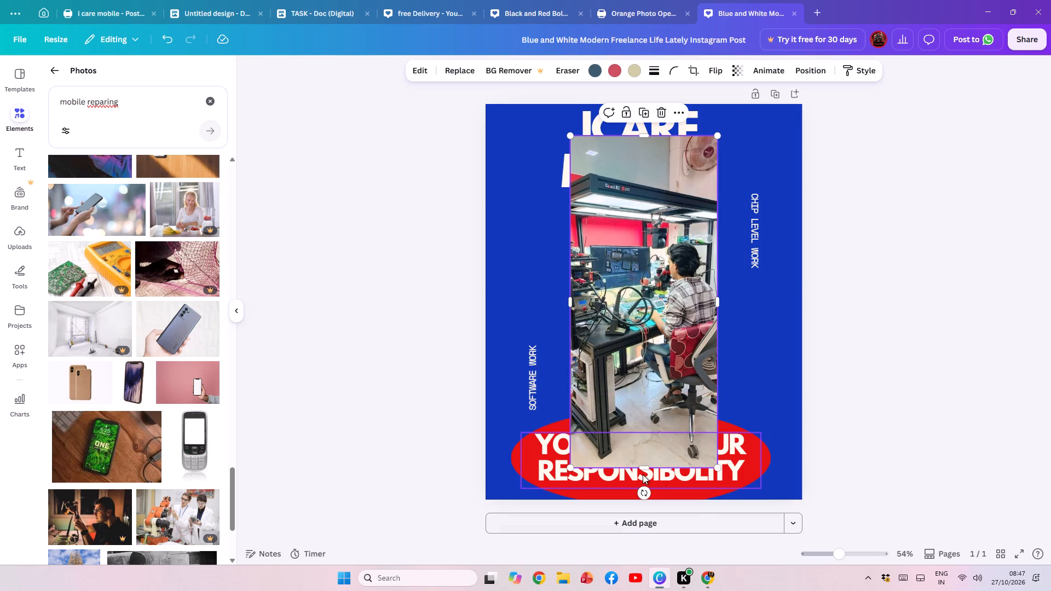
pyautogui.moveTo(643, 466); pyautogui.dragTo(645, 418)
pyautogui.moveTo(645, 413); pyautogui.dragTo(645, 402)
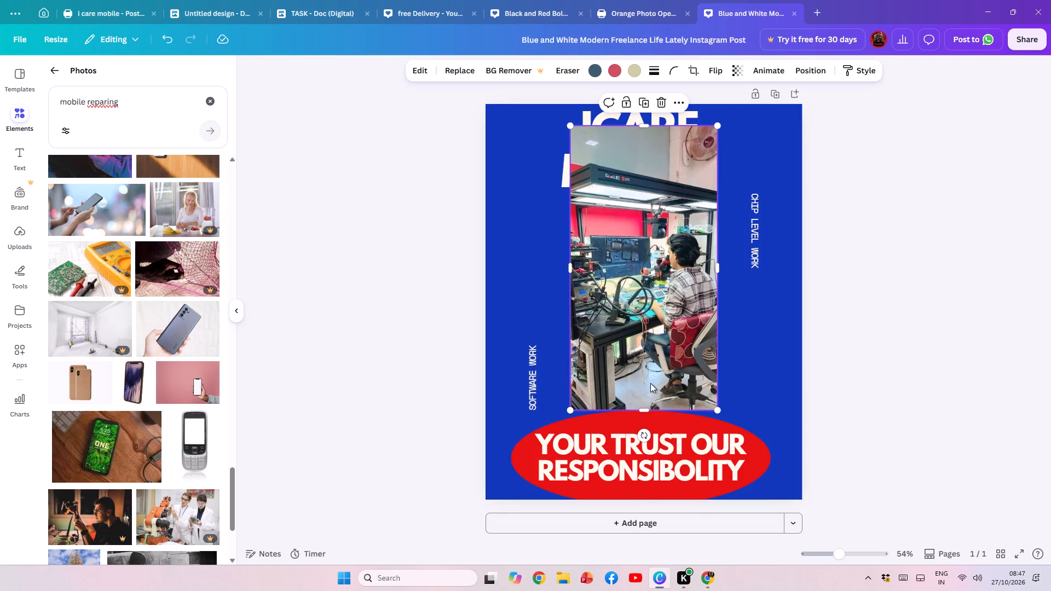
pyautogui.moveTo(648, 125); pyautogui.dragTo(649, 165)
pyautogui.moveTo(717, 411); pyautogui.dragTo(726, 411)
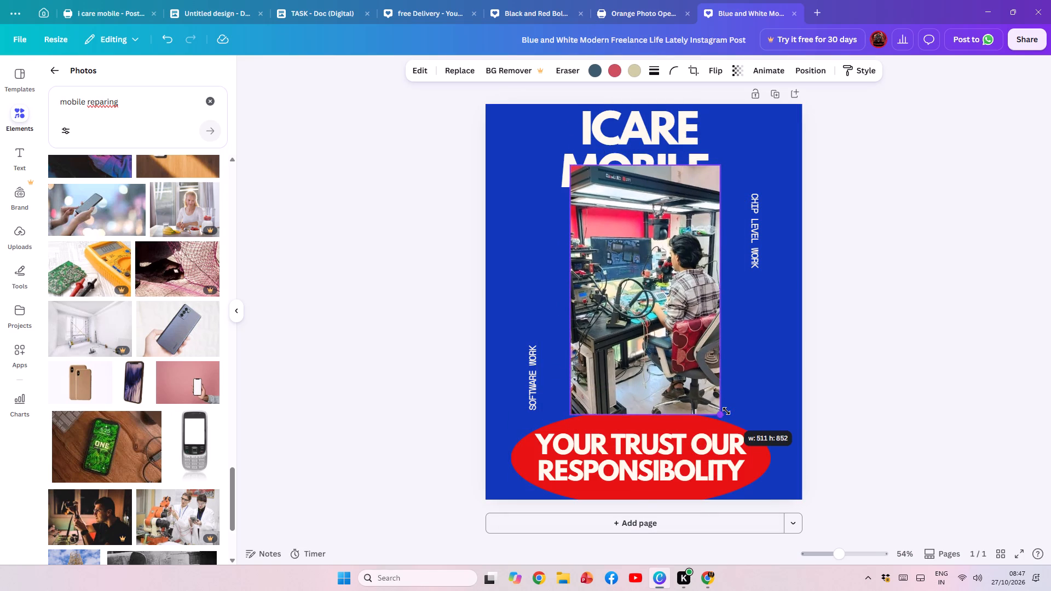
pyautogui.moveTo(726, 411); pyautogui.dragTo(698, 395)
pyautogui.moveTo(681, 329); pyautogui.dragTo(684, 349)
pyautogui.moveTo(640, 188); pyautogui.dragTo(642, 228)
pyautogui.moveTo(651, 333); pyautogui.dragTo(648, 309)
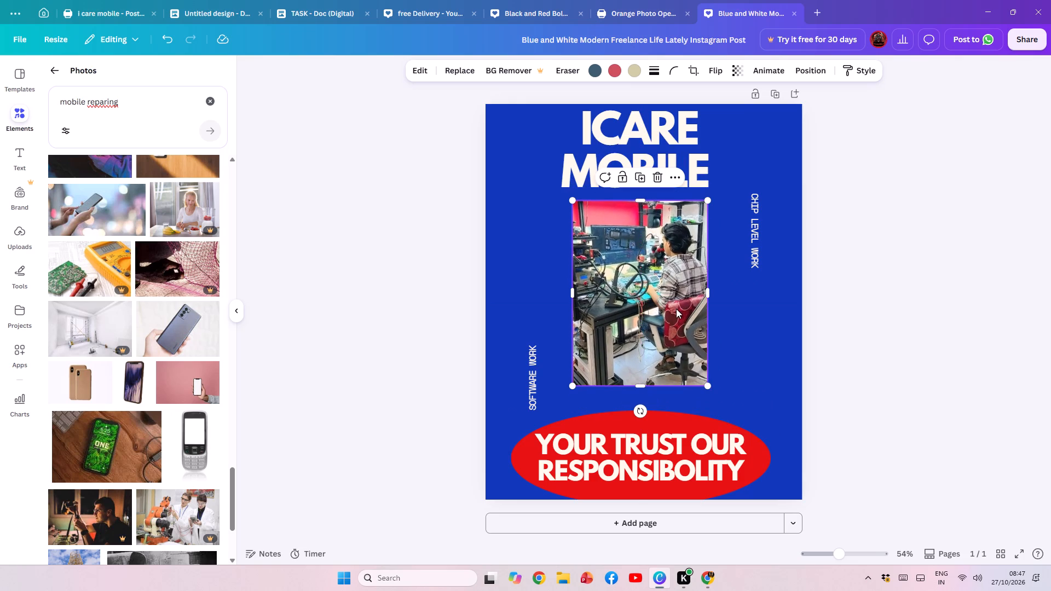
# Enlarge the repair-bench photo, centre it between the heading and the red ellipse, and trim its bottom edge clear of the ellipse.
pyautogui.moveTo(710, 387); pyautogui.dragTo(732, 411)
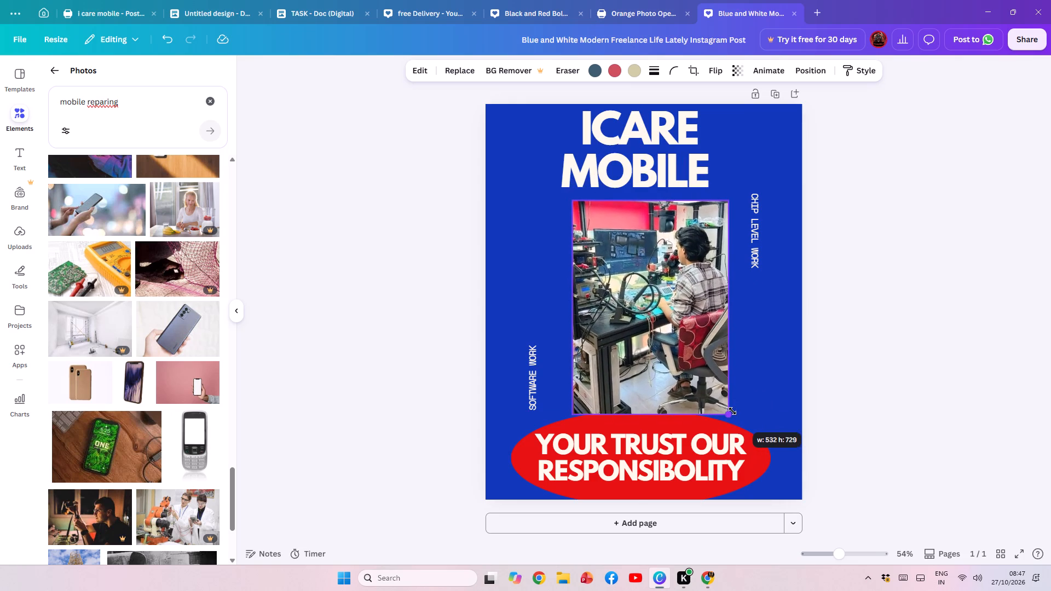
pyautogui.moveTo(732, 411); pyautogui.dragTo(740, 414)
pyautogui.moveTo(686, 357); pyautogui.dragTo(676, 350)
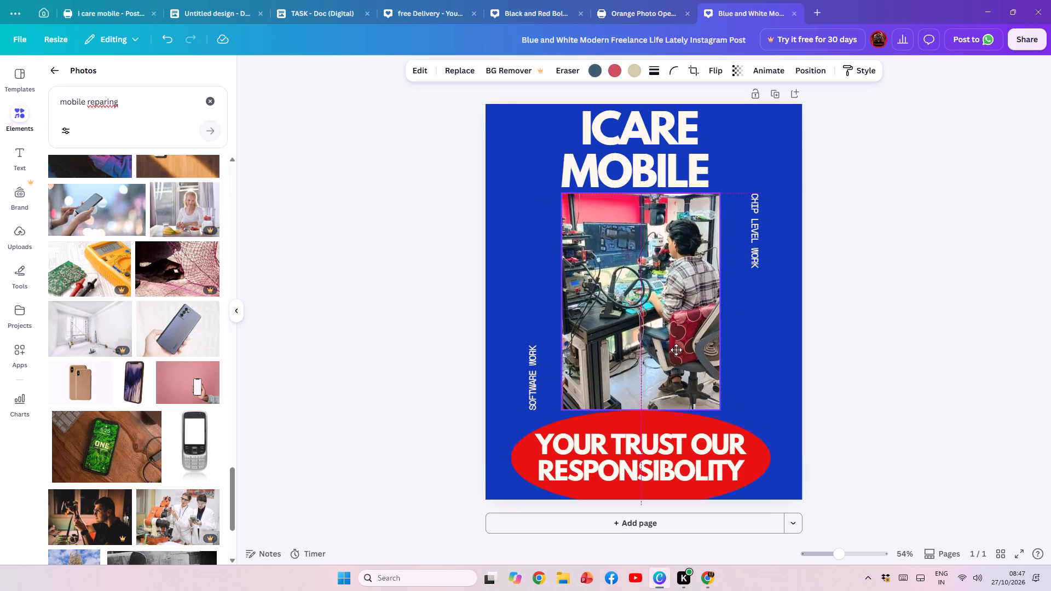
pyautogui.moveTo(676, 350); pyautogui.dragTo(676, 349)
pyautogui.moveTo(641, 407); pyautogui.dragTo(642, 404)
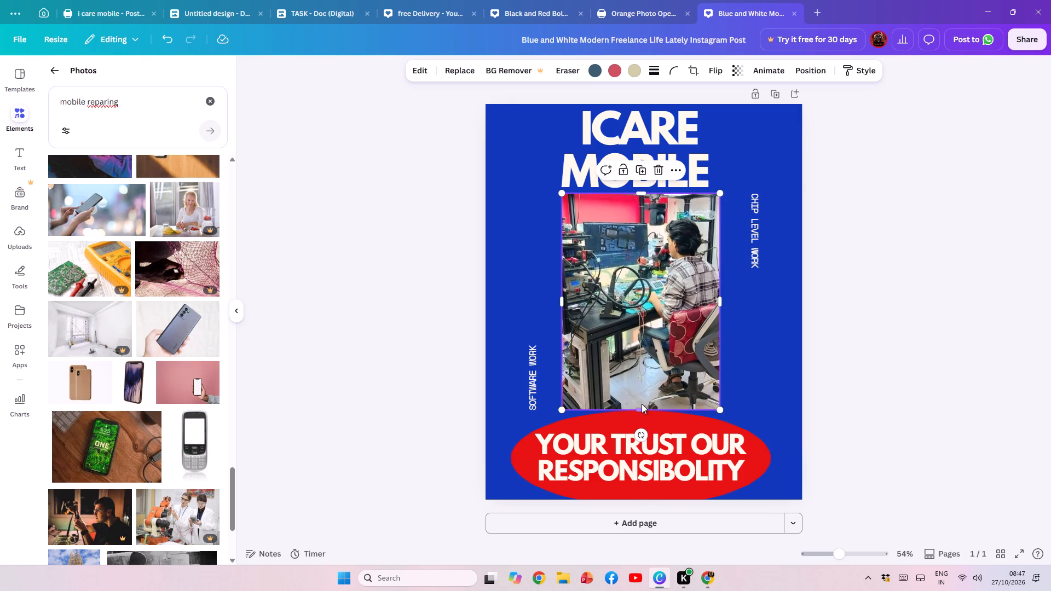
pyautogui.moveTo(642, 404); pyautogui.dragTo(644, 400)
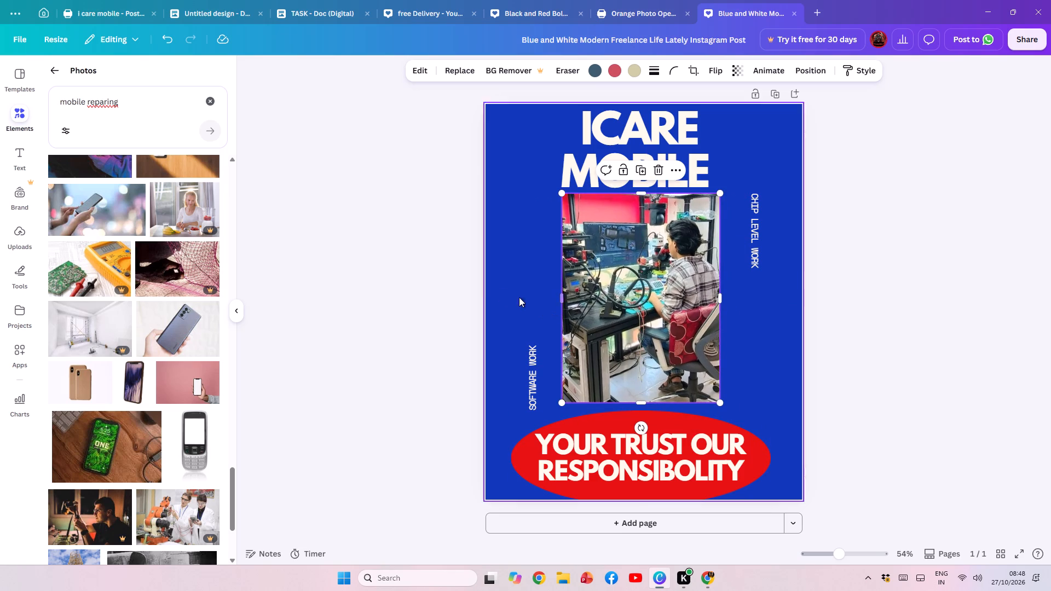
pyautogui.click(411, 287)
pyautogui.click(664, 288)
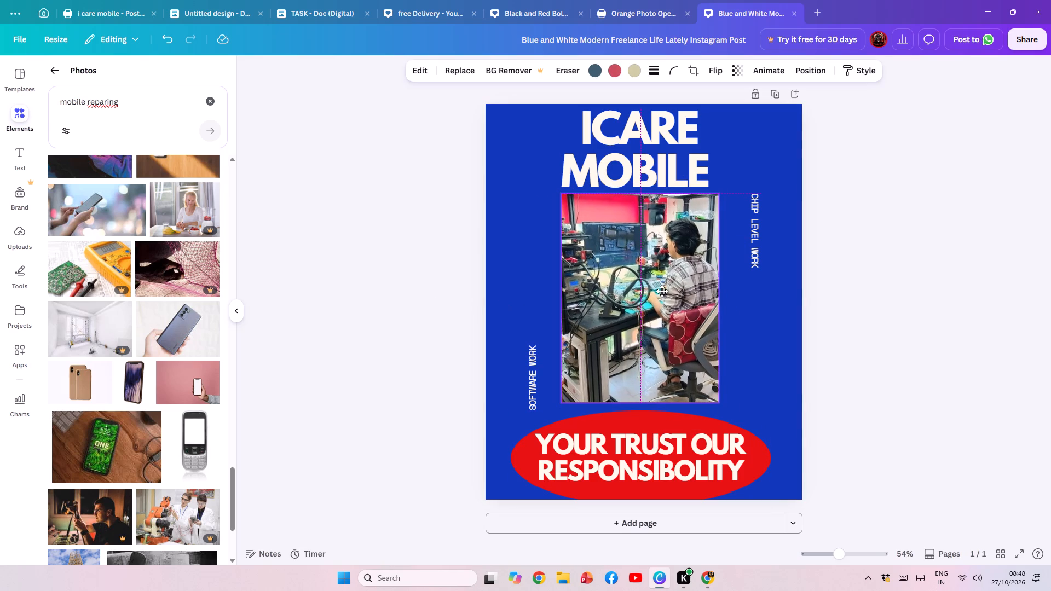
pyautogui.click(899, 257)
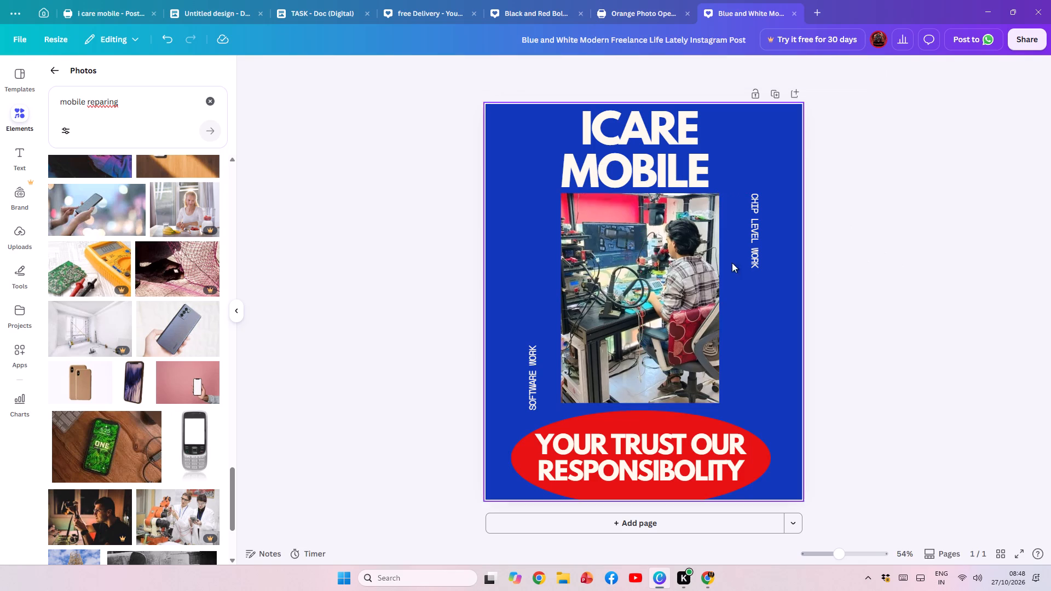
# Nudge the ICARE MOBILE heading and the repair-bench photo slightly upward on the page.
pyautogui.click(647, 175)
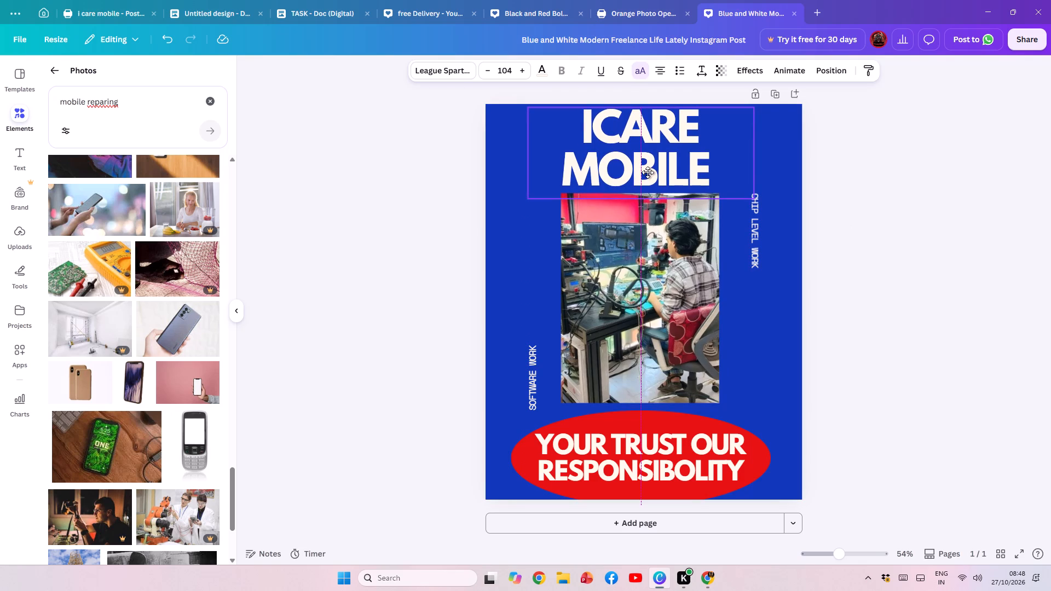
pyautogui.click(360, 199)
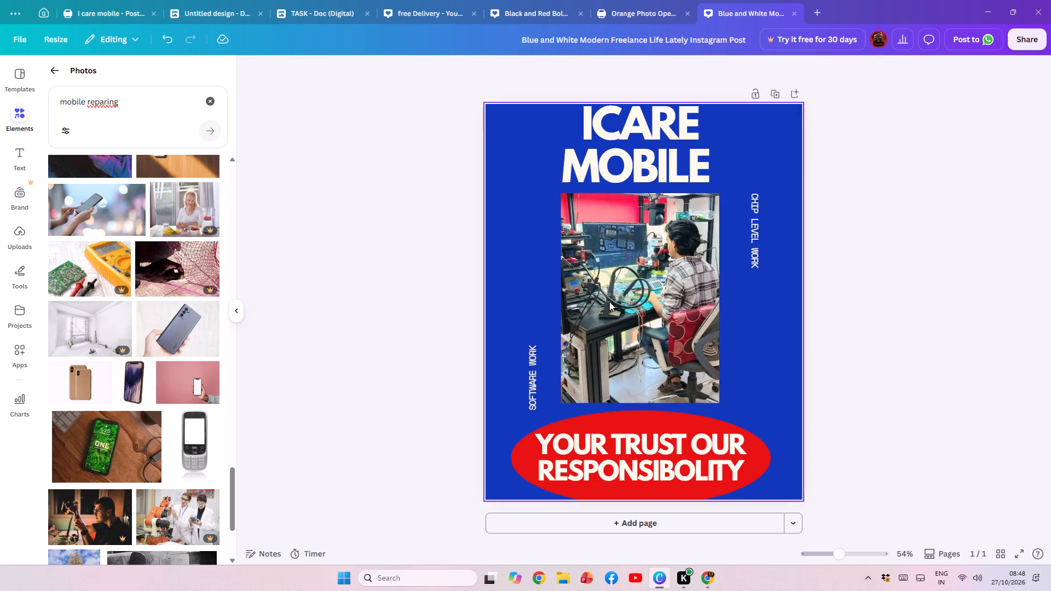
pyautogui.click(645, 294)
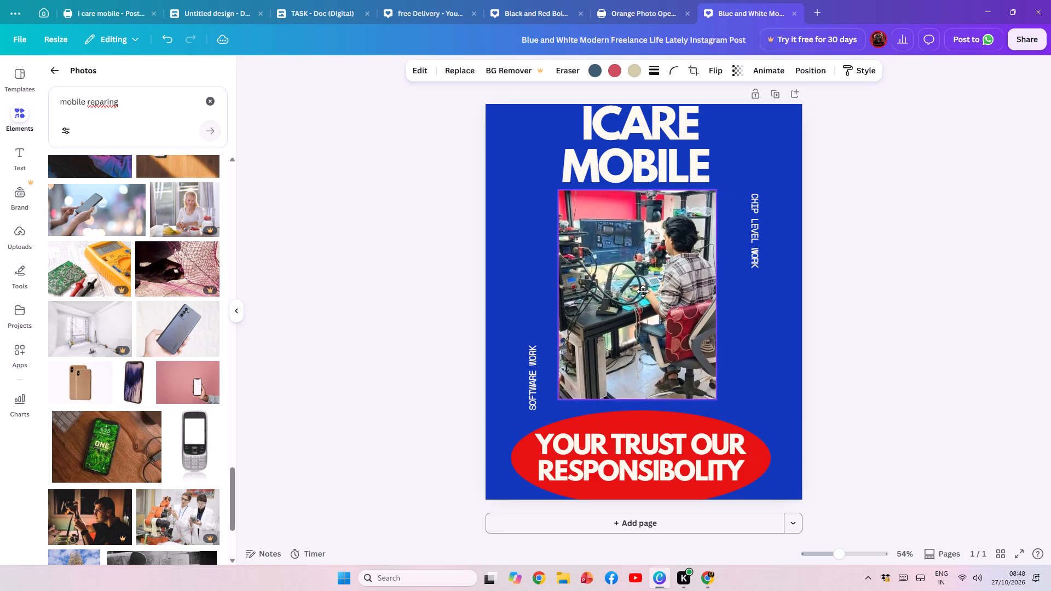
pyautogui.click(420, 143)
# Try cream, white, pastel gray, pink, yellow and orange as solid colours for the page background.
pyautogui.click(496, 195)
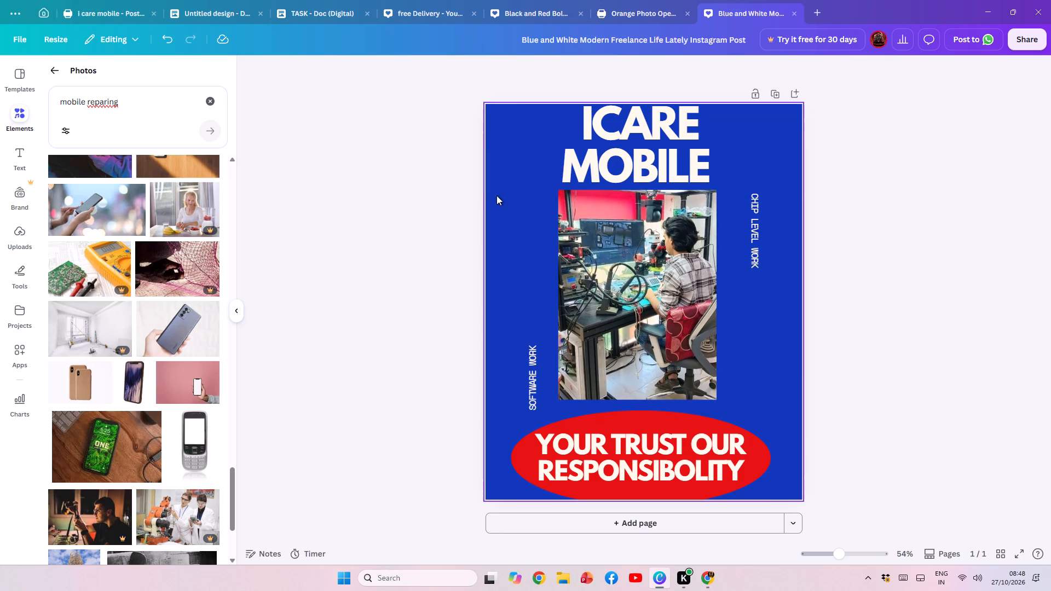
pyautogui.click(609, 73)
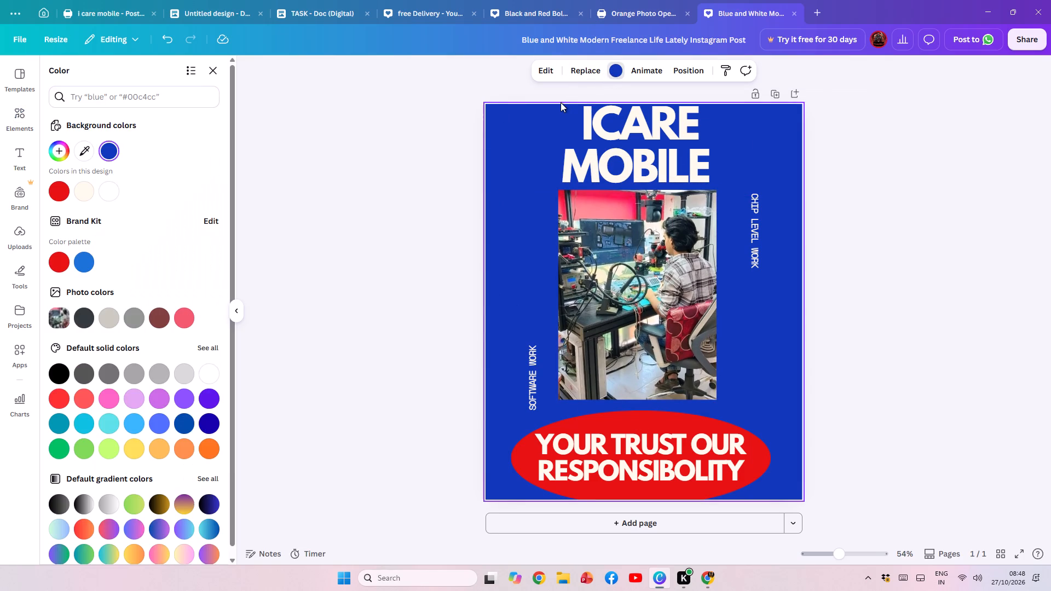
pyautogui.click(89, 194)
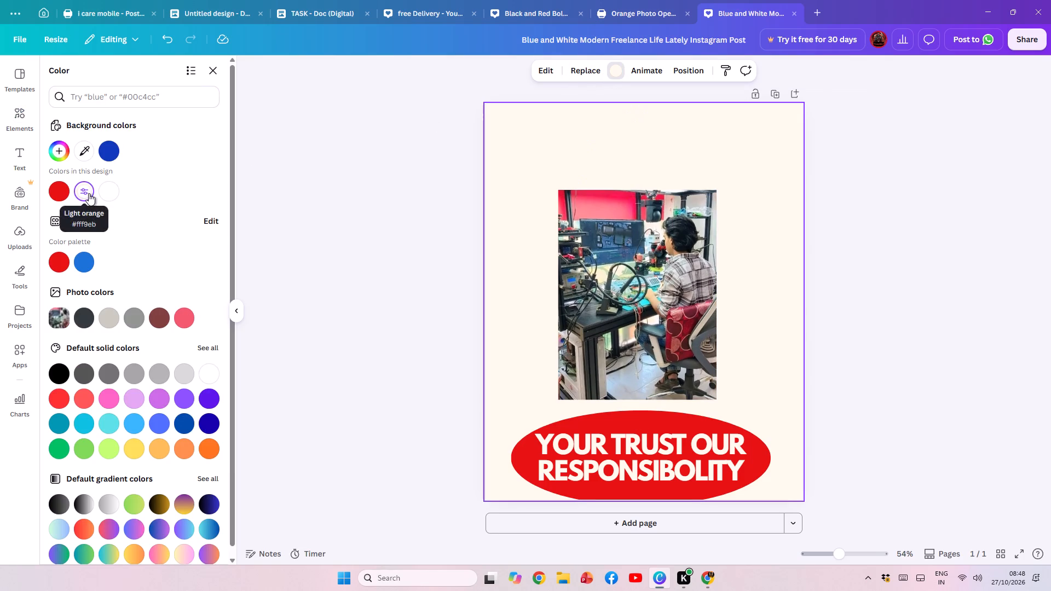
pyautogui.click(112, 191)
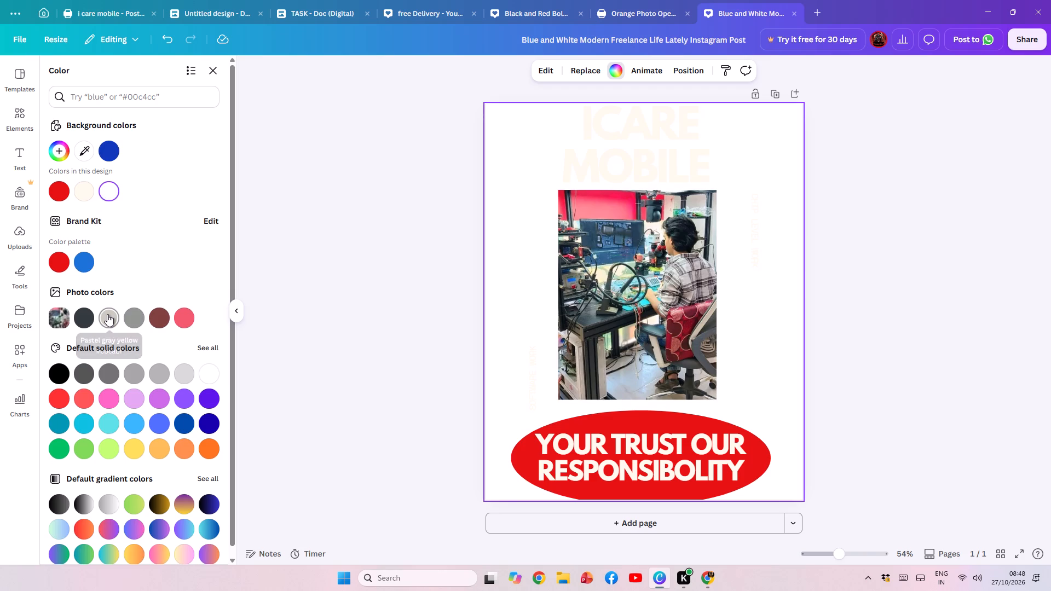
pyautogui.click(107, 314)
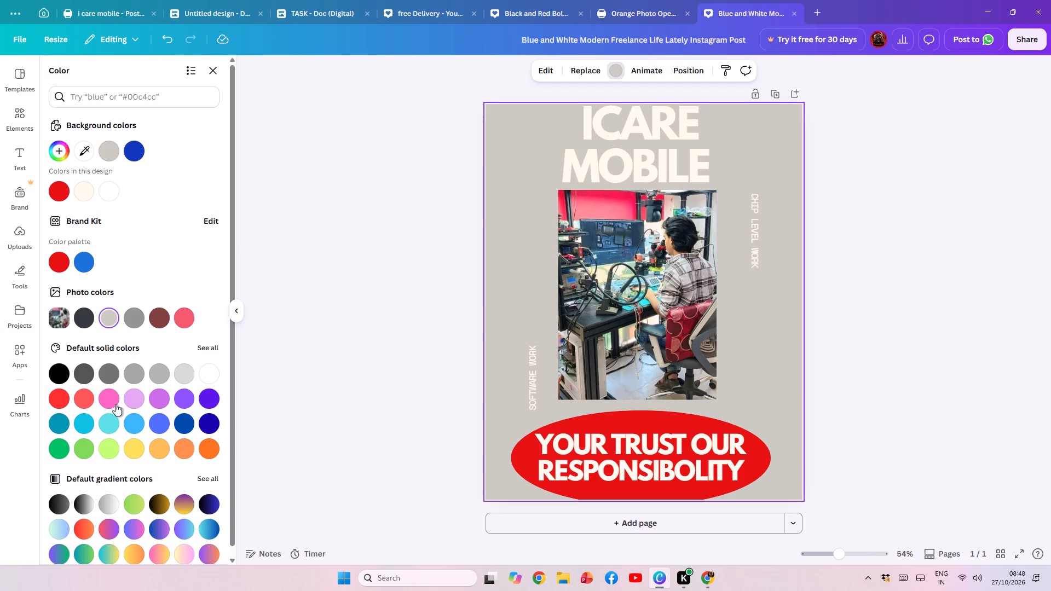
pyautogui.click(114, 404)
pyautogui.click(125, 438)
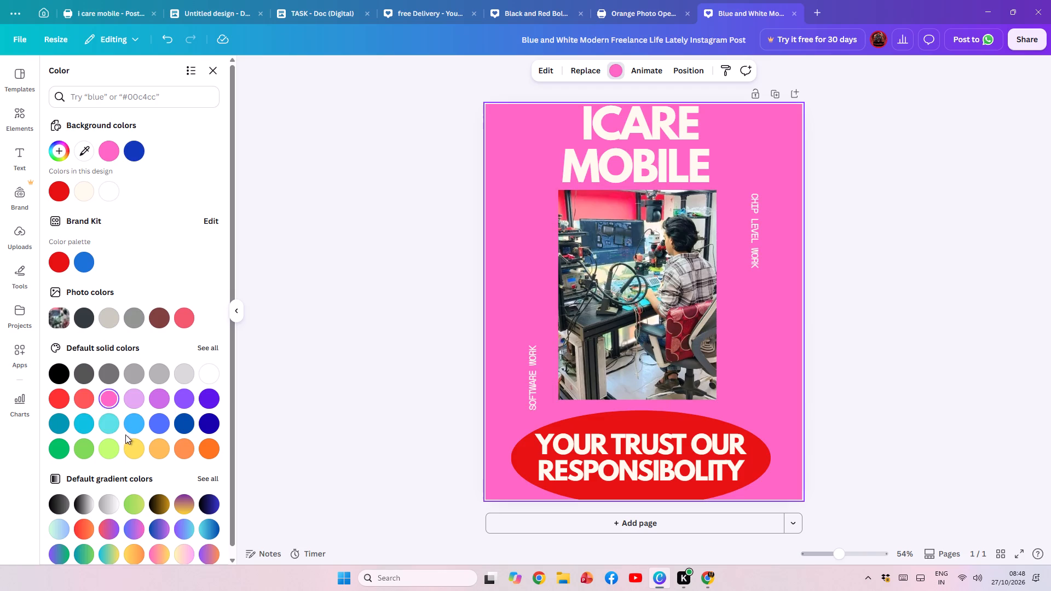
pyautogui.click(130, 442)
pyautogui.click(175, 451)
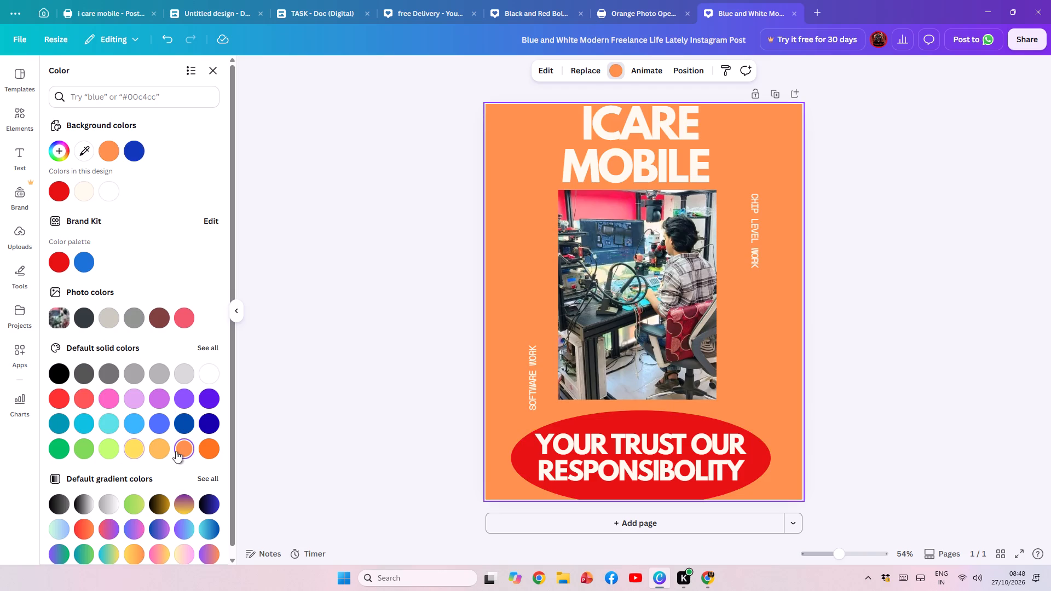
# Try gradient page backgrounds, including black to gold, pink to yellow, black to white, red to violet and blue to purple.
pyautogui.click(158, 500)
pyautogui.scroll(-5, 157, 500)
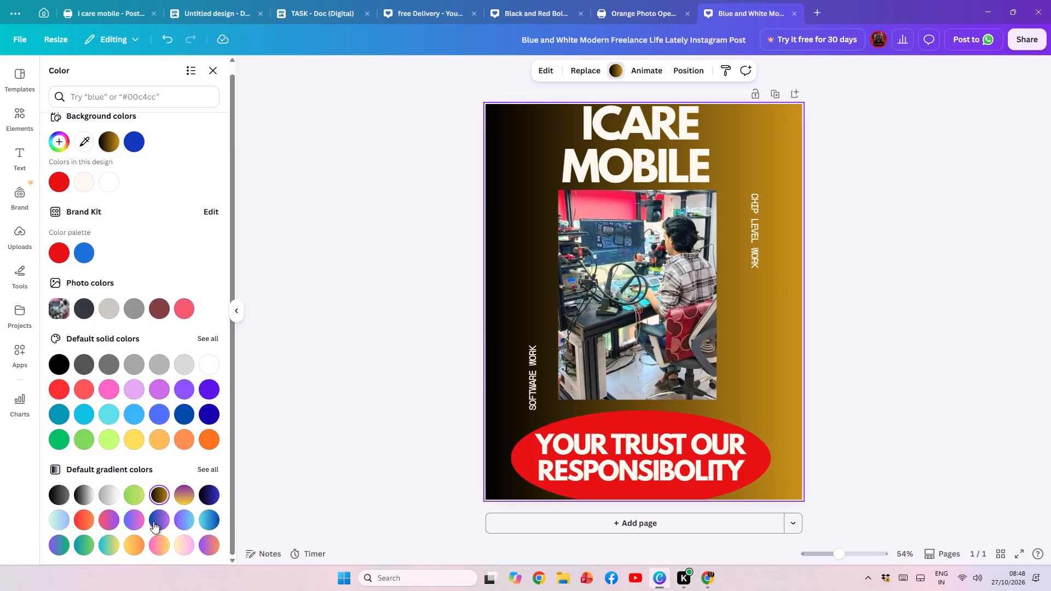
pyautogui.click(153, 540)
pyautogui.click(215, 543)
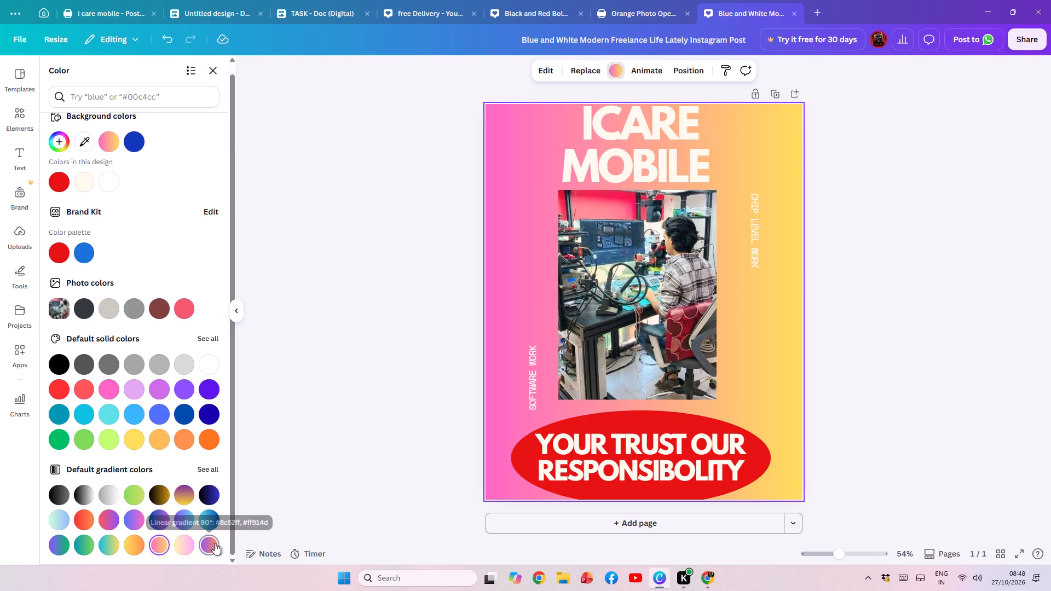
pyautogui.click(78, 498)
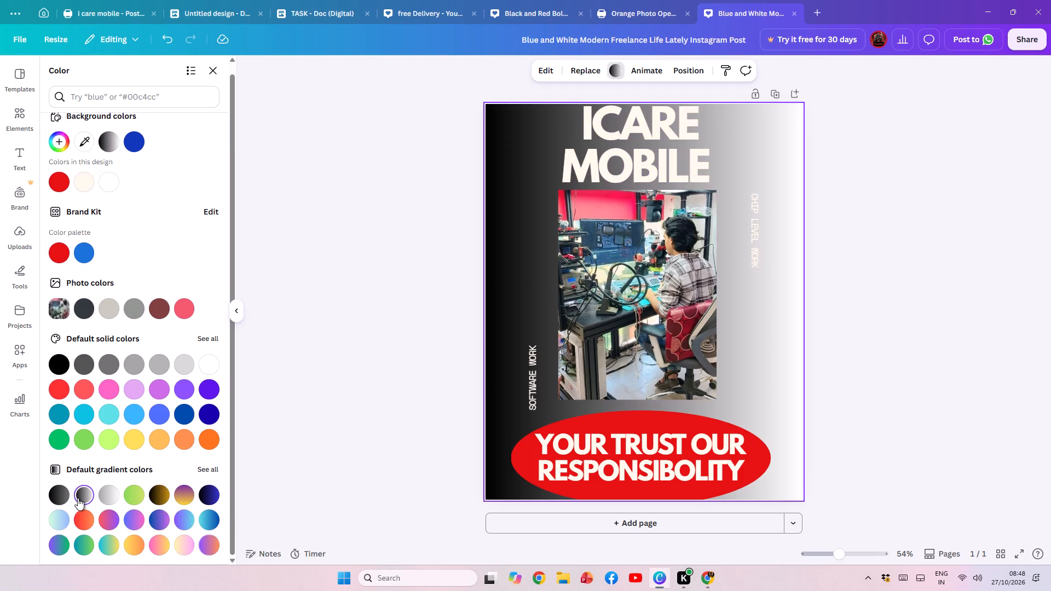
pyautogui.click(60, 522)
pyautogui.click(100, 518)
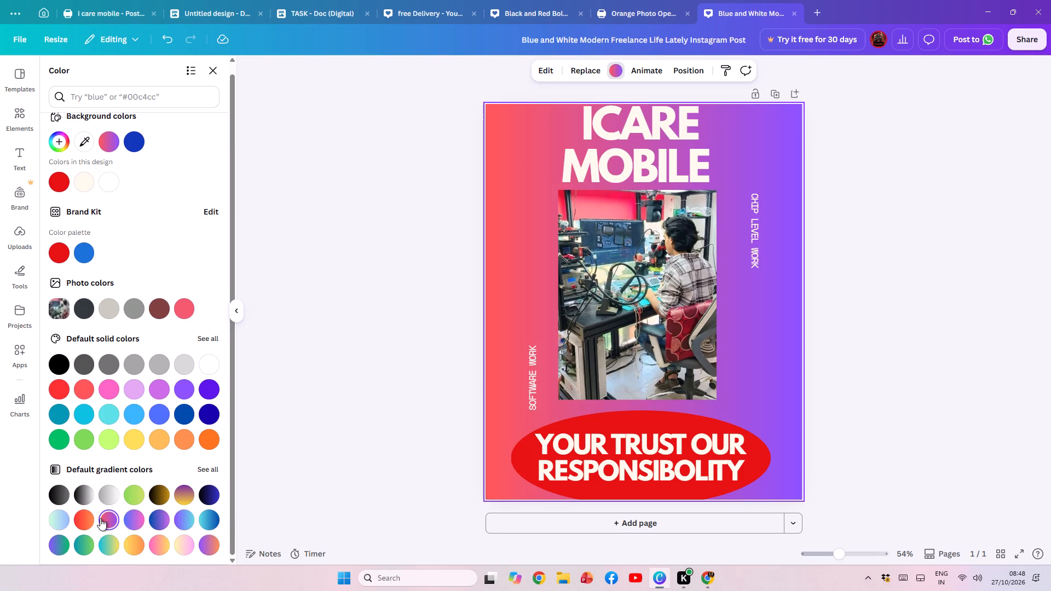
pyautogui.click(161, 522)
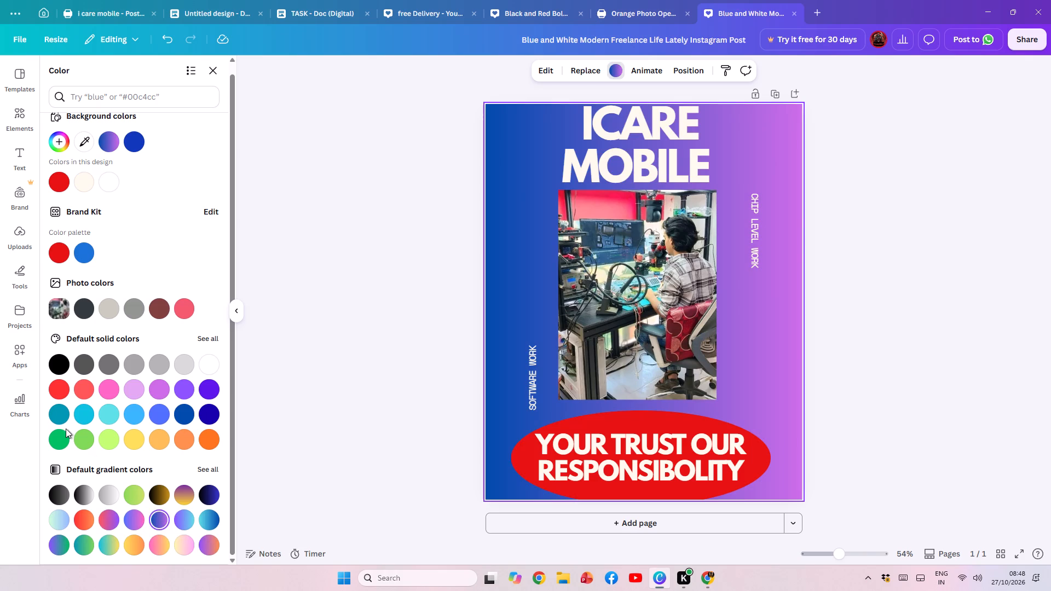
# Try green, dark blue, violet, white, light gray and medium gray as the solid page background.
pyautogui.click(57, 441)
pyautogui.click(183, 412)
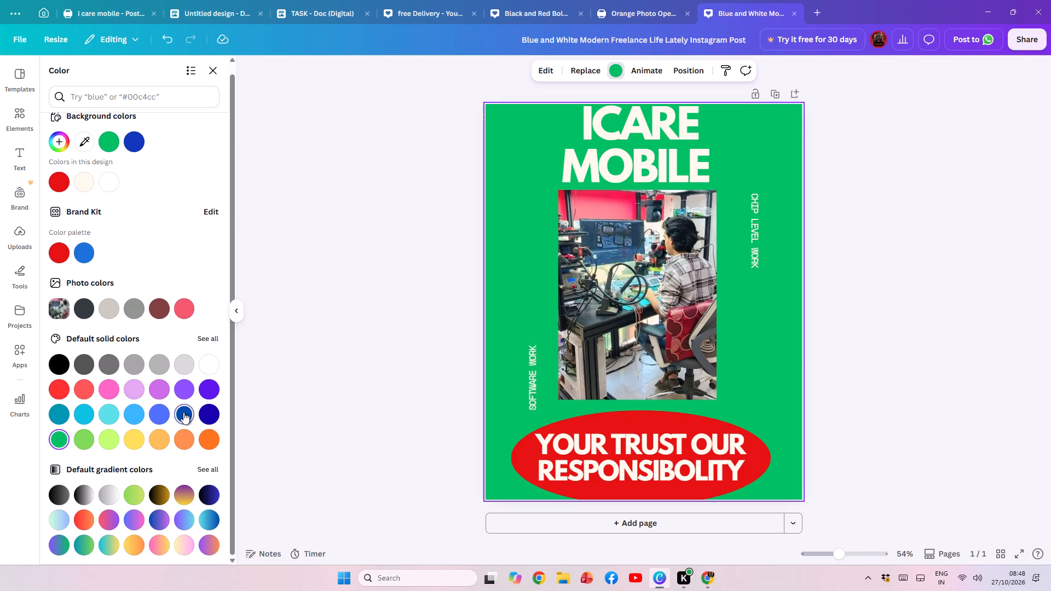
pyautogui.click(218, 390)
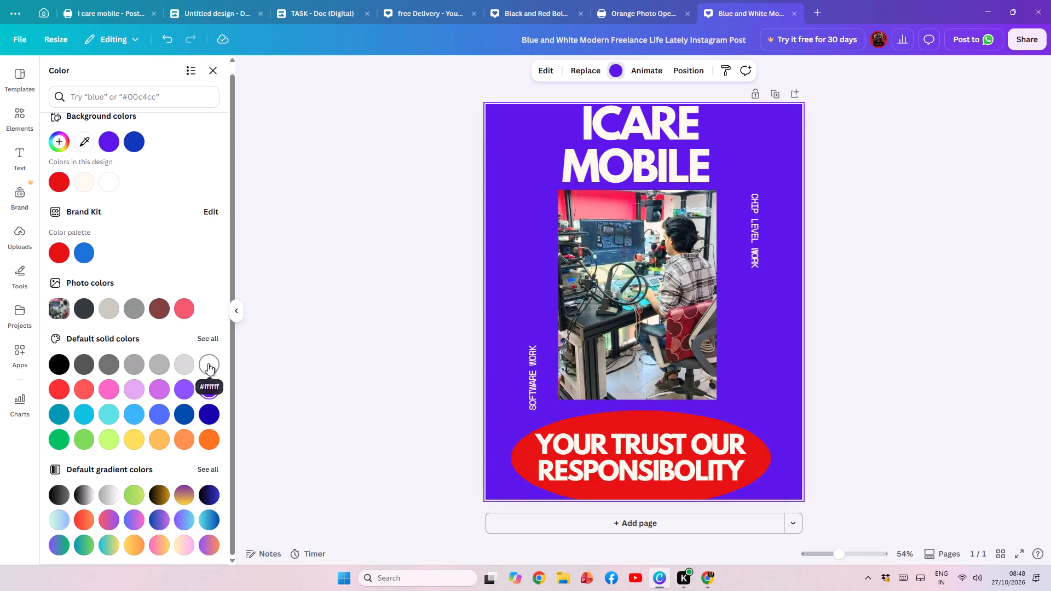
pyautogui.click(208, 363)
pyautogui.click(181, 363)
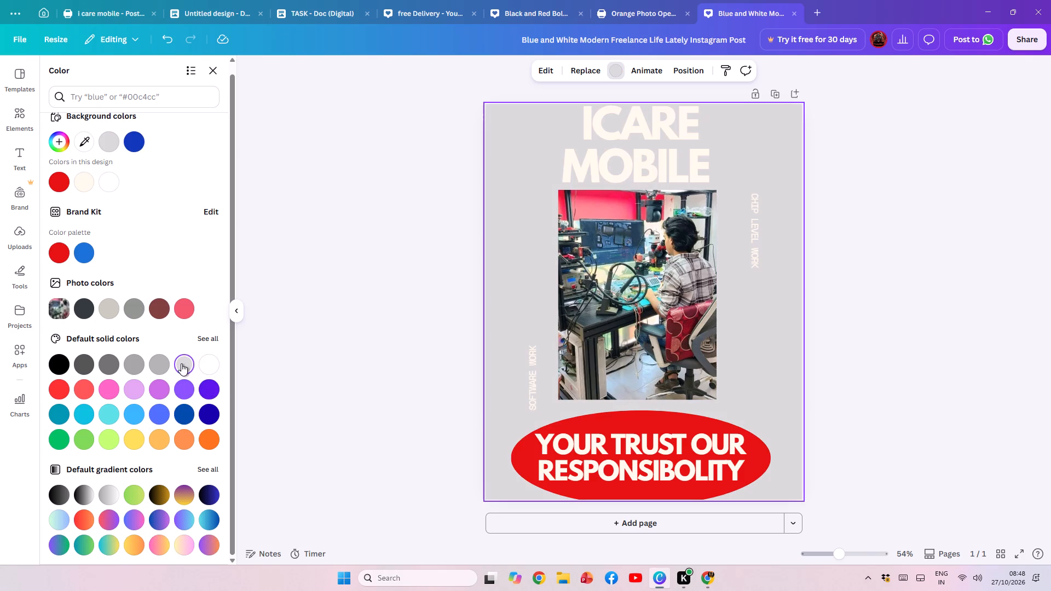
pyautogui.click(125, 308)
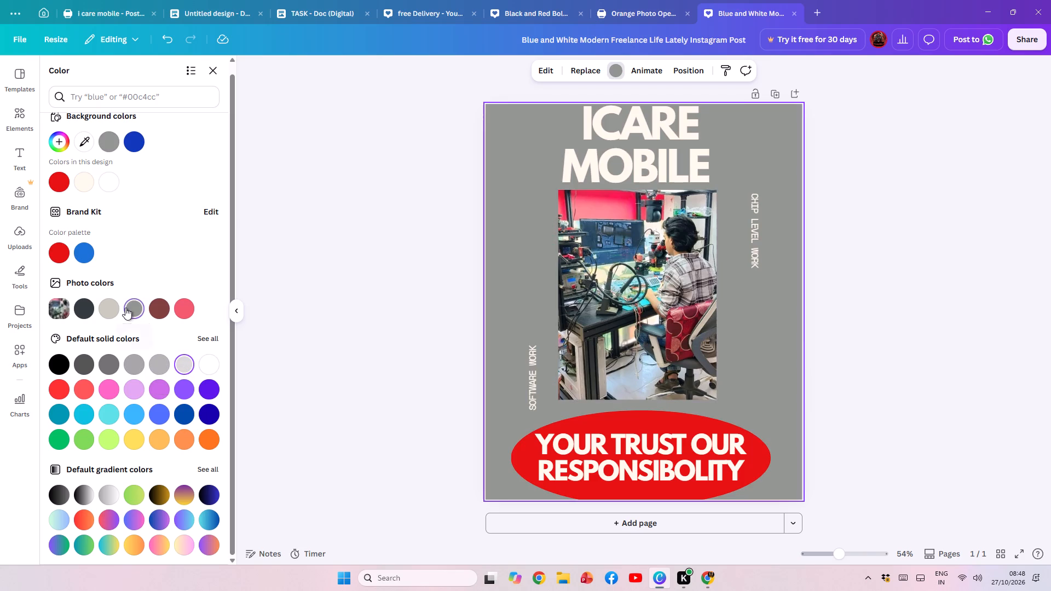
# Set the page background to the dark slate gray taken from the photo colours.
pyautogui.click(93, 315)
pyautogui.click(84, 314)
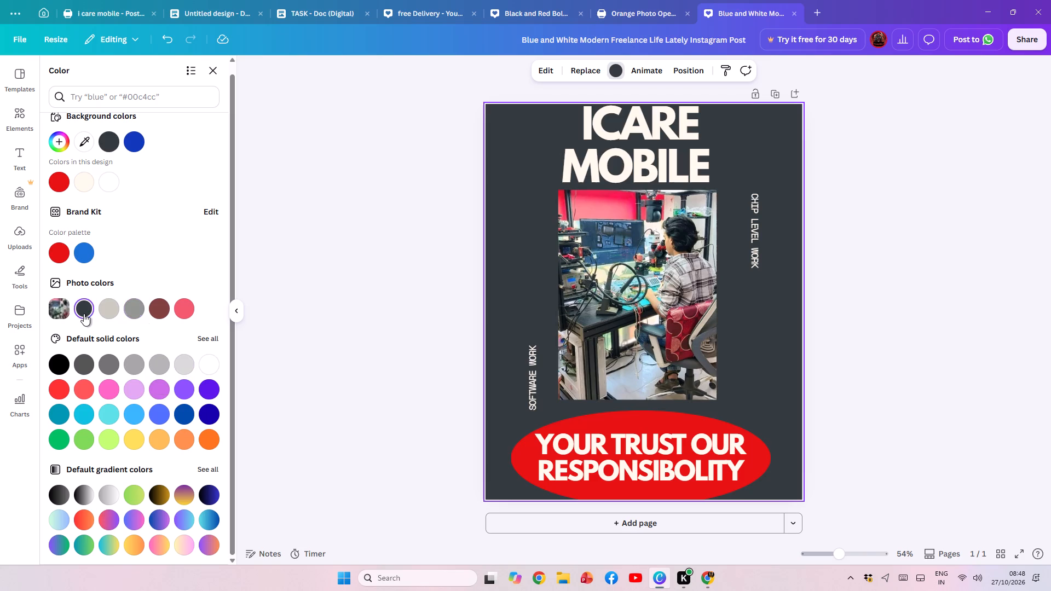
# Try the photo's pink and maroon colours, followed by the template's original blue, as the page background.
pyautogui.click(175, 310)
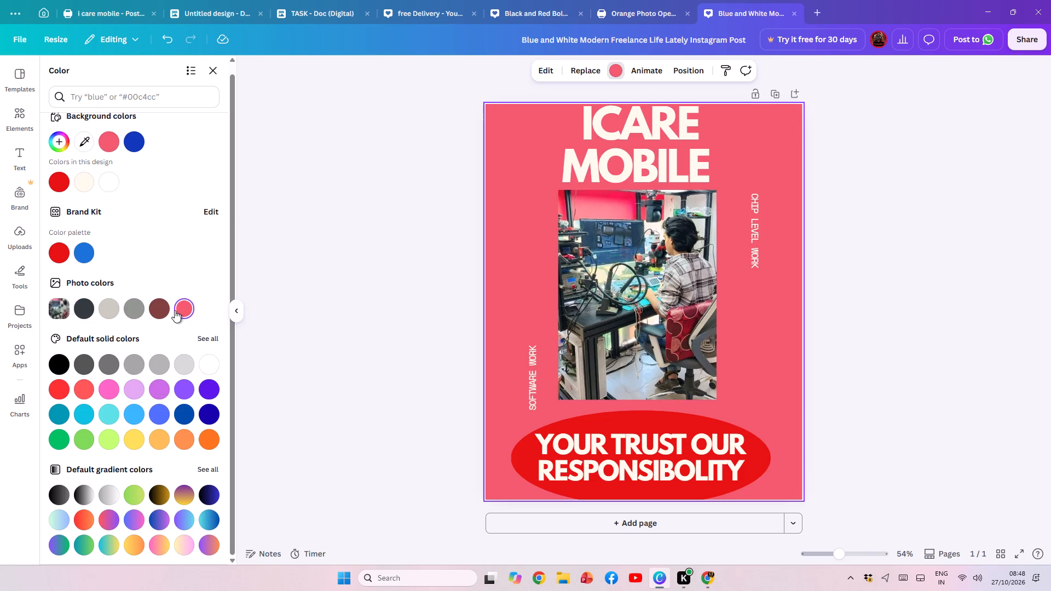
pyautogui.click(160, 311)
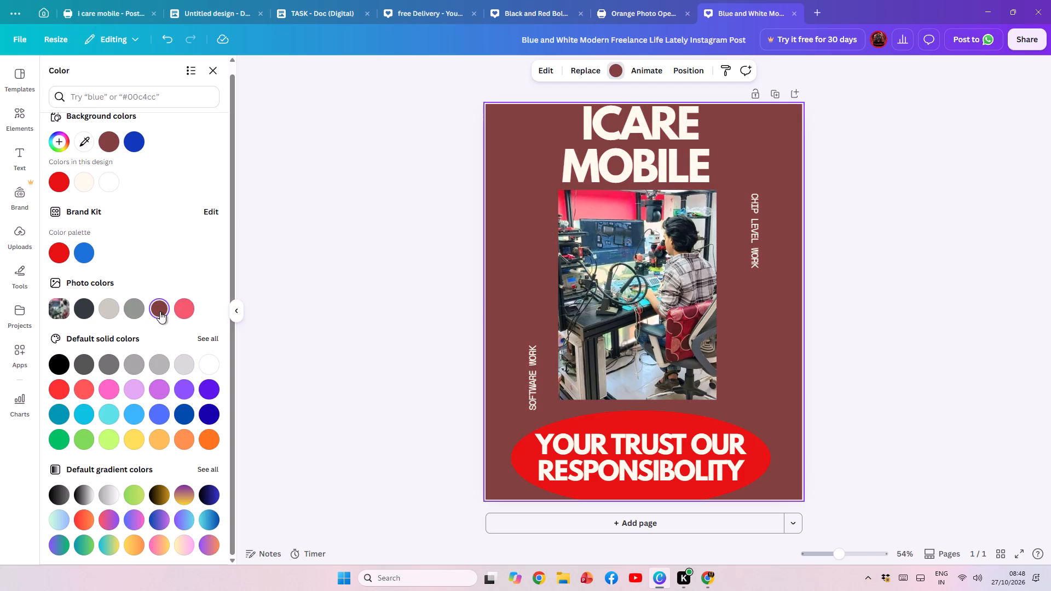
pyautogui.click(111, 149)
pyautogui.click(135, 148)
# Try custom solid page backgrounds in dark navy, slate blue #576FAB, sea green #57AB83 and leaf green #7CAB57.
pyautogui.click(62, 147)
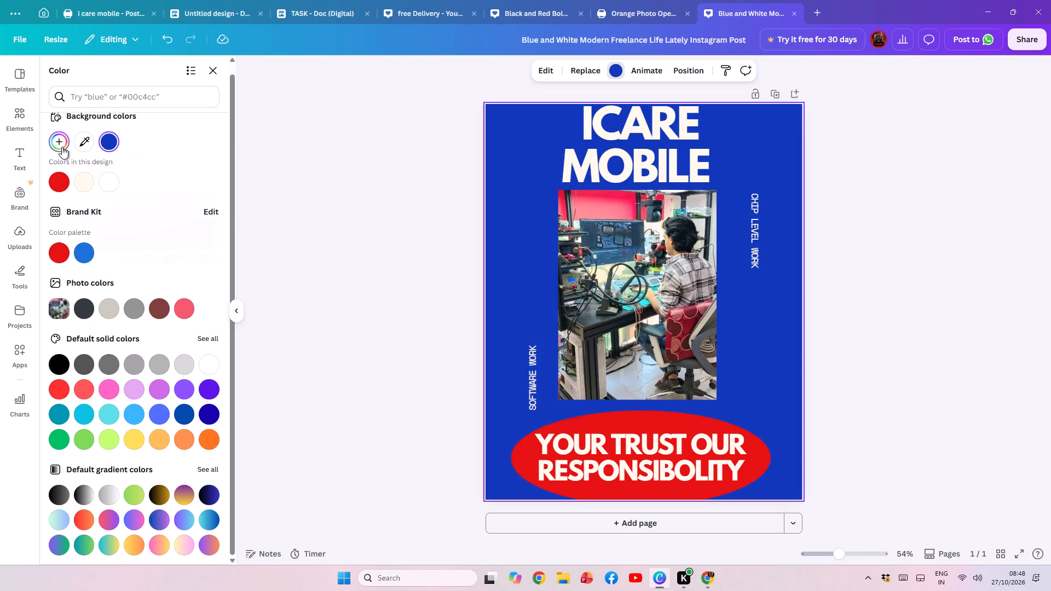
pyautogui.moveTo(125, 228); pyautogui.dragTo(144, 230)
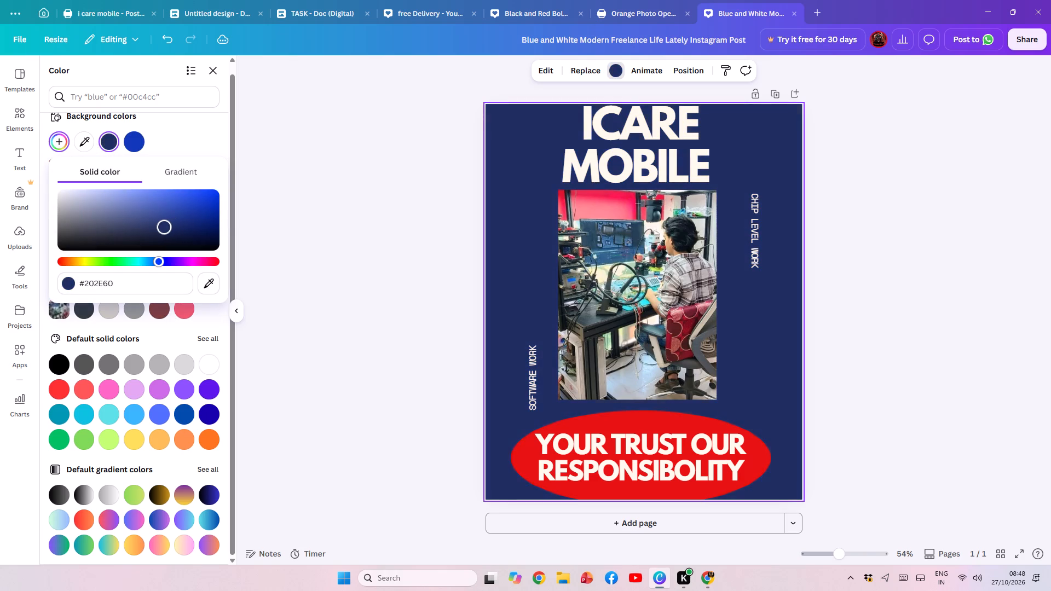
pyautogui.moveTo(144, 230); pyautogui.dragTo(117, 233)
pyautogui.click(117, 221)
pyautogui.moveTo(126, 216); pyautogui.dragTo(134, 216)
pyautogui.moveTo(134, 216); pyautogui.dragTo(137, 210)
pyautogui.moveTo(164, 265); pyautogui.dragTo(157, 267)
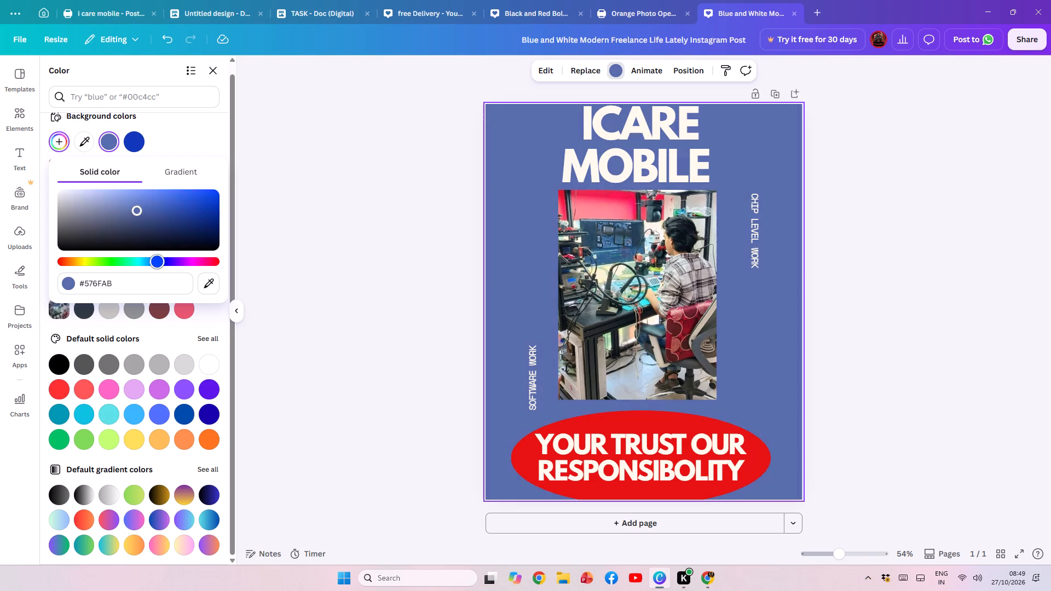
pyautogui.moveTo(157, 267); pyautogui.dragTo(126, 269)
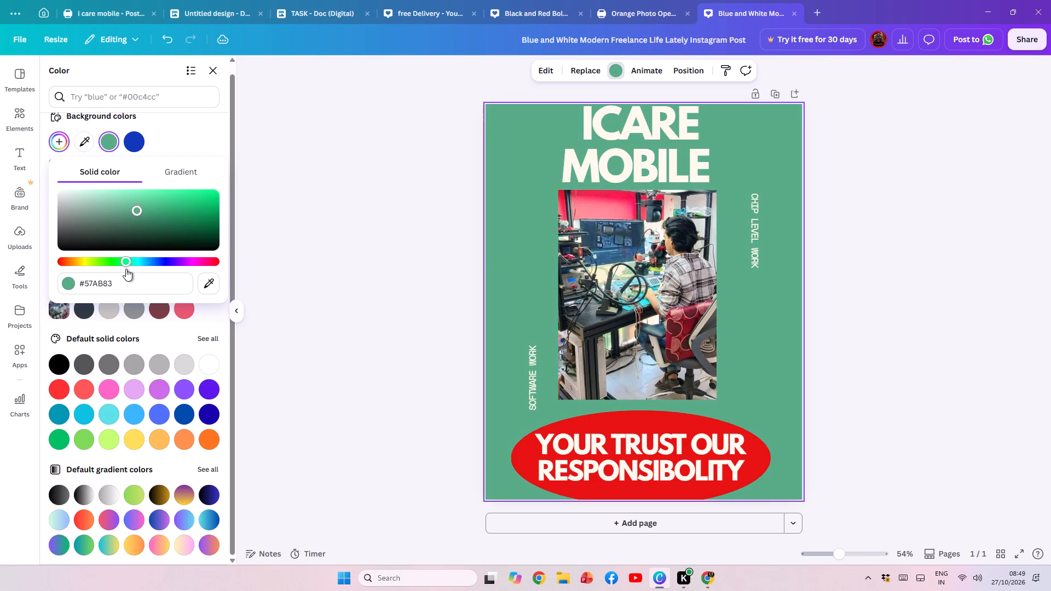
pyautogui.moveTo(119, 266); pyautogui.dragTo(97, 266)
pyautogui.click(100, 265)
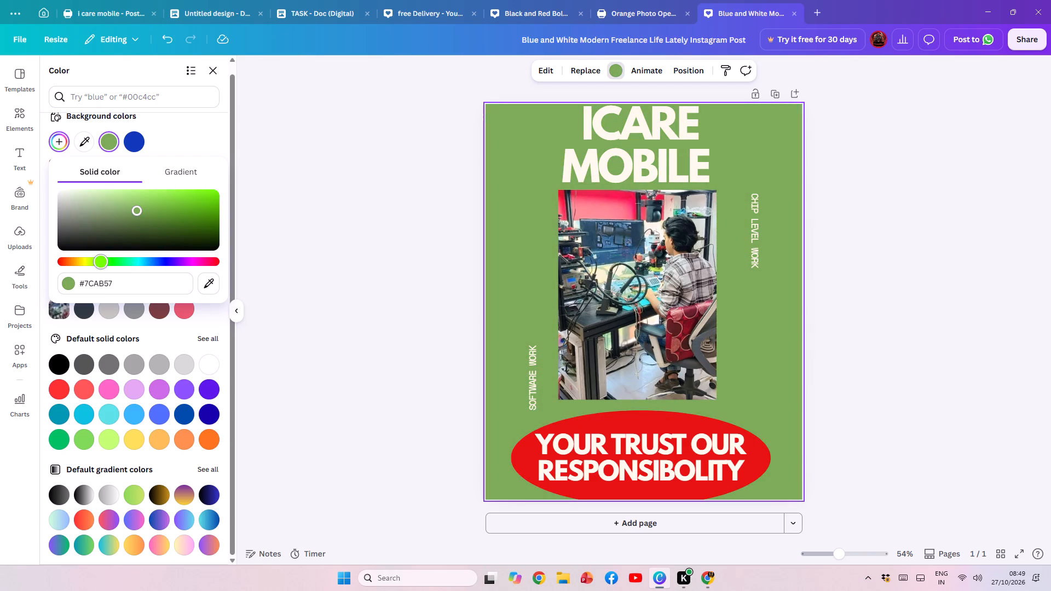
# Set the page background to a custom medium purple by shifting the solid colour's hue.
pyautogui.moveTo(101, 265); pyautogui.dragTo(161, 262)
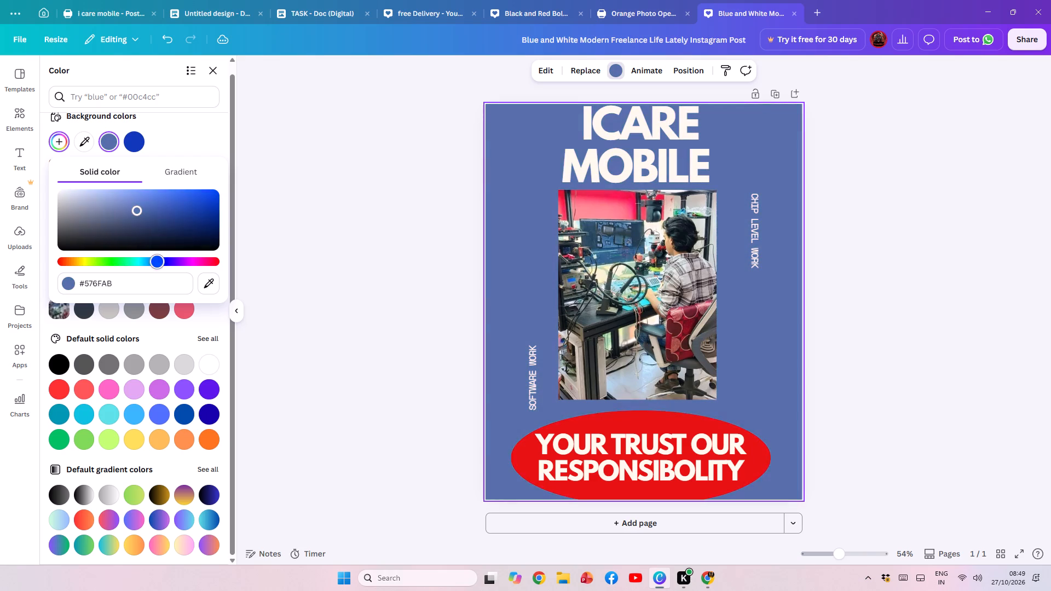
pyautogui.moveTo(161, 262); pyautogui.dragTo(188, 259)
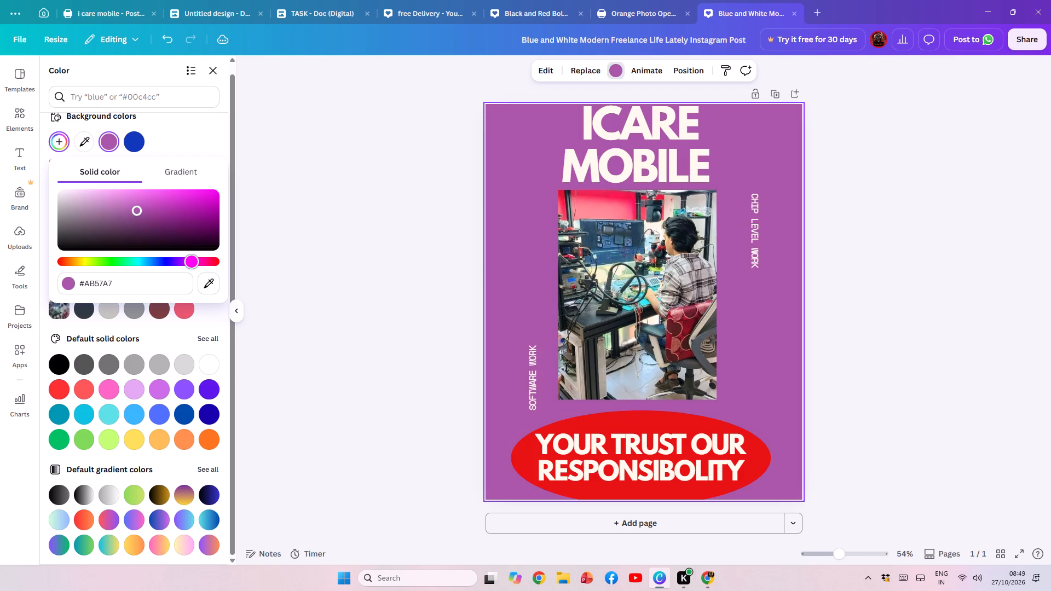
pyautogui.moveTo(188, 259); pyautogui.dragTo(179, 260)
pyautogui.click(342, 327)
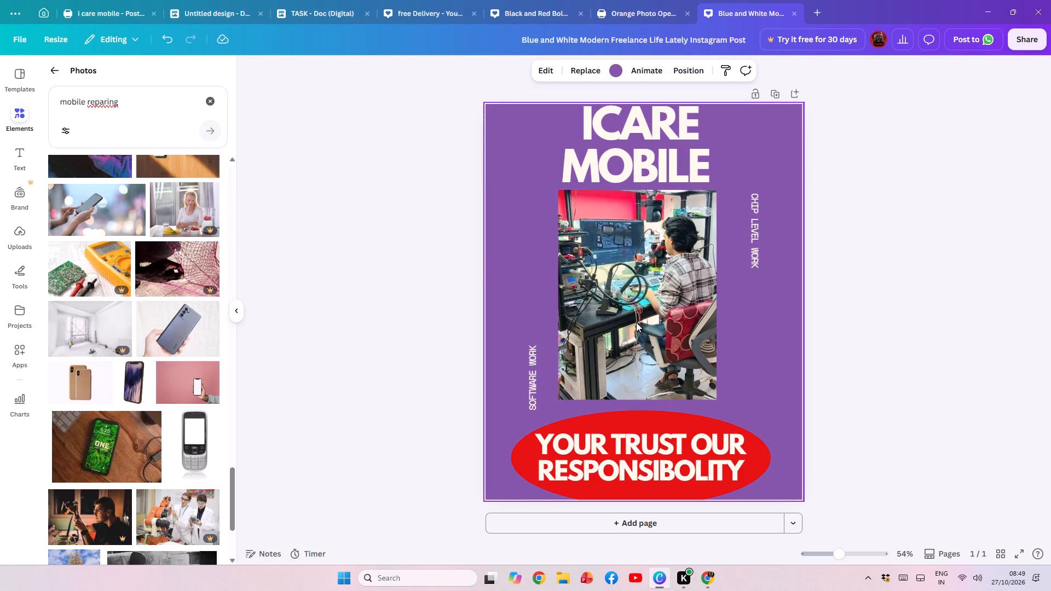
# Nudge the technician photo slightly down and to the right on the page.
pyautogui.click(636, 322)
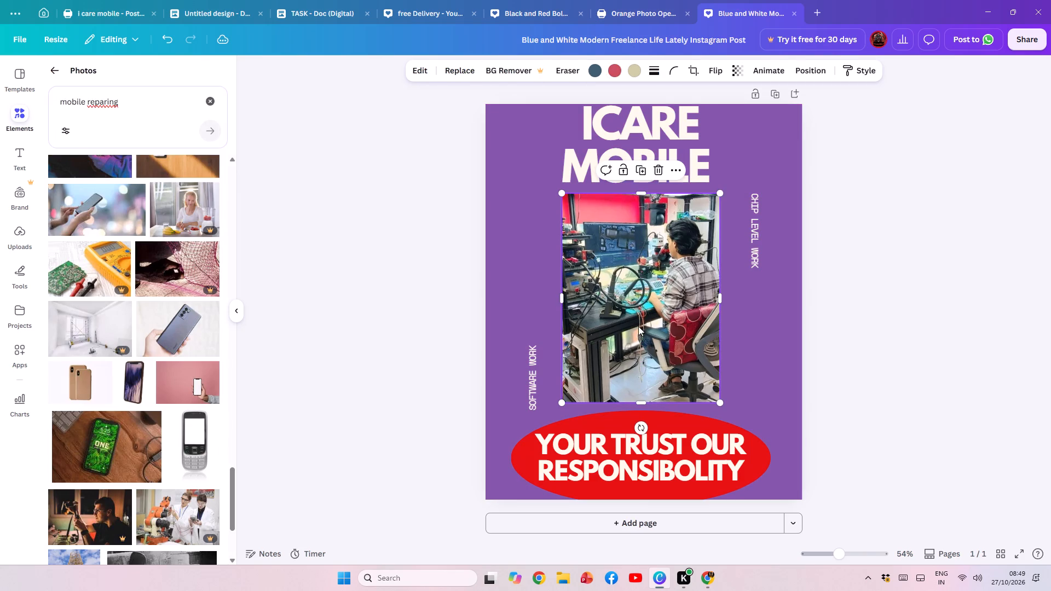
pyautogui.click(457, 320)
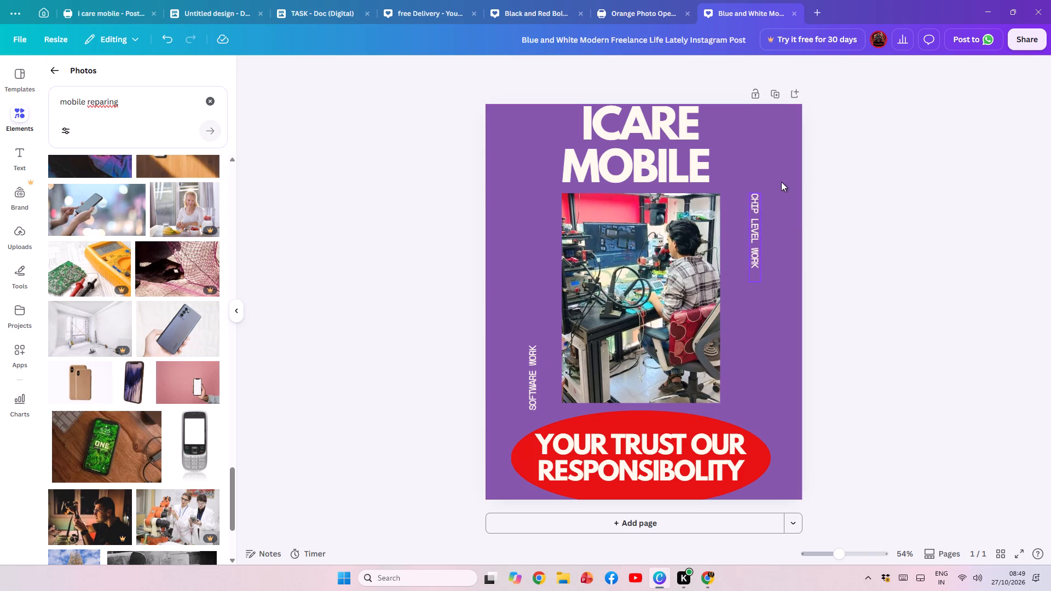
# Move the vertical CHIP LEVEL WORK and SOFTWARE WORK captions closer to the sides of the technician photo.
pyautogui.click(756, 254)
pyautogui.moveTo(756, 254); pyautogui.dragTo(753, 254)
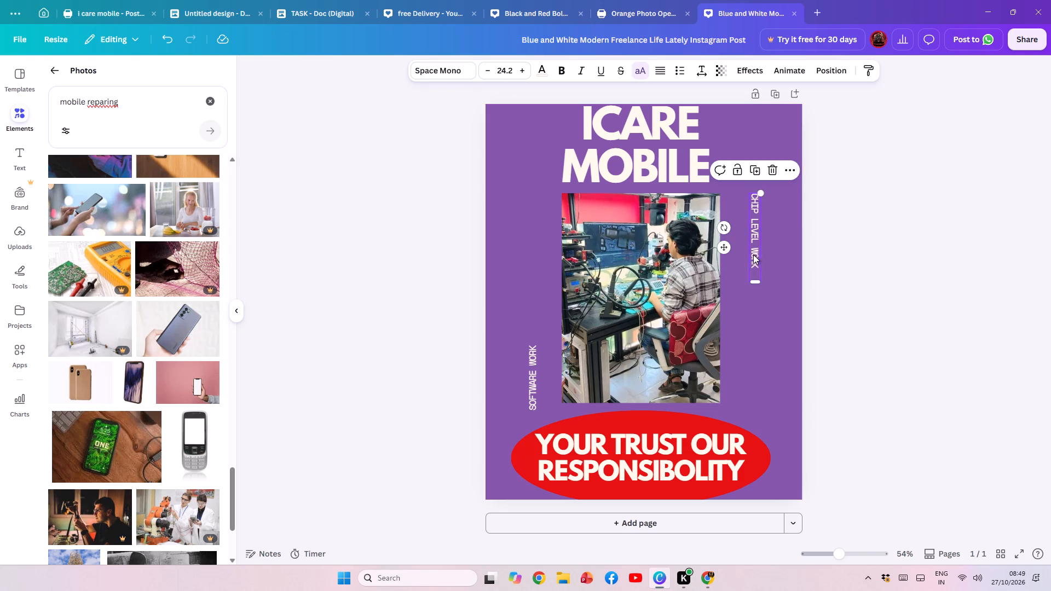
pyautogui.moveTo(753, 254); pyautogui.dragTo(735, 251)
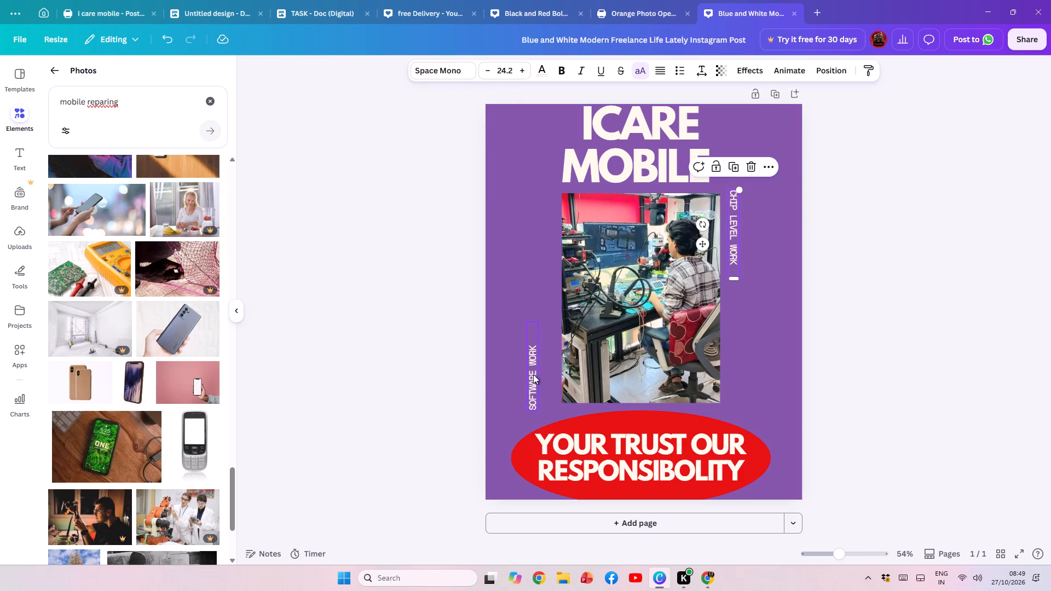
pyautogui.moveTo(533, 375); pyautogui.dragTo(547, 369)
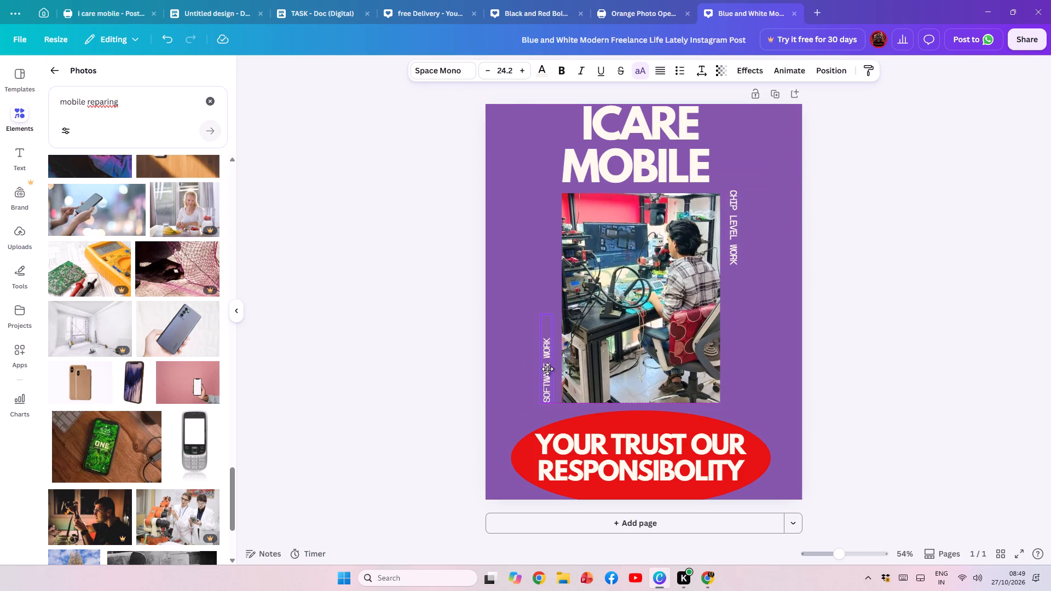
pyautogui.moveTo(547, 369); pyautogui.dragTo(548, 378)
pyautogui.moveTo(737, 235); pyautogui.dragTo(735, 234)
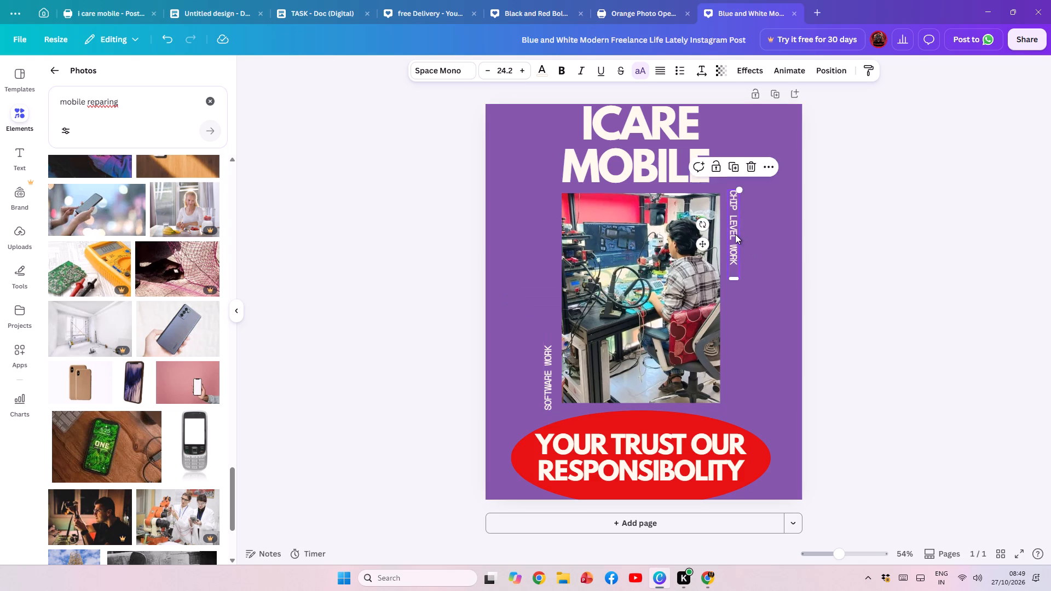
pyautogui.moveTo(735, 234); pyautogui.dragTo(736, 229)
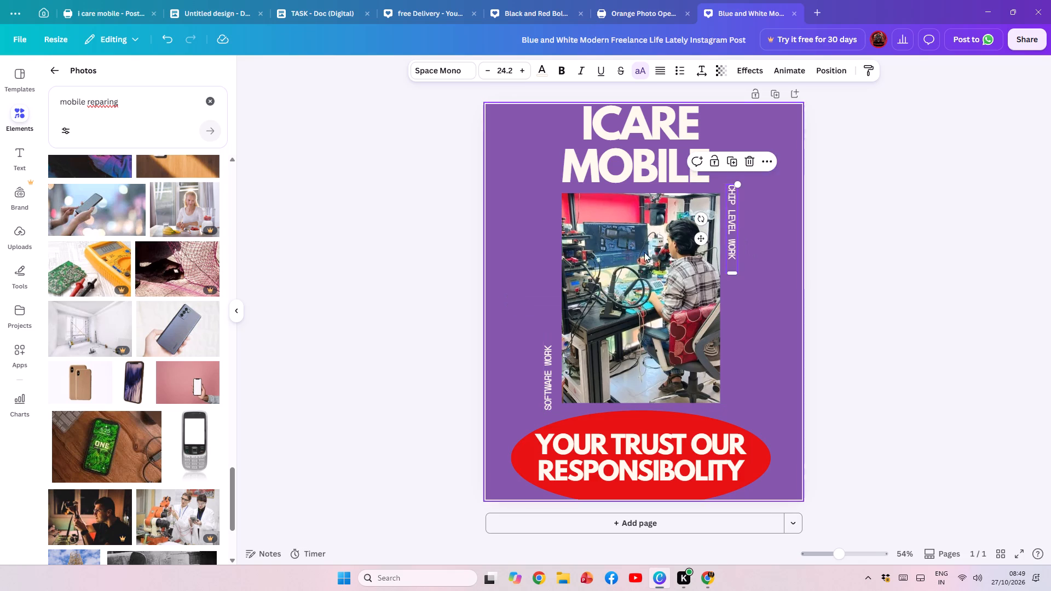
pyautogui.click(336, 288)
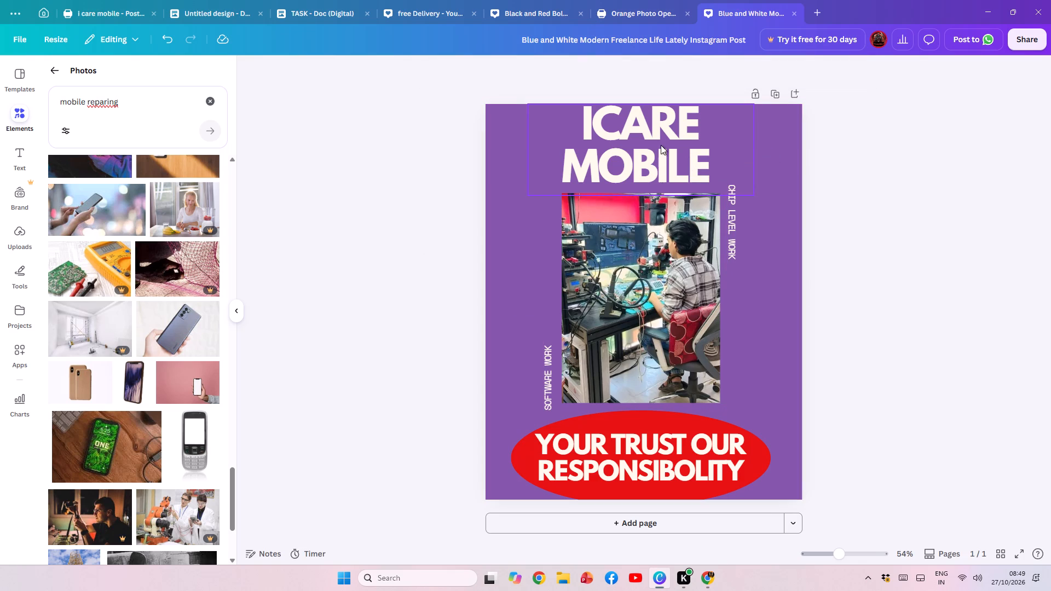
# Move the ICARE MOBILE heading slightly down, closer to the photo.
pyautogui.click(661, 145)
pyautogui.moveTo(657, 148); pyautogui.dragTo(658, 154)
# Copy the apple-shaped mobile repairing logo from the I care mobile poster into the purple Instagram post.
pyautogui.click(95, 9)
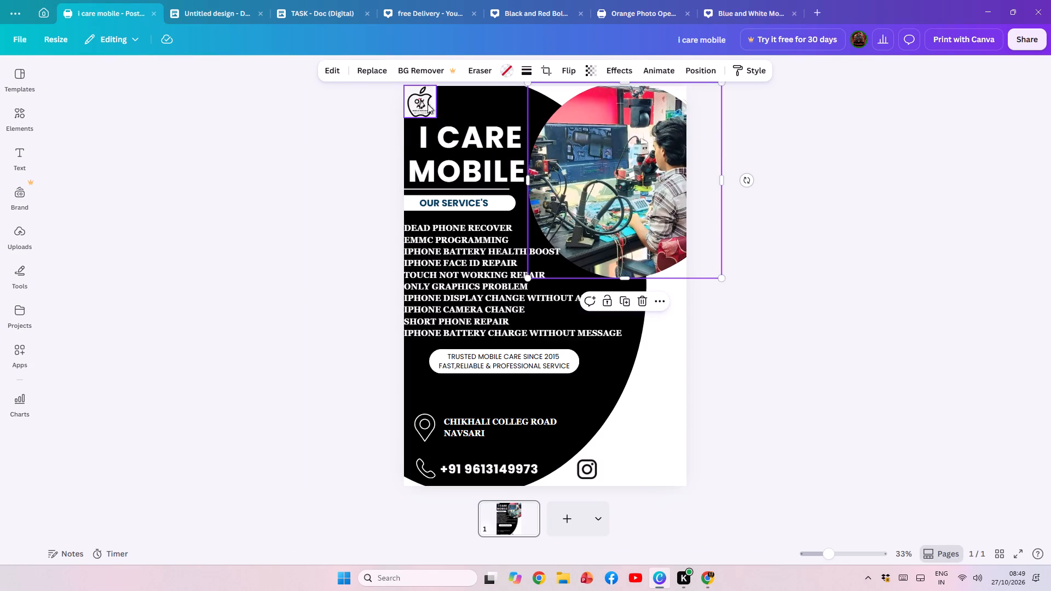
pyautogui.click(427, 104)
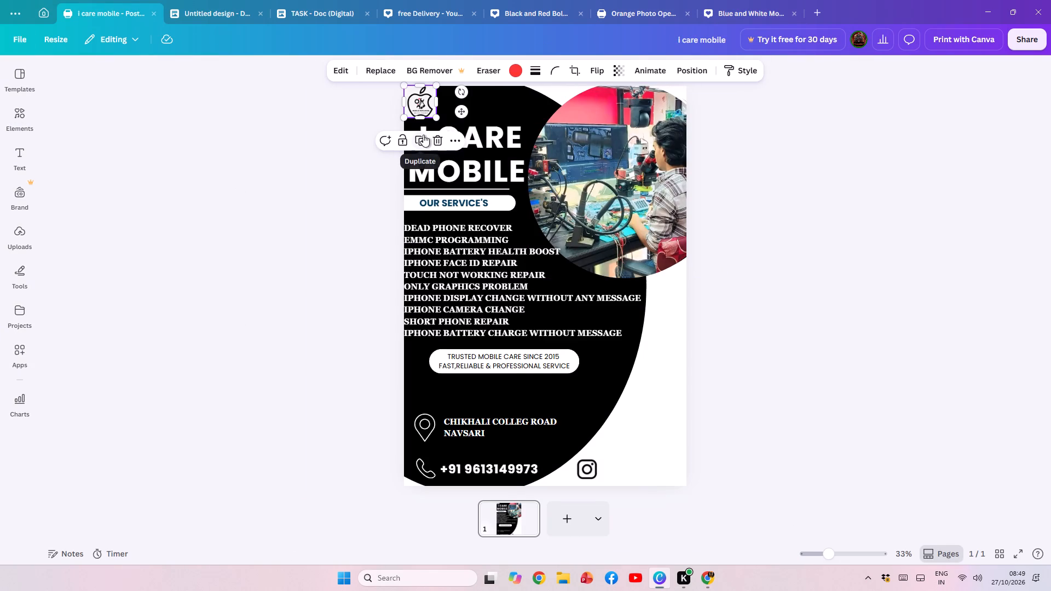
pyautogui.click(446, 140)
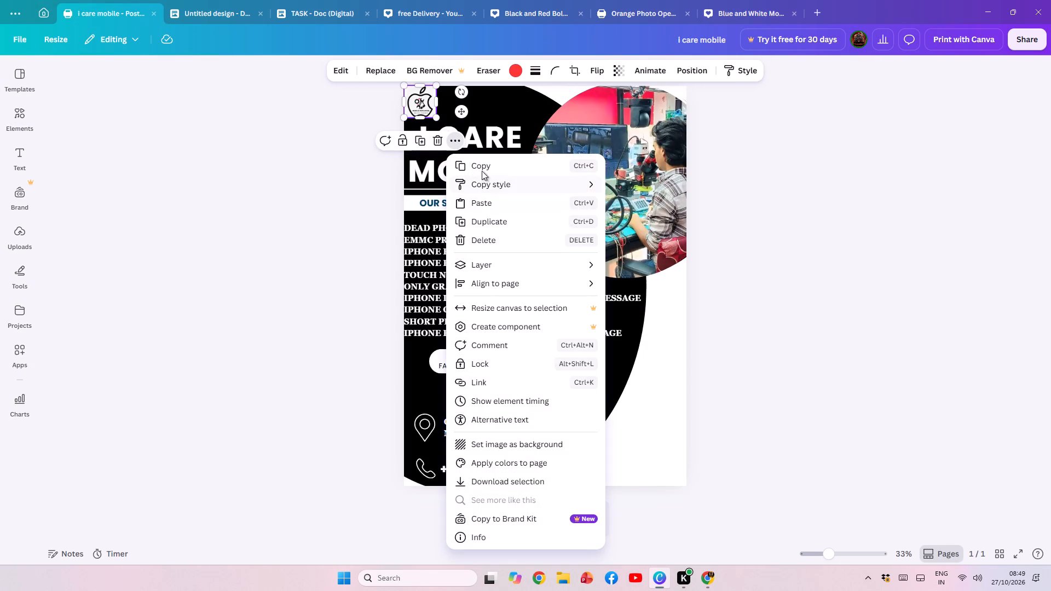
pyautogui.click(483, 170)
pyautogui.click(722, 2)
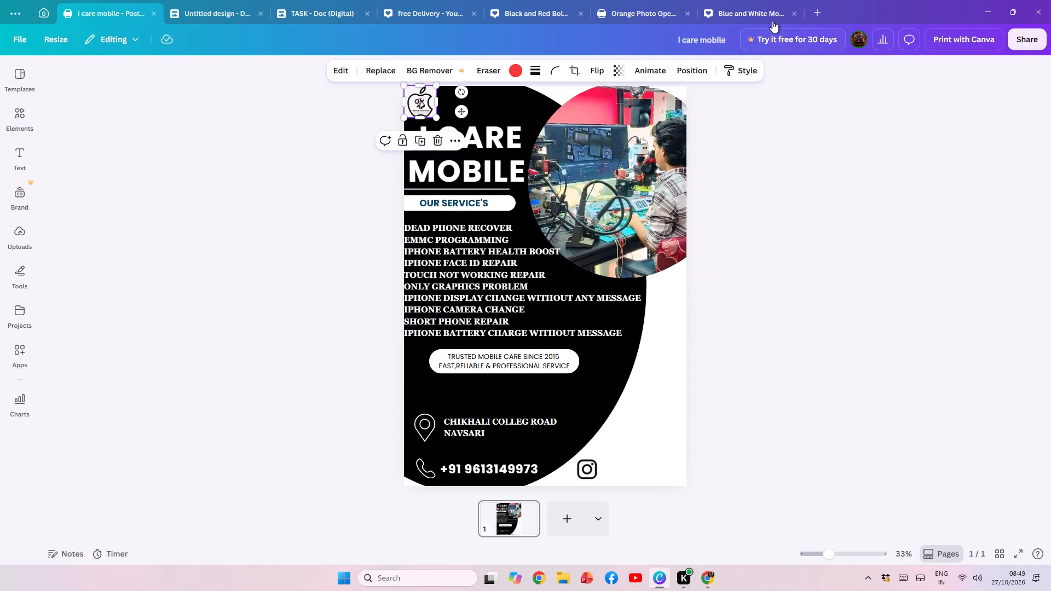
pyautogui.click(777, 0)
pyautogui.click(766, 10)
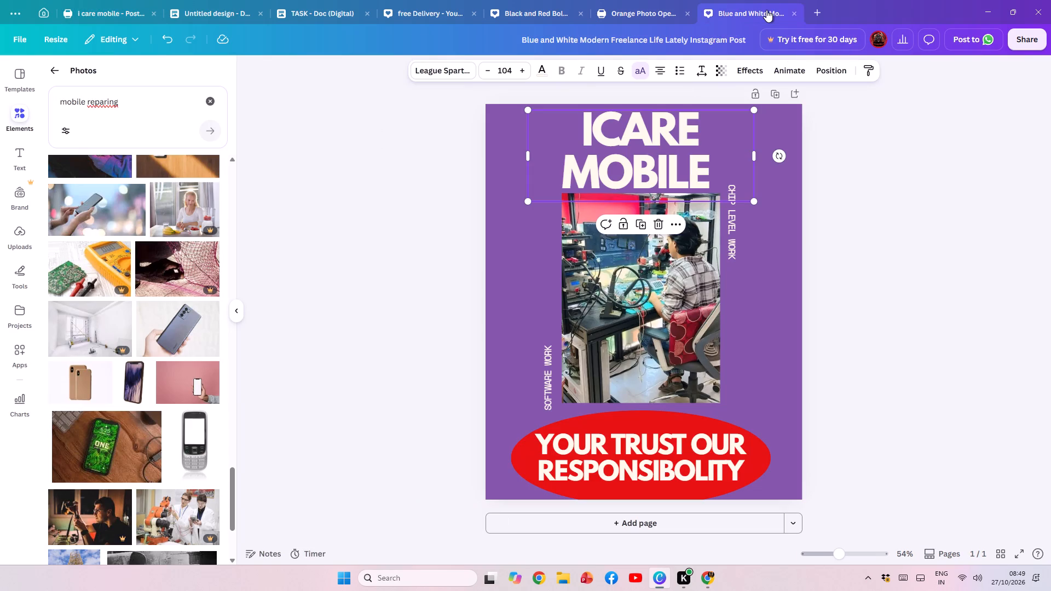
pyautogui.click(506, 236)
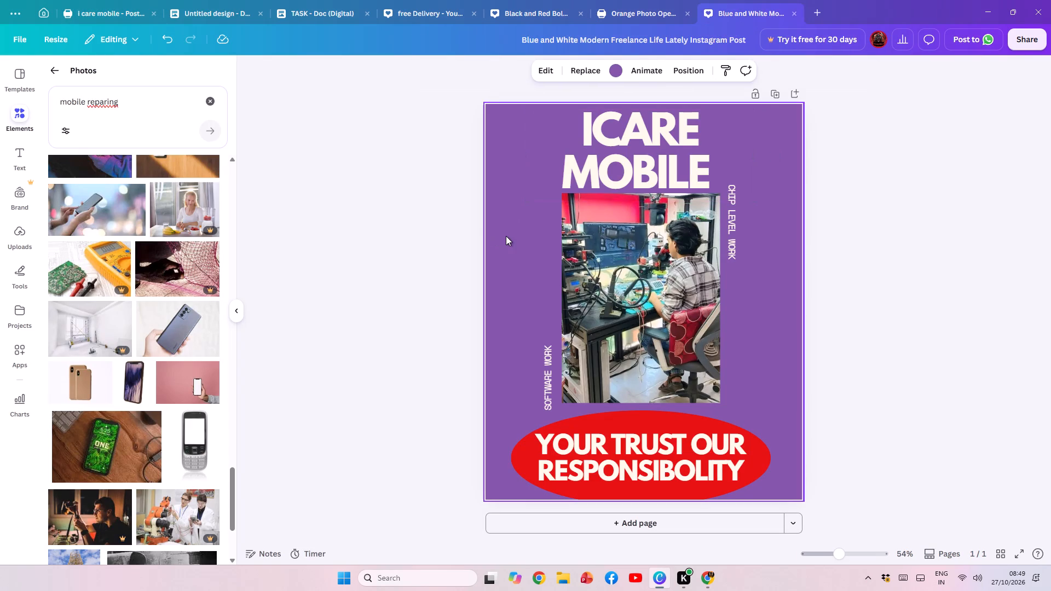
pyautogui.hotkey('ctrl', 'v')
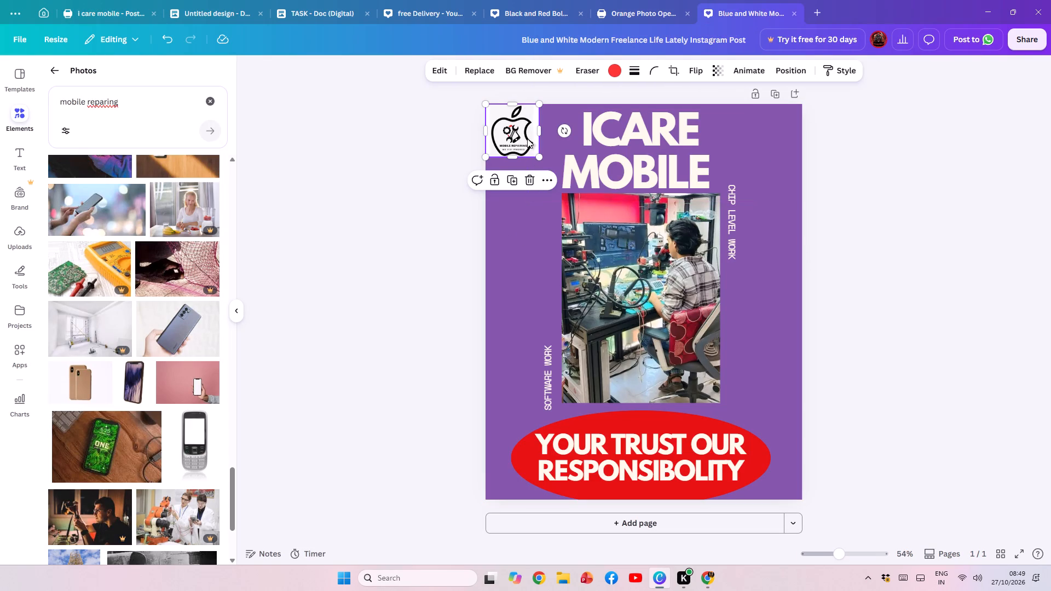
# Try the logo over the photo and beside the heading, and place it in the page's upper-left corner.
pyautogui.click(536, 159)
pyautogui.moveTo(525, 131); pyautogui.dragTo(580, 200)
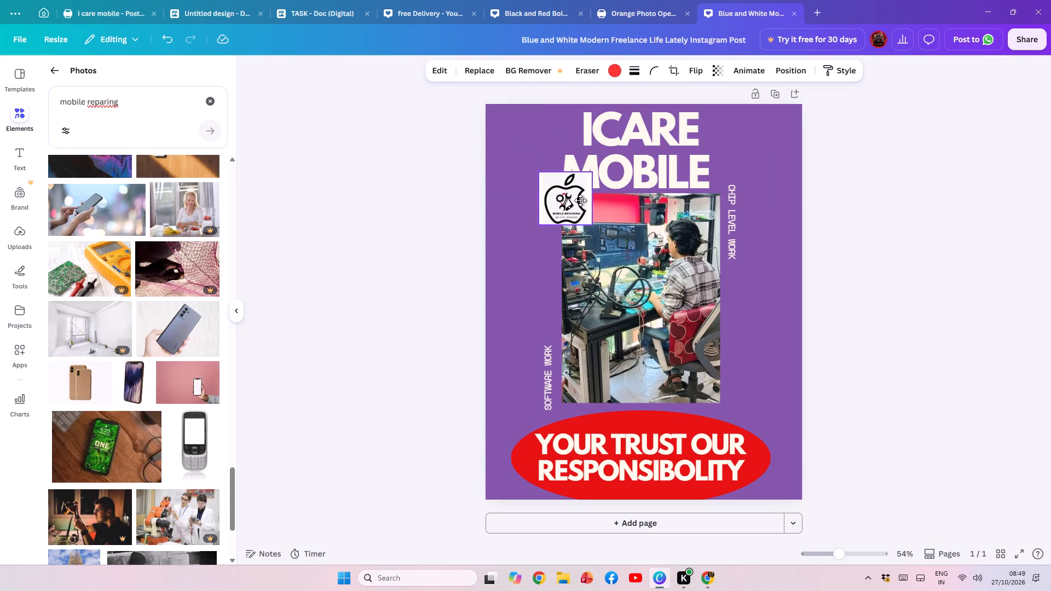
pyautogui.moveTo(580, 200); pyautogui.dragTo(567, 303)
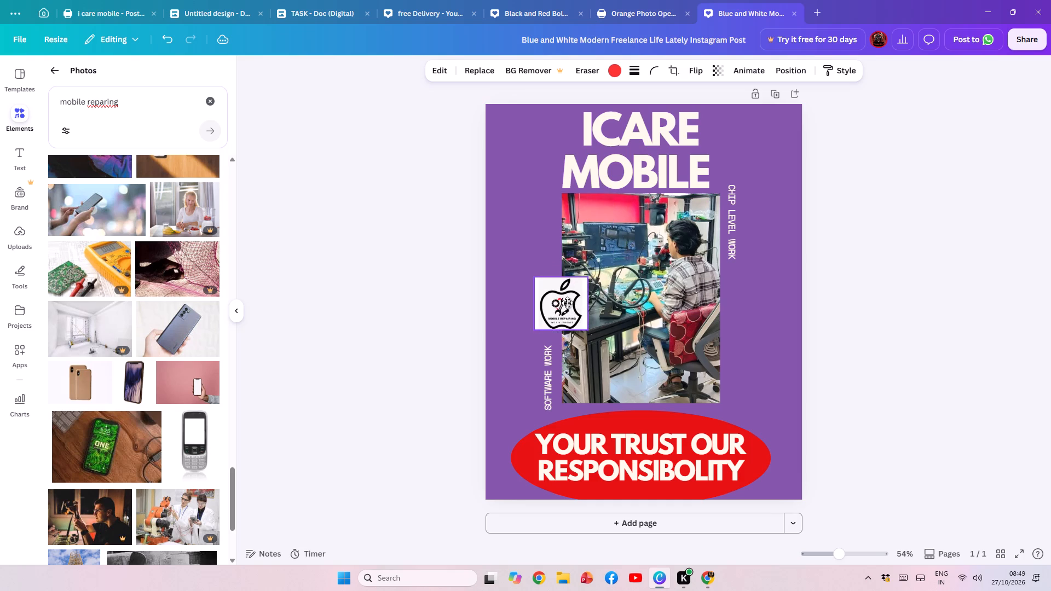
pyautogui.moveTo(567, 303); pyautogui.dragTo(547, 149)
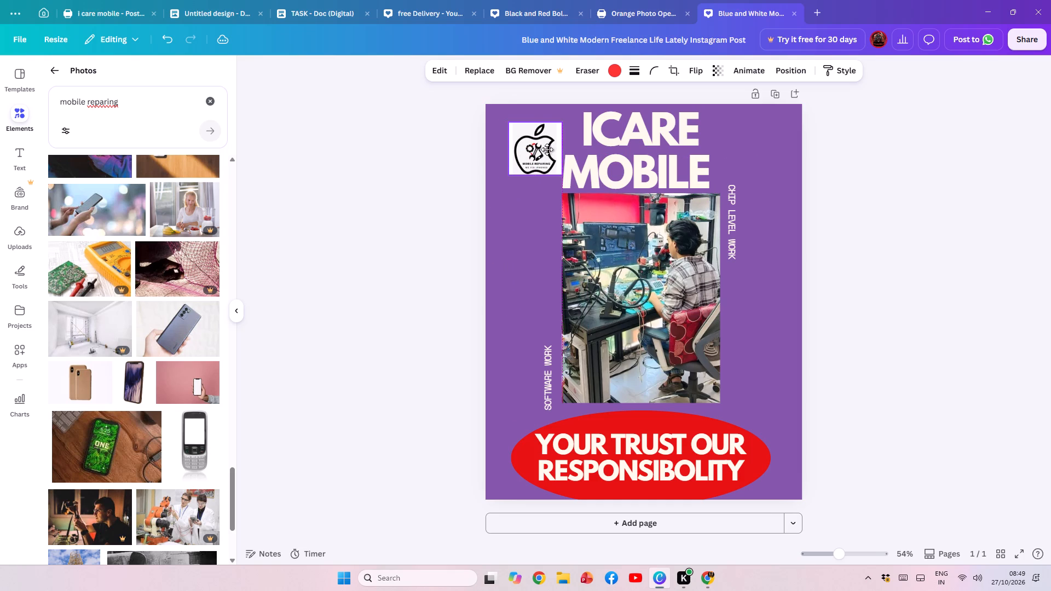
pyautogui.moveTo(547, 149); pyautogui.dragTo(543, 149)
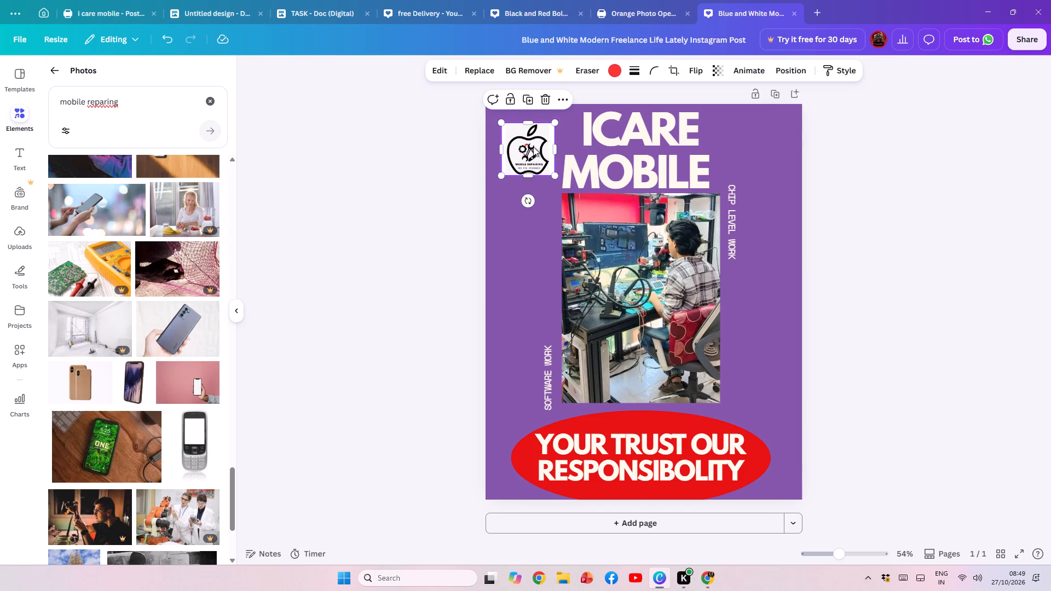
pyautogui.moveTo(533, 147); pyautogui.dragTo(534, 144)
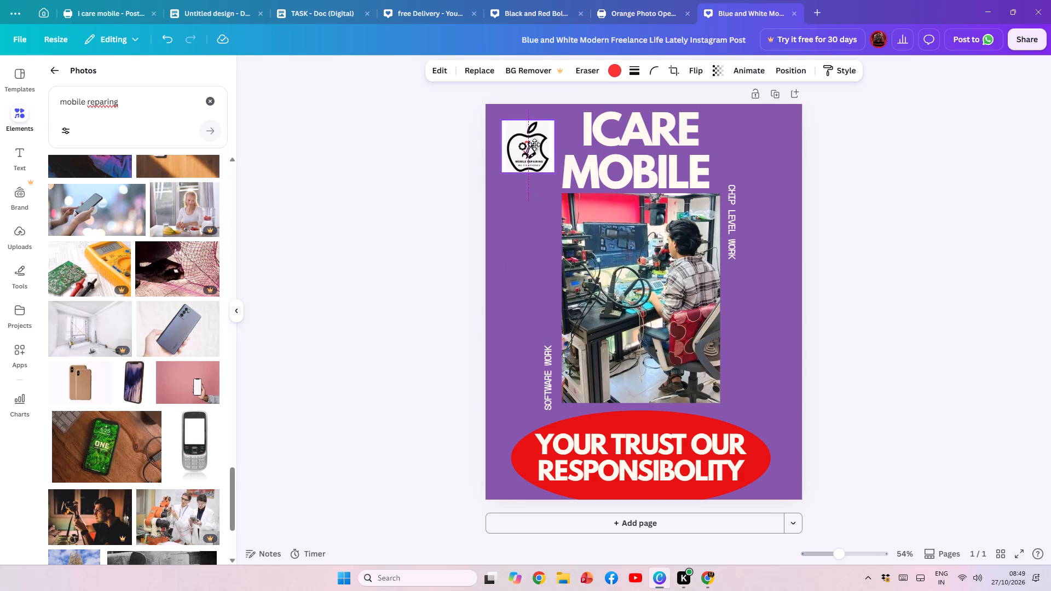
pyautogui.moveTo(534, 144); pyautogui.dragTo(520, 130)
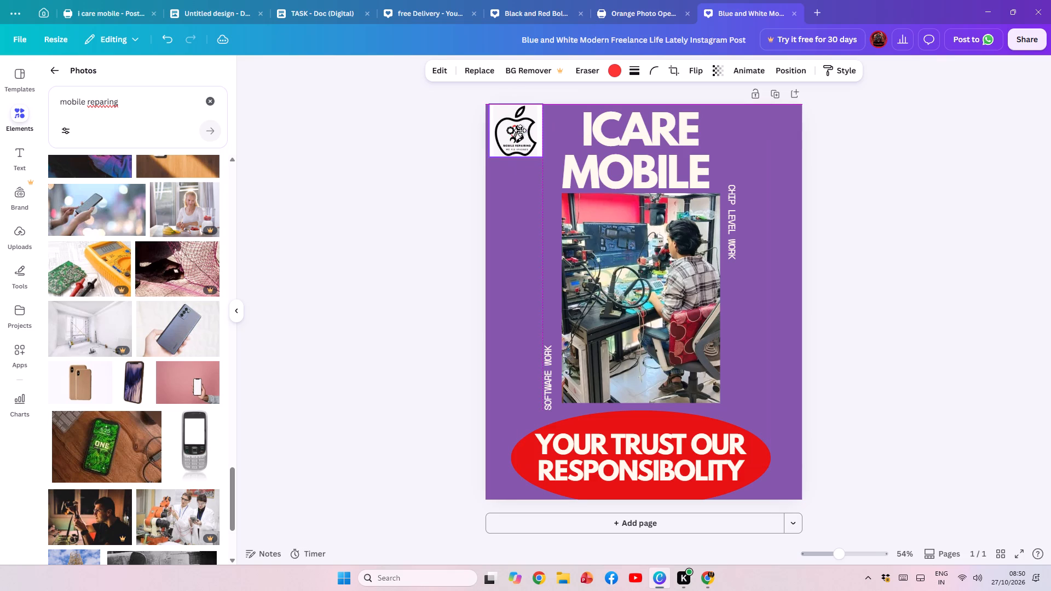
pyautogui.moveTo(520, 130); pyautogui.dragTo(518, 130)
# Try the apple logo at larger sizes, shrink it to a small square, and place it just before ICARE in the heading.
pyautogui.moveTo(540, 156); pyautogui.dragTo(551, 168)
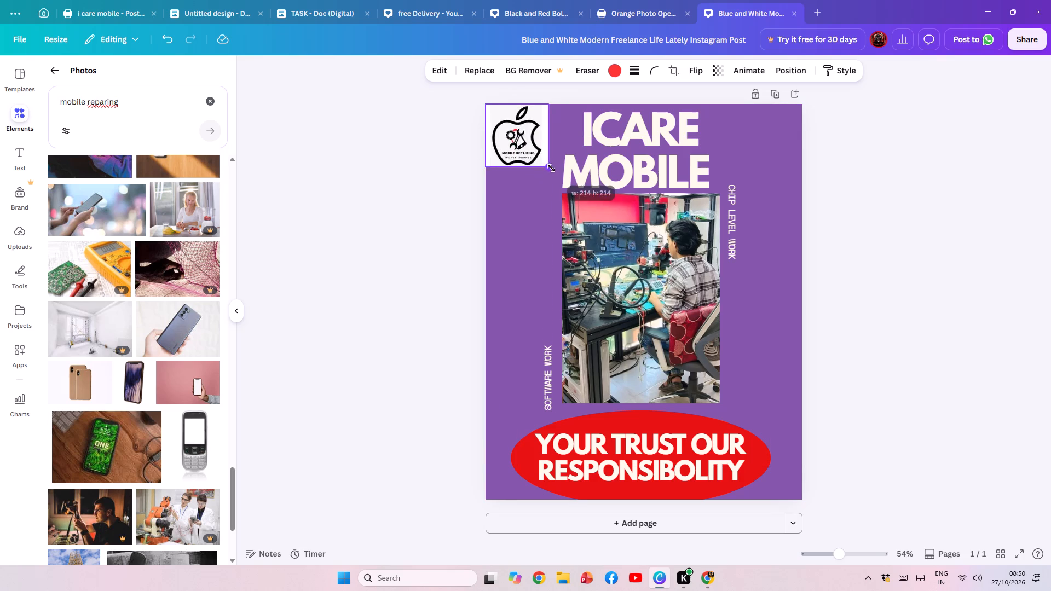
pyautogui.moveTo(551, 168); pyautogui.dragTo(560, 178)
pyautogui.moveTo(546, 157); pyautogui.dragTo(546, 167)
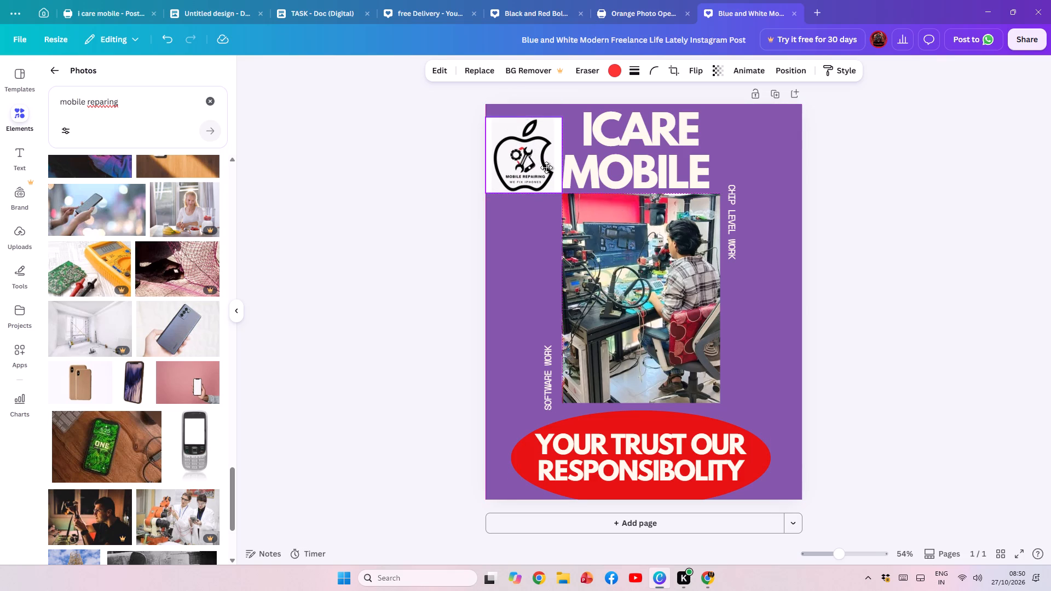
pyautogui.moveTo(546, 167); pyautogui.dragTo(548, 165)
pyautogui.moveTo(564, 185); pyautogui.dragTo(545, 176)
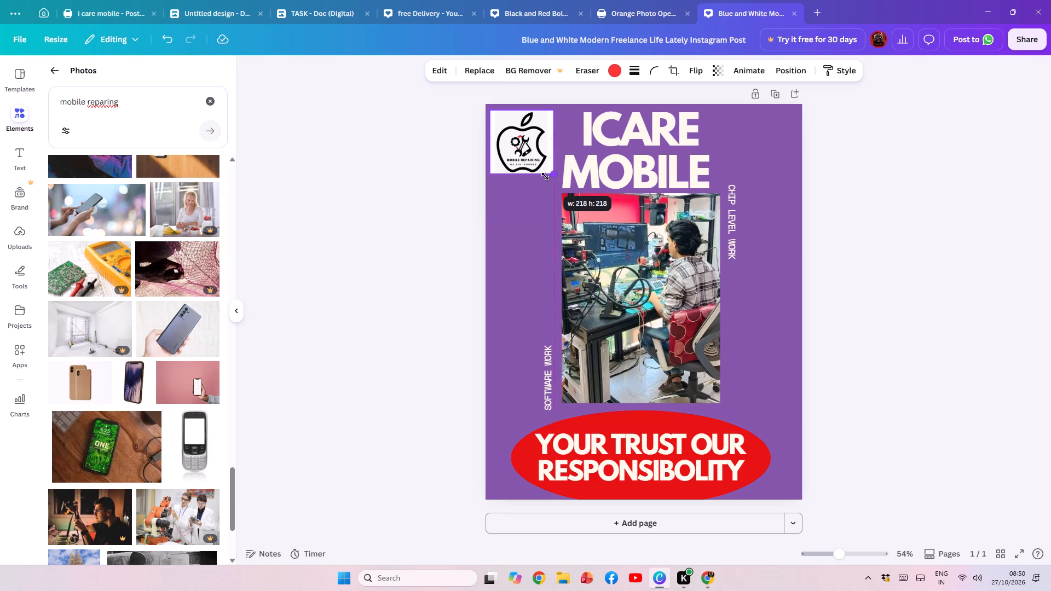
pyautogui.moveTo(528, 148); pyautogui.dragTo(533, 158)
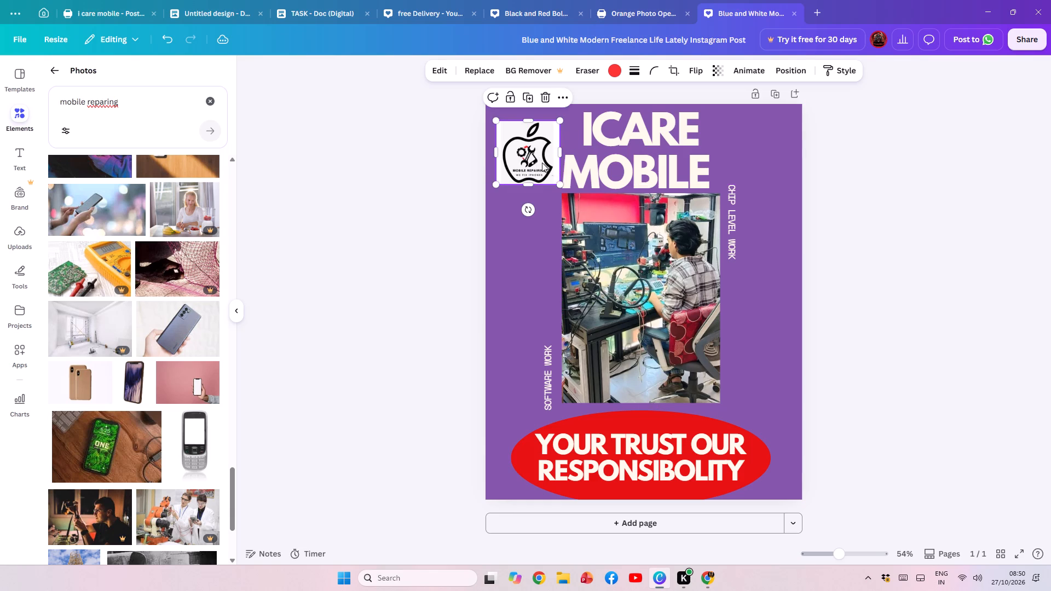
pyautogui.moveTo(560, 185); pyautogui.dragTo(549, 178)
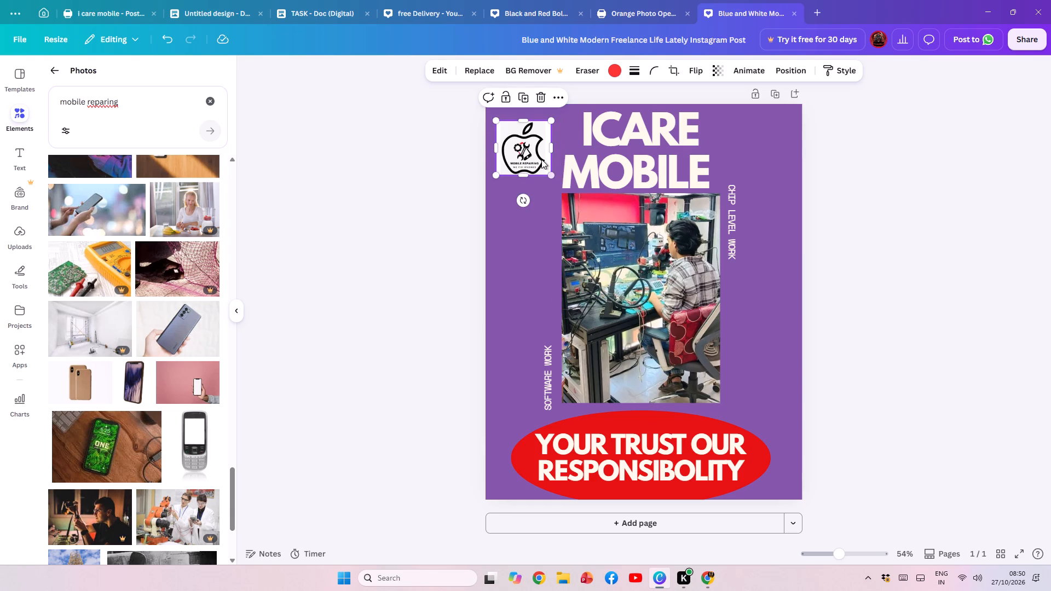
pyautogui.moveTo(539, 157); pyautogui.dragTo(544, 153)
pyautogui.moveTo(555, 172); pyautogui.dragTo(538, 158)
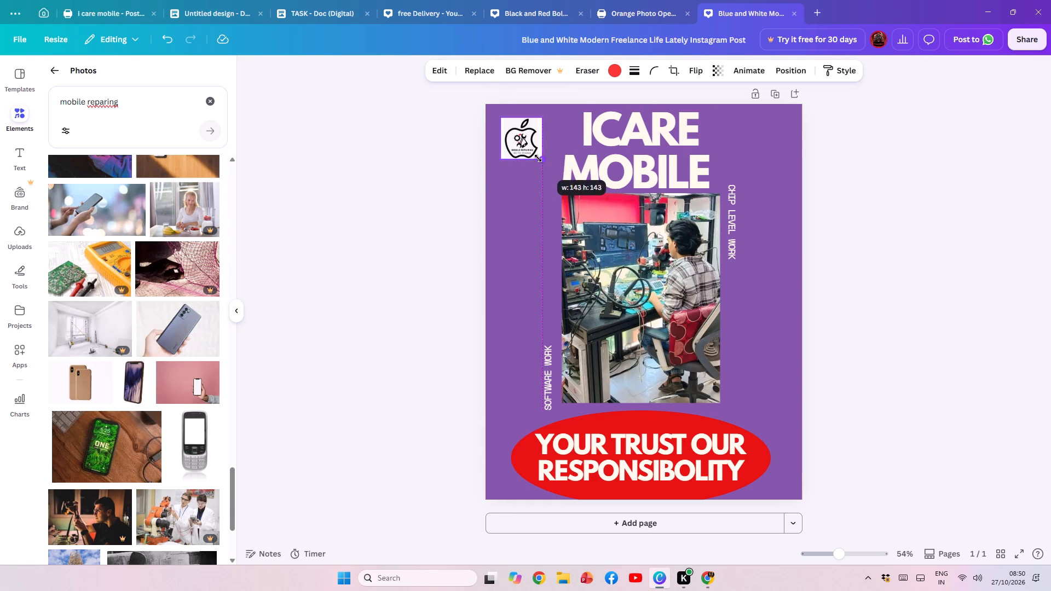
pyautogui.moveTo(538, 158); pyautogui.dragTo(537, 157)
pyautogui.moveTo(521, 137); pyautogui.dragTo(553, 128)
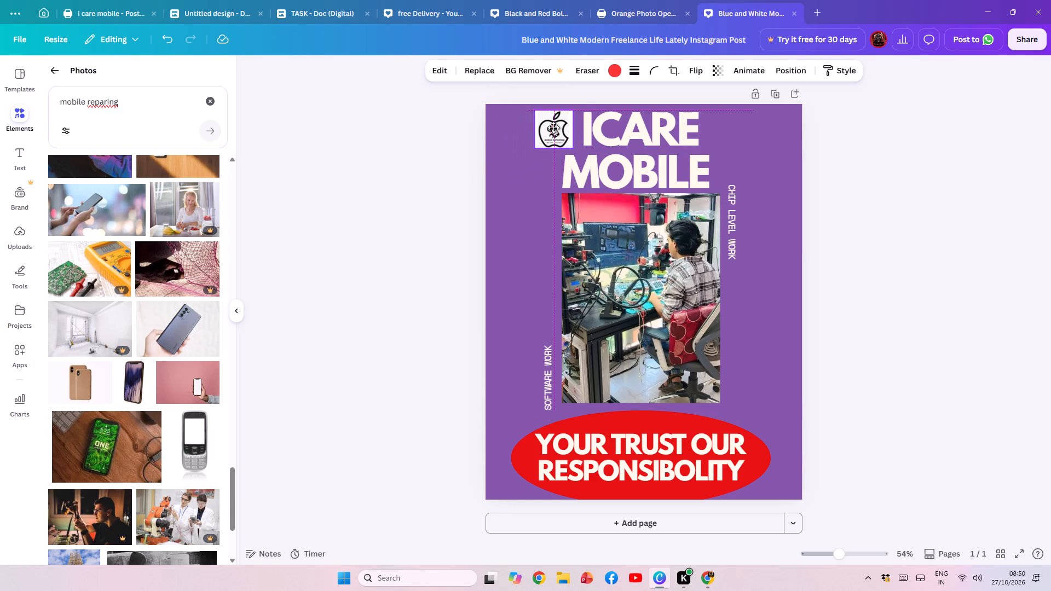
pyautogui.moveTo(553, 128); pyautogui.dragTo(553, 127)
pyautogui.click(409, 218)
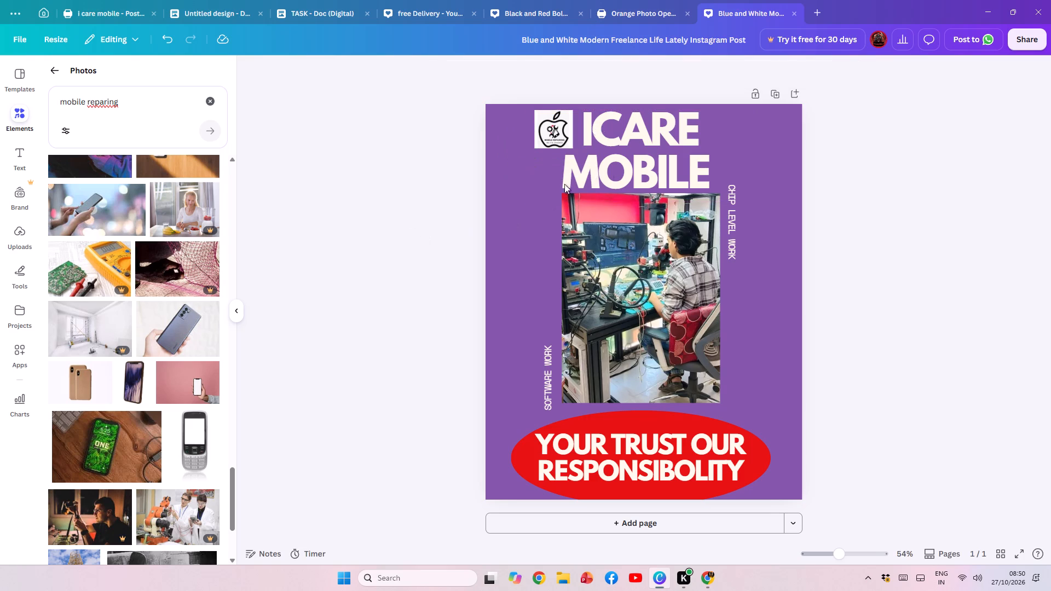
# Try League Gothic, Horizon and Gagalin on the ICARE MOBILE heading, and set its font to Alice.
pyautogui.click(608, 169)
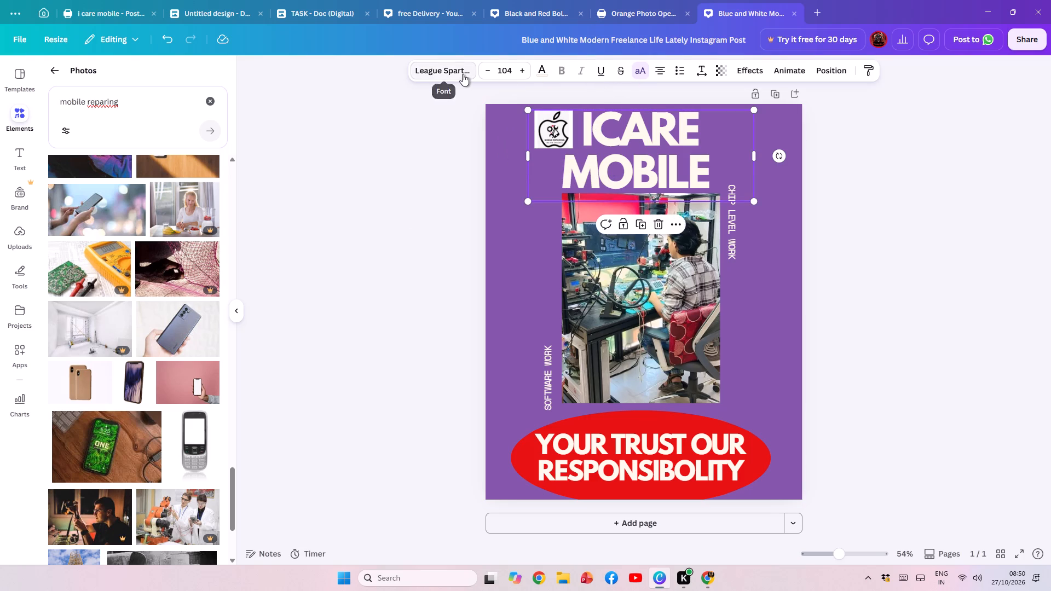
pyautogui.click(463, 74)
pyautogui.click(101, 318)
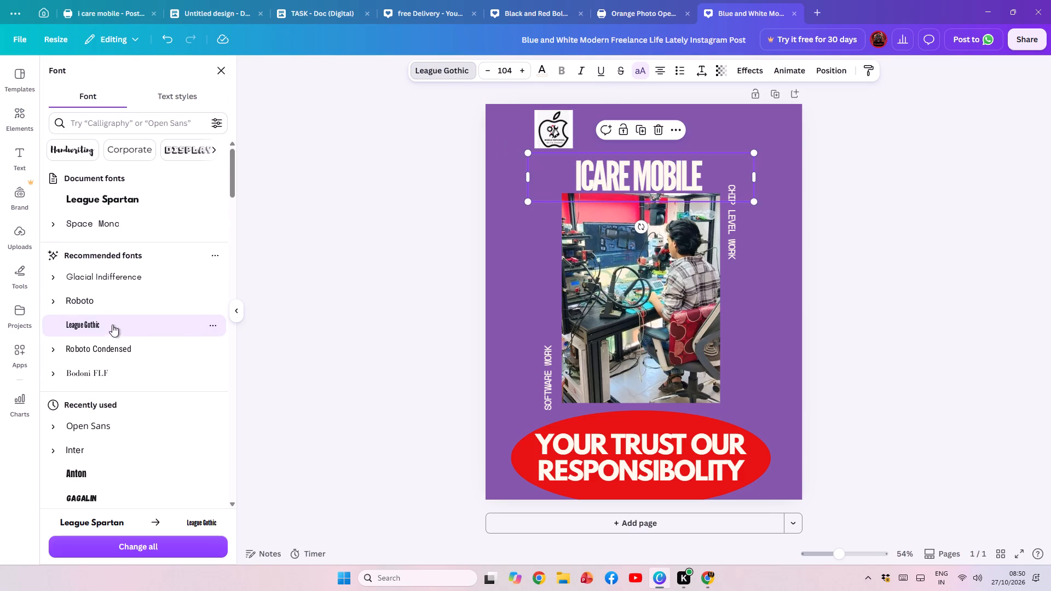
pyautogui.scroll(-4, 98, 425)
pyautogui.click(90, 313)
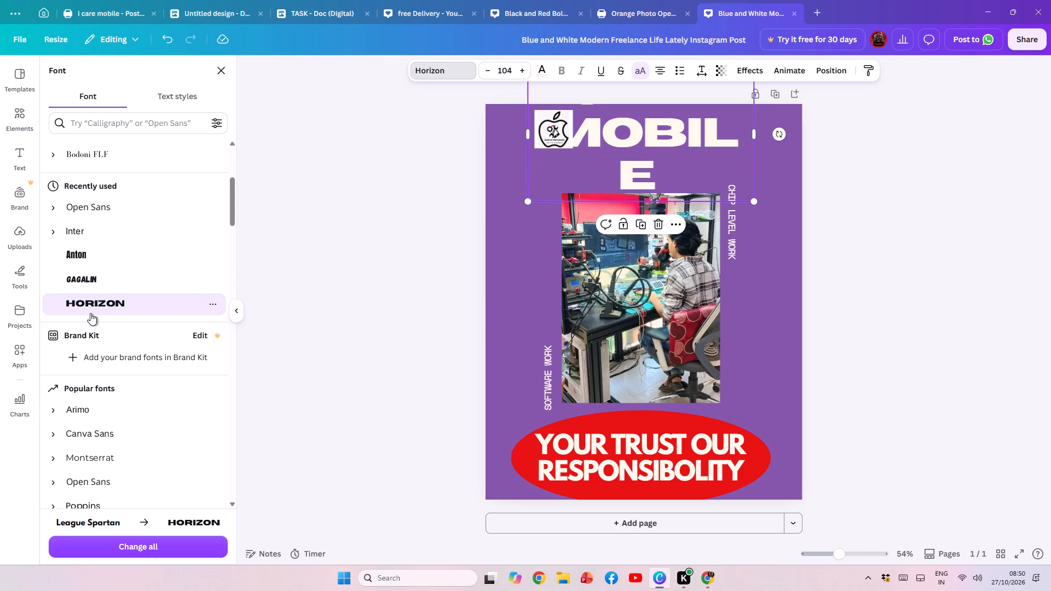
pyautogui.click(88, 281)
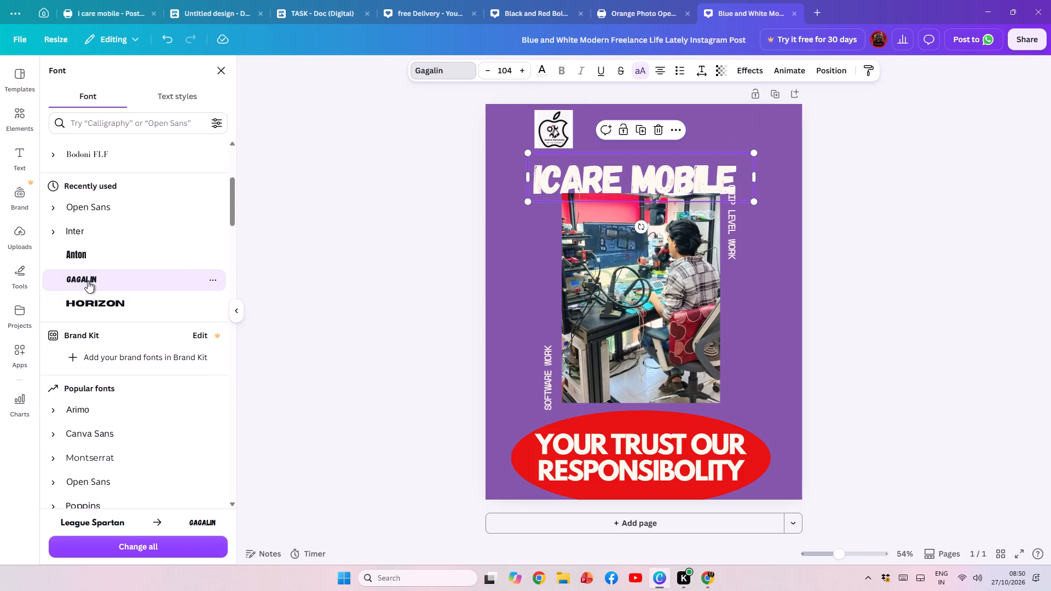
pyautogui.scroll(-5, 118, 474)
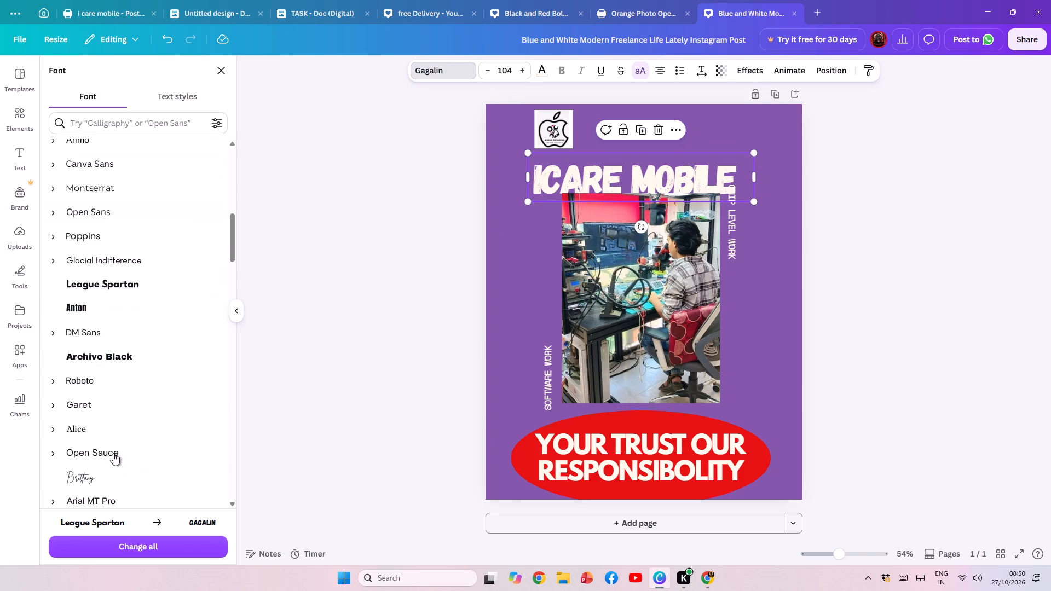
pyautogui.click(107, 476)
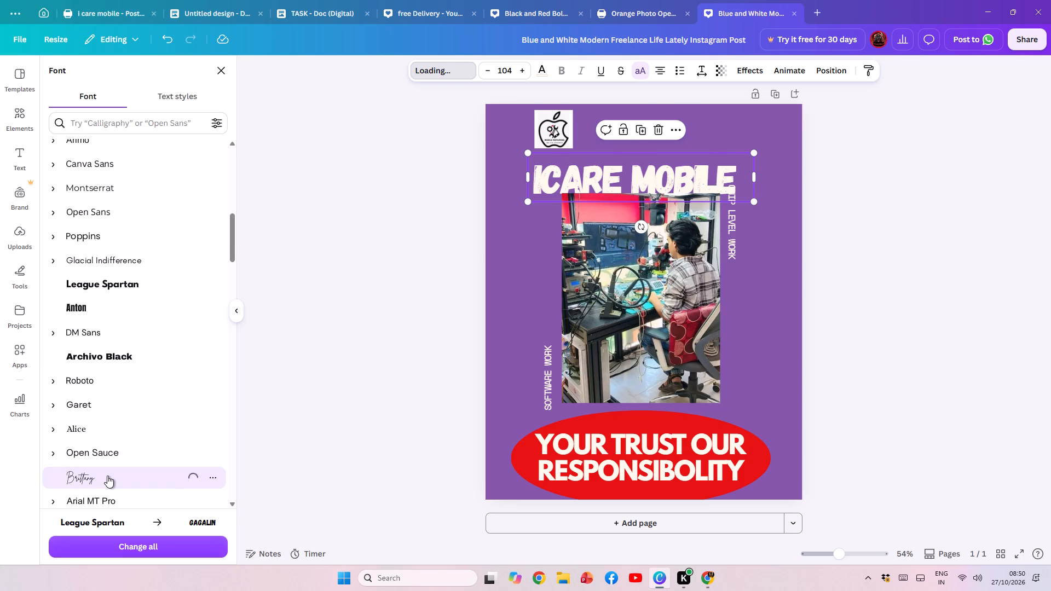
pyautogui.click(116, 423)
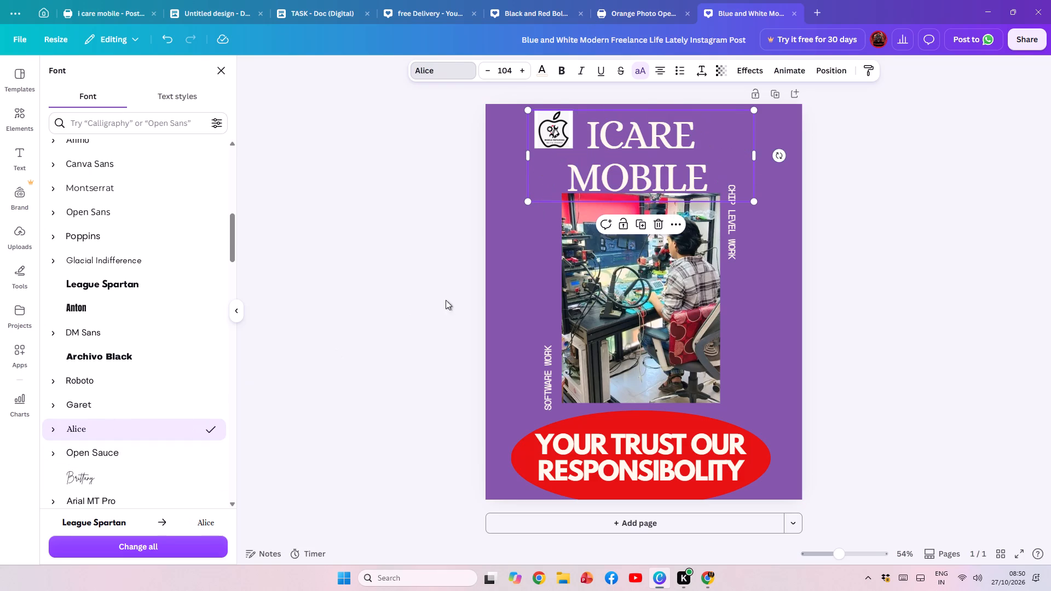
pyautogui.click(378, 298)
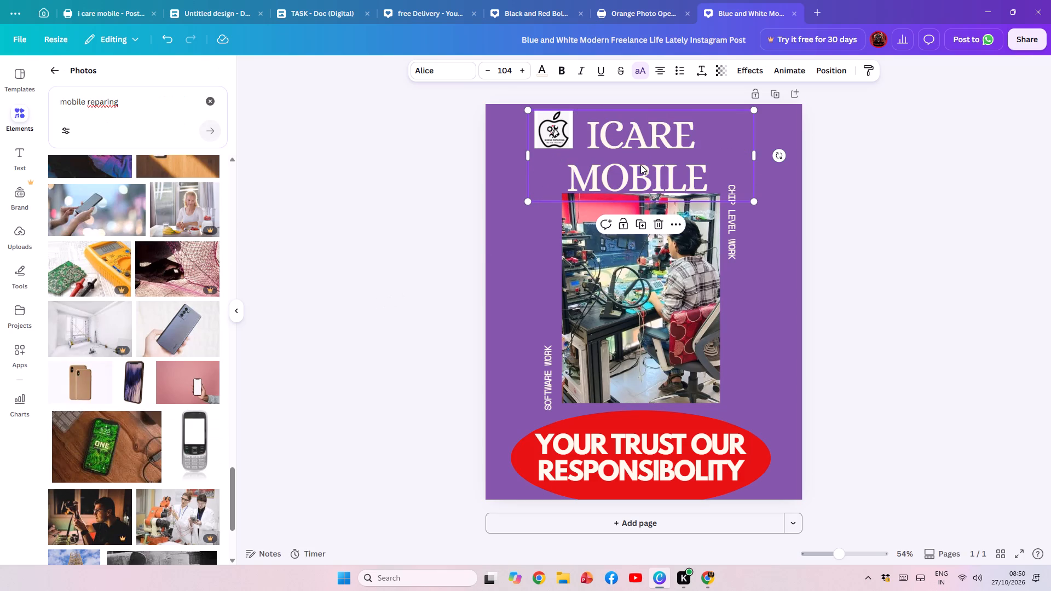
pyautogui.click(640, 165)
pyautogui.click(440, 265)
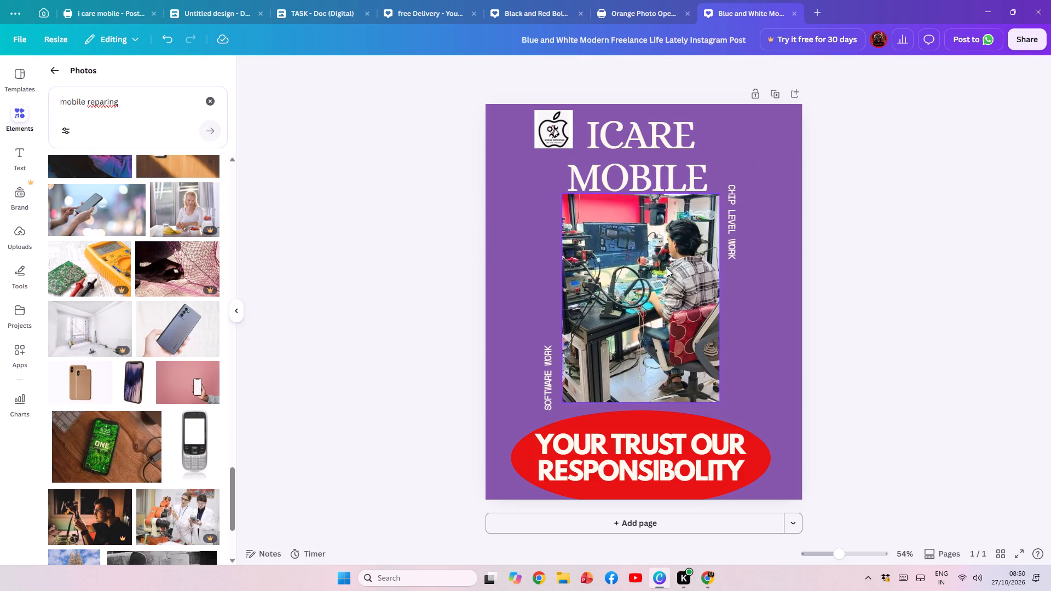
# Move the technician photo slightly down, away from the heading and centred between the two vertical captions.
pyautogui.moveTo(657, 277); pyautogui.dragTo(656, 282)
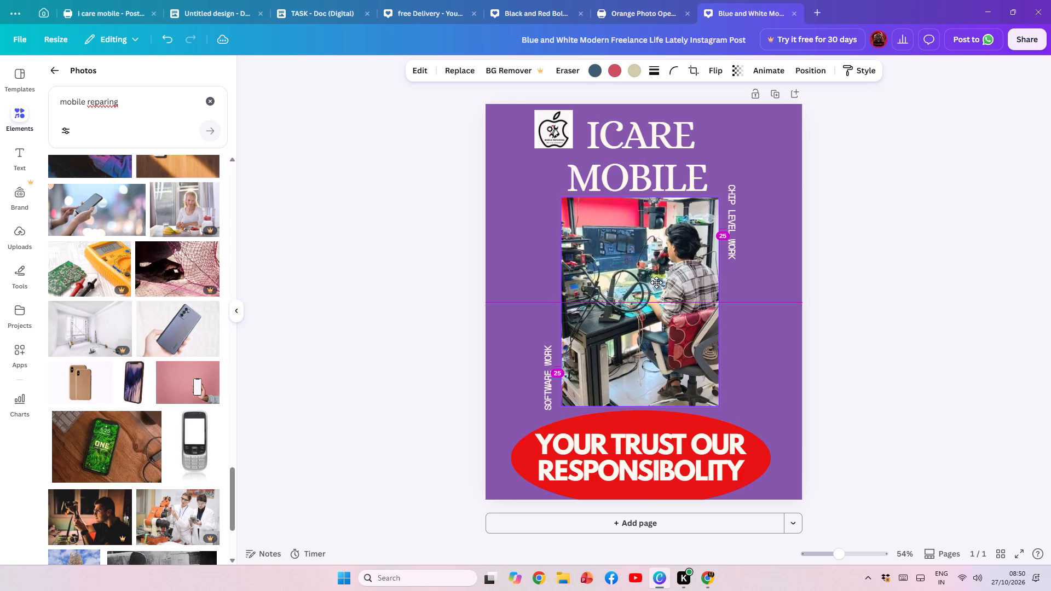
pyautogui.moveTo(656, 282); pyautogui.dragTo(655, 283)
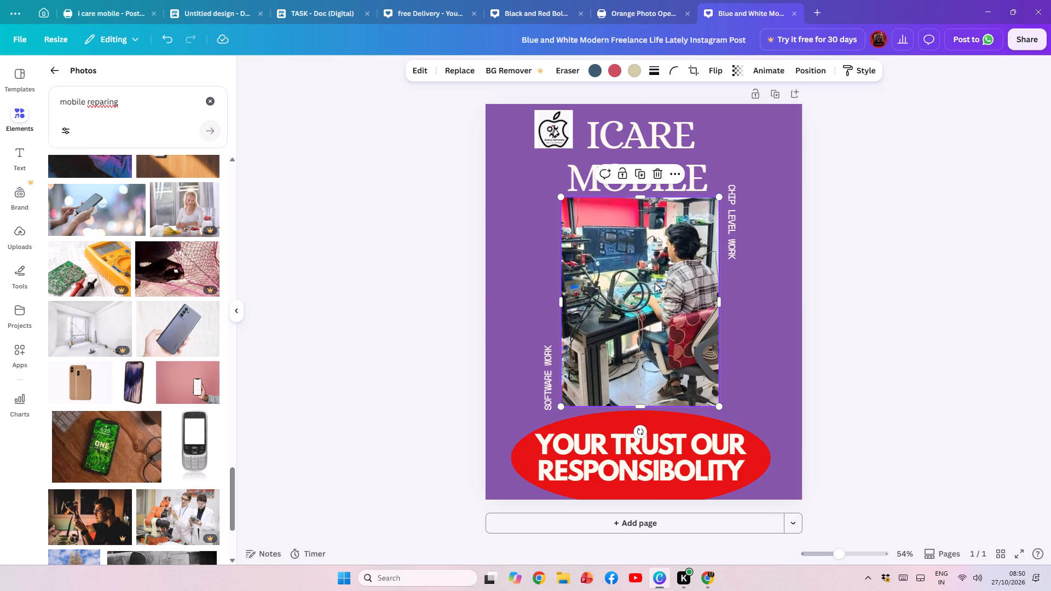
pyautogui.click(897, 328)
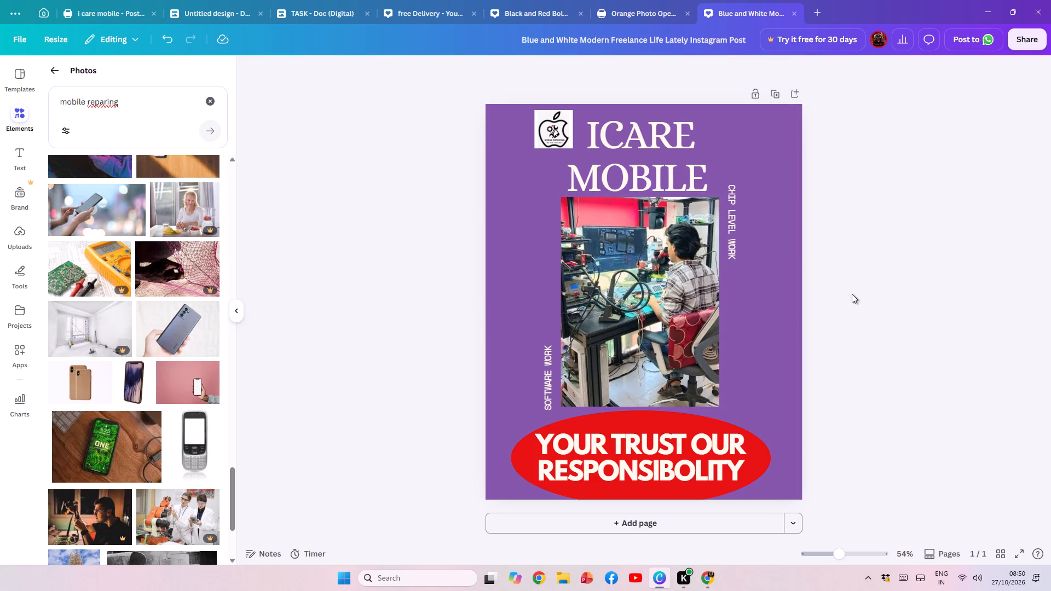
# Nudge the apple logo slightly down and closer to the word ICARE.
pyautogui.moveTo(547, 131); pyautogui.dragTo(550, 133)
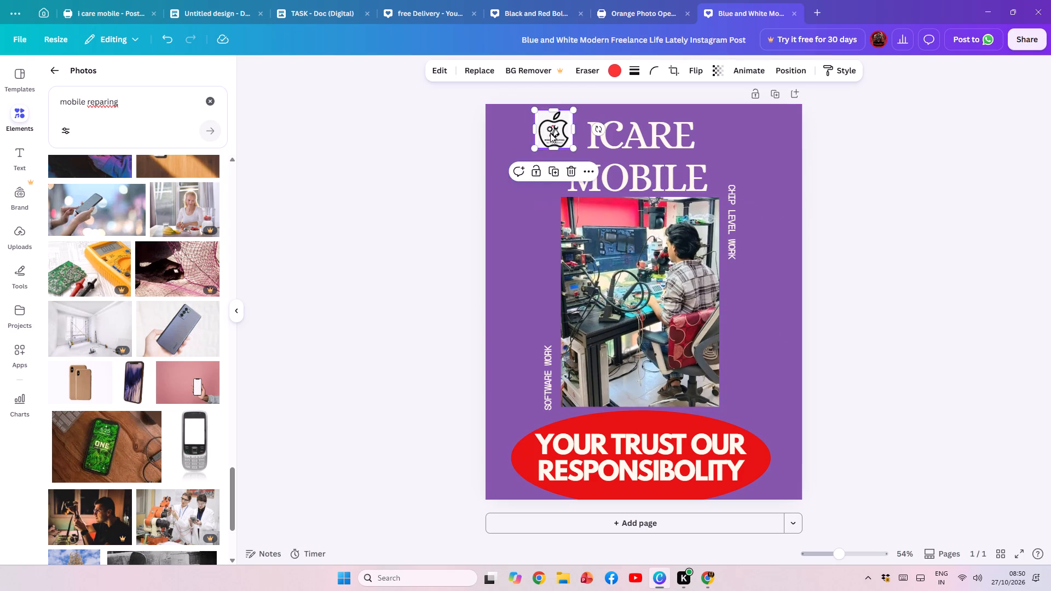
pyautogui.moveTo(550, 133); pyautogui.dragTo(553, 137)
# Copy the white location pin icon from the I care mobile poster into the purple Instagram post.
pyautogui.click(94, 0)
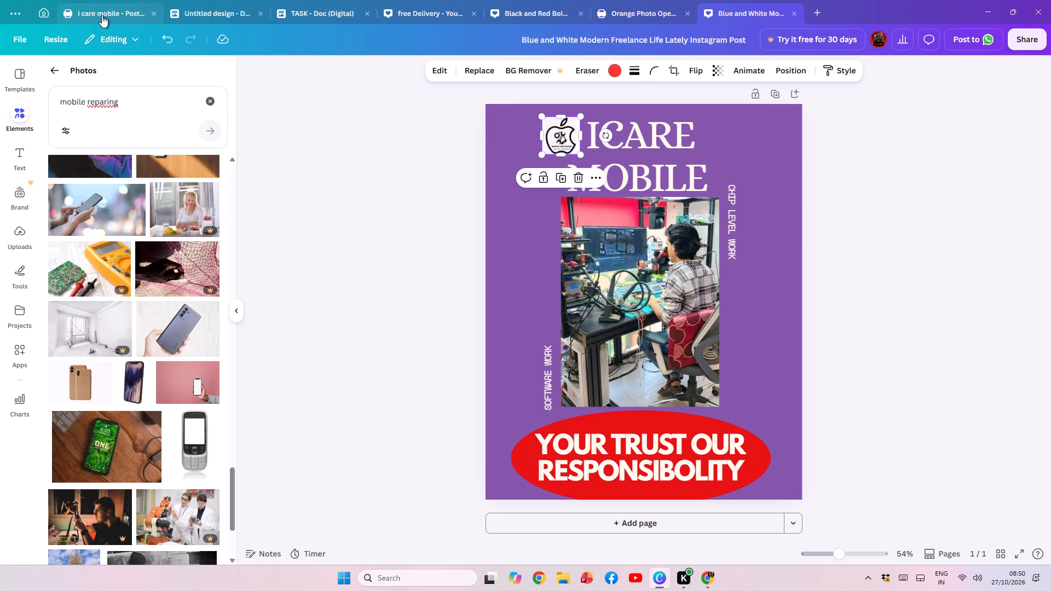
pyautogui.click(102, 15)
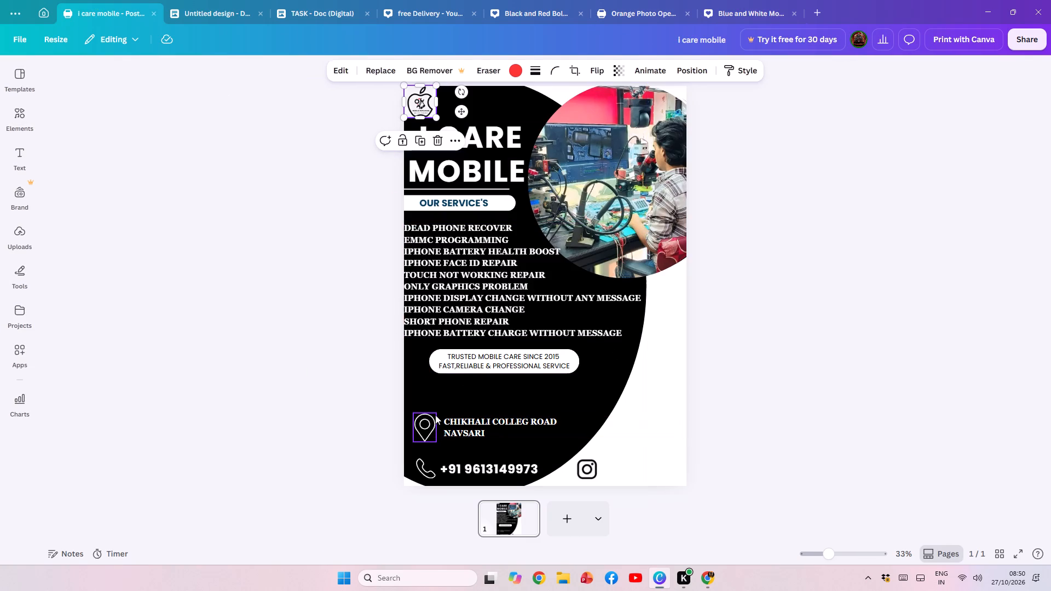
pyautogui.keyDown('ctrl'); pyautogui.click(431, 422); pyautogui.keyUp('ctrl')
pyautogui.keyDown('ctrl'); pyautogui.click(500, 420); pyautogui.keyUp('ctrl')
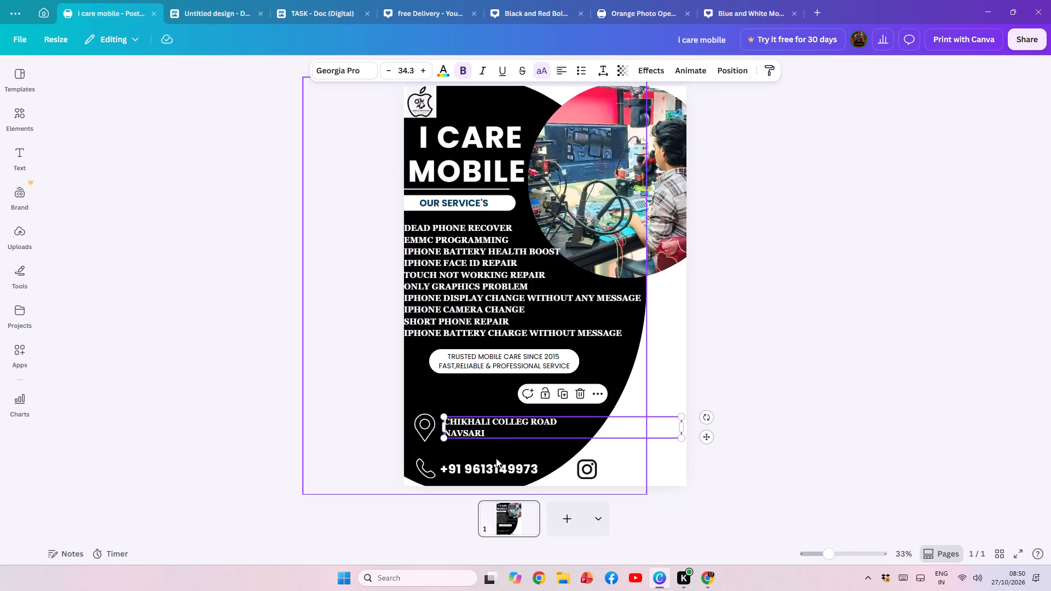
pyautogui.keyDown('ctrl'); pyautogui.click(482, 470); pyautogui.keyUp('ctrl')
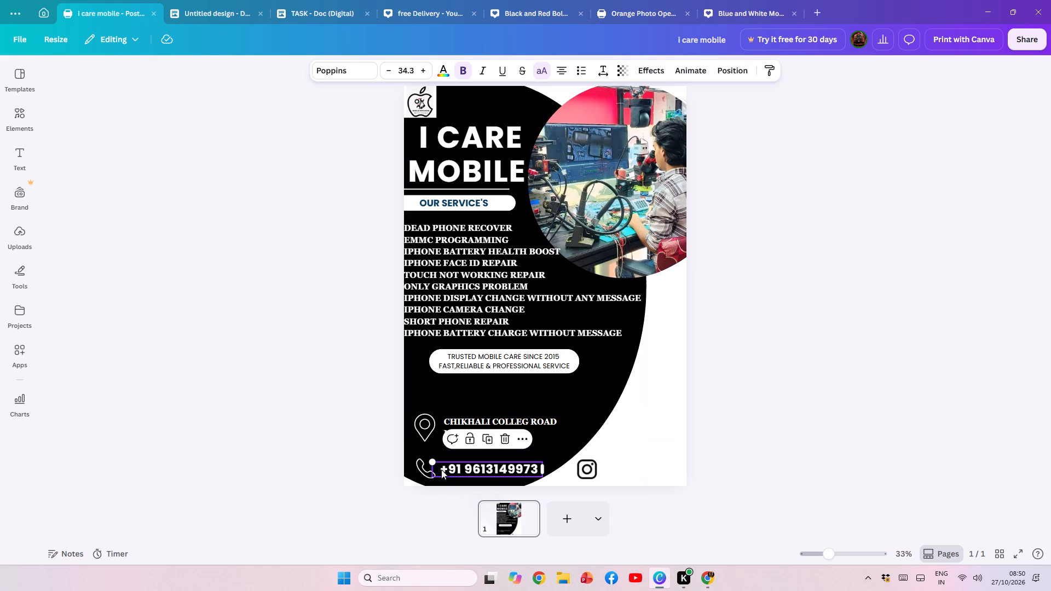
pyautogui.keyDown('ctrl'); pyautogui.click(423, 425); pyautogui.keyUp('ctrl')
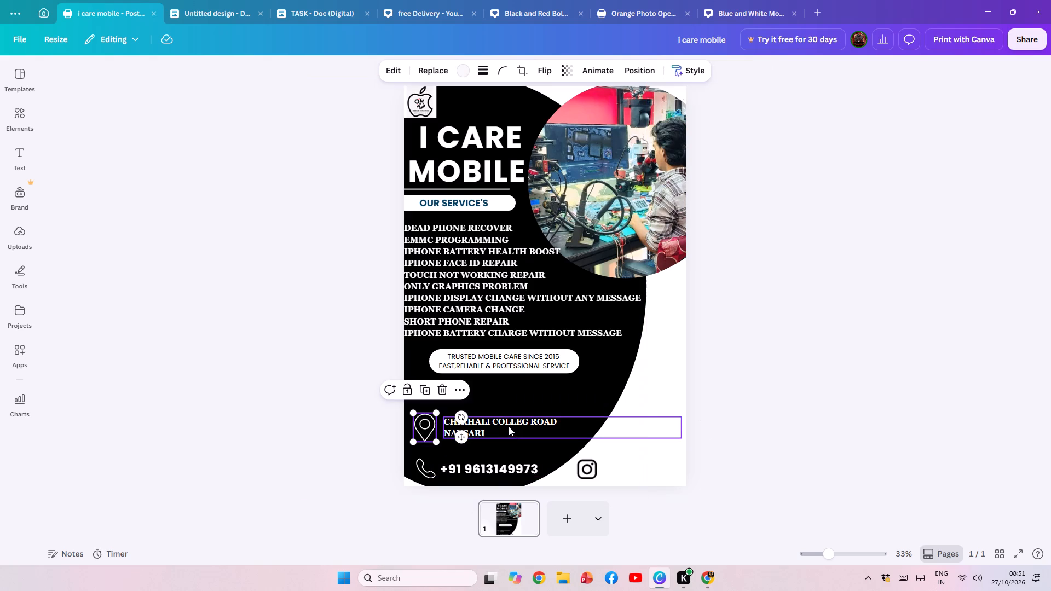
pyautogui.click(509, 426)
pyautogui.click(424, 428)
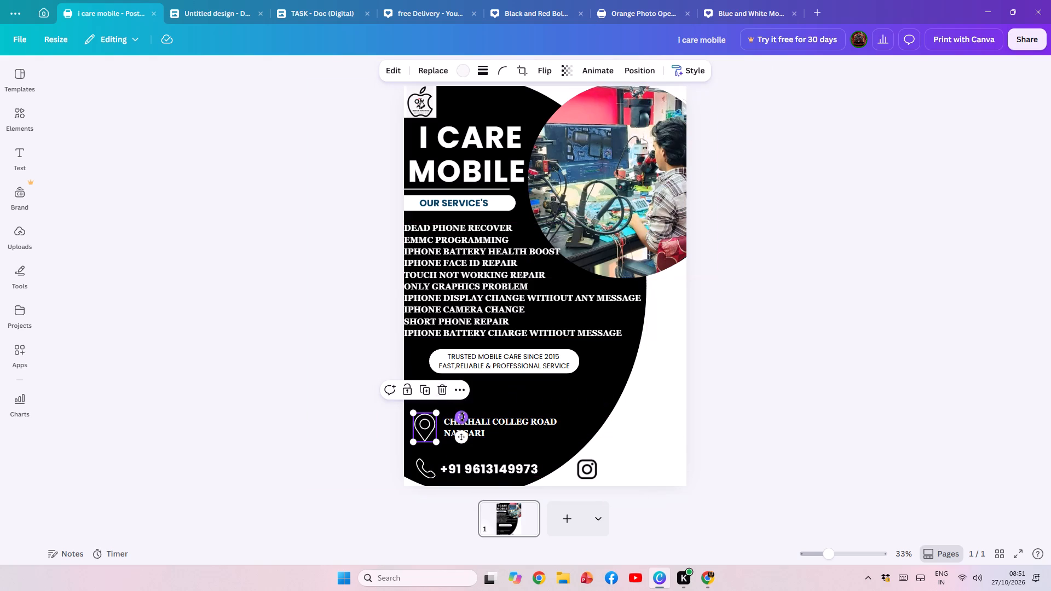
pyautogui.hotkey('ctrl', 'c')
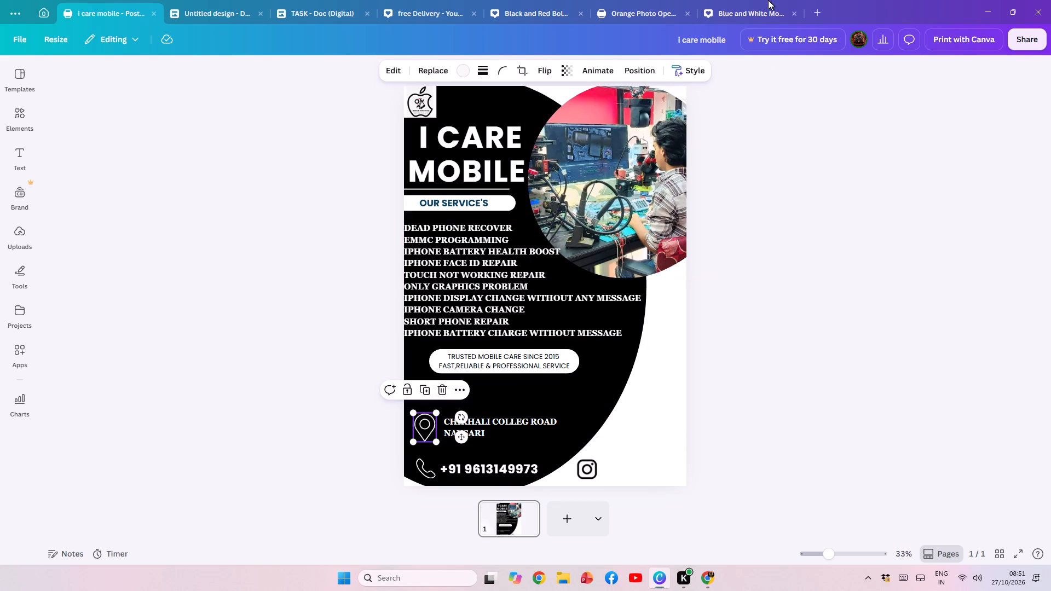
pyautogui.click(768, 0)
pyautogui.click(746, 7)
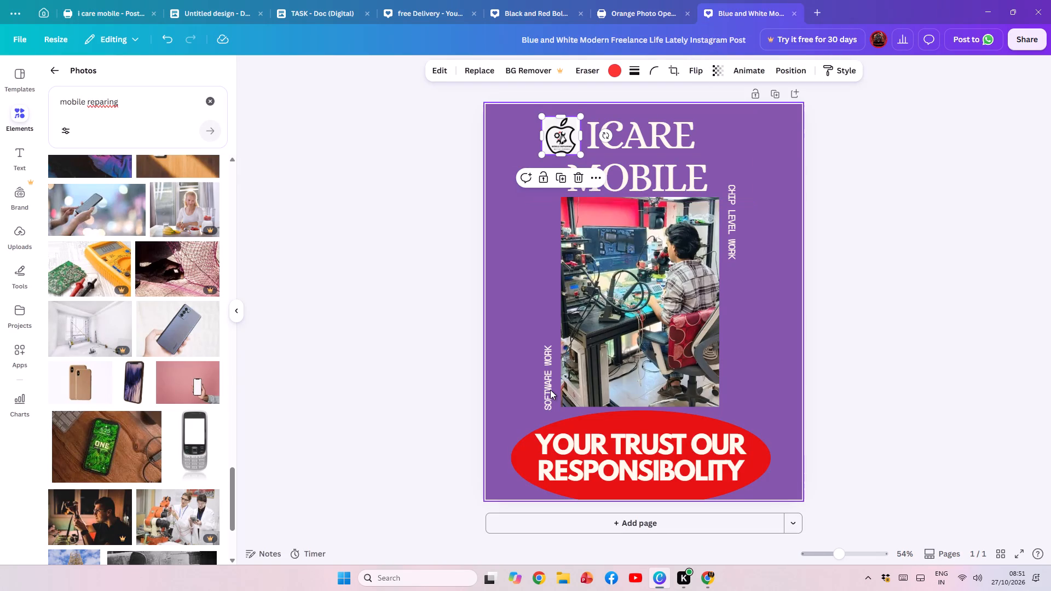
pyautogui.hotkey('ctrl', 'v')
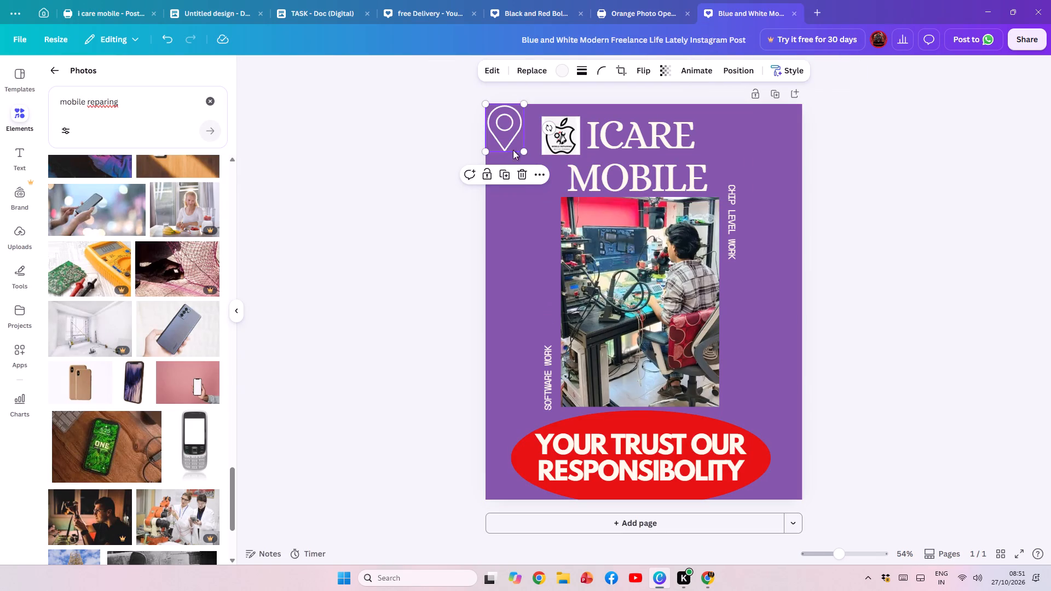
# Shrink the location pin and place it directly after the word ICARE in the heading.
pyautogui.moveTo(525, 152); pyautogui.dragTo(509, 131)
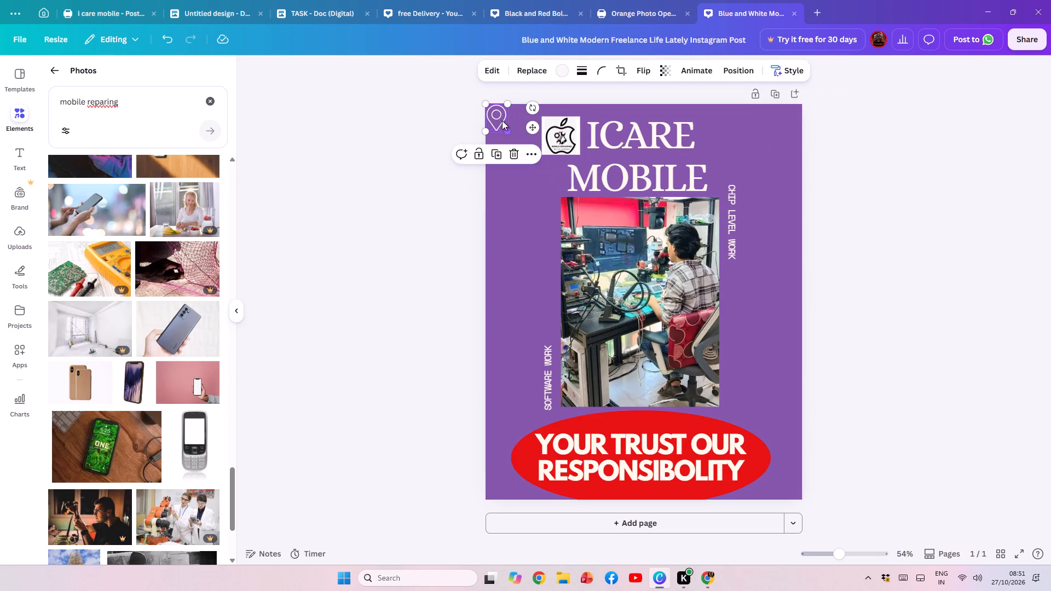
pyautogui.moveTo(500, 118); pyautogui.dragTo(760, 199)
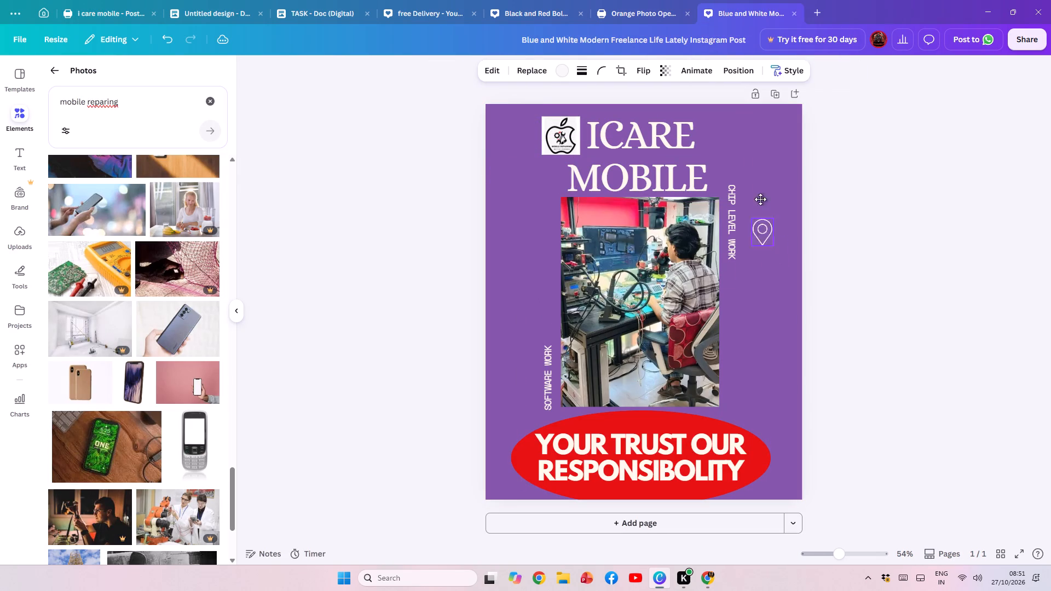
pyautogui.moveTo(760, 199); pyautogui.dragTo(709, 131)
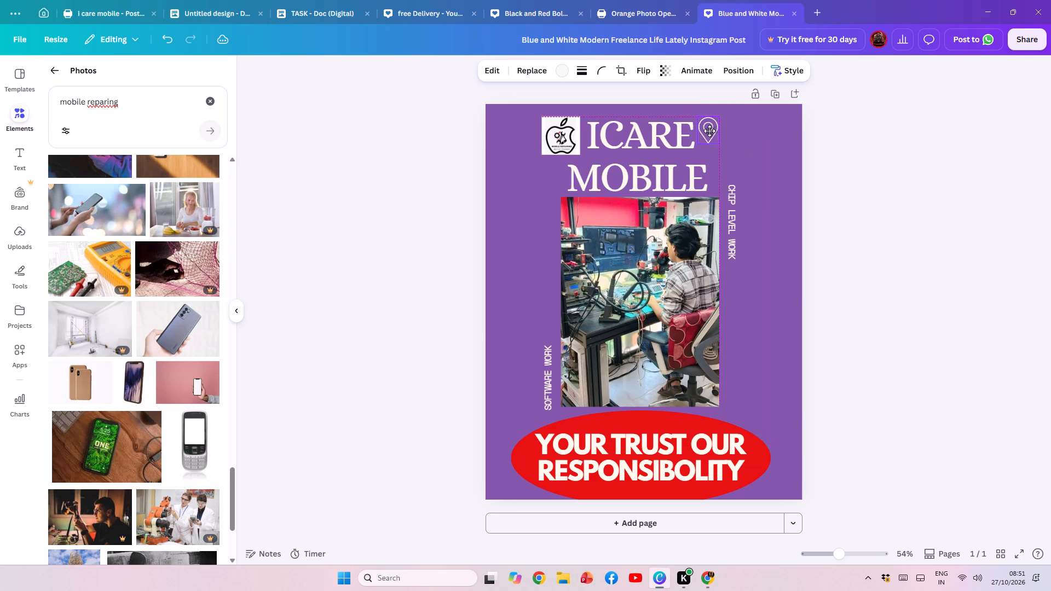
pyautogui.moveTo(709, 131); pyautogui.dragTo(709, 134)
pyautogui.click(814, 154)
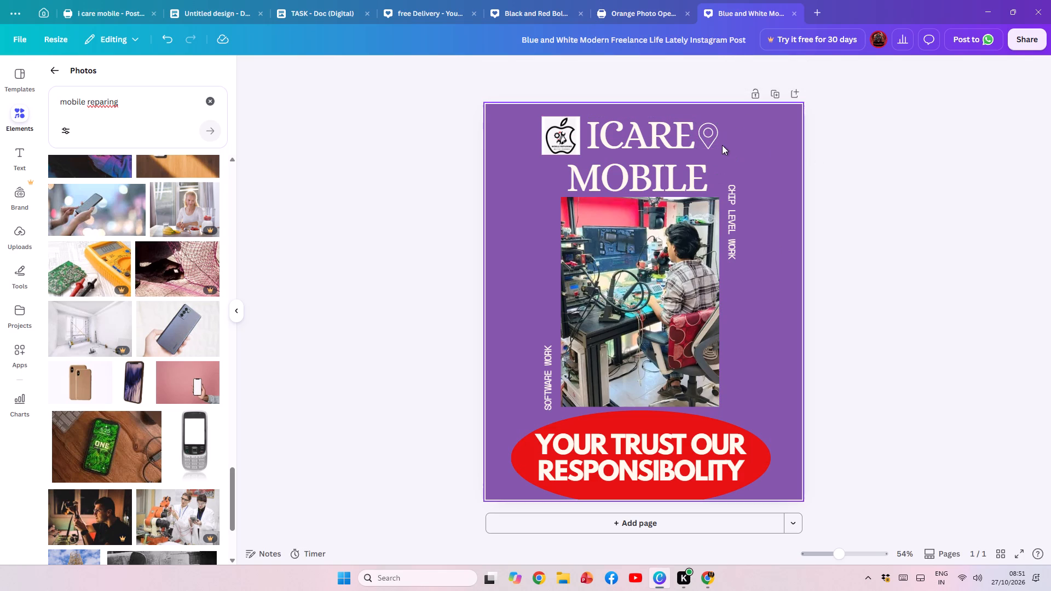
pyautogui.click(708, 137)
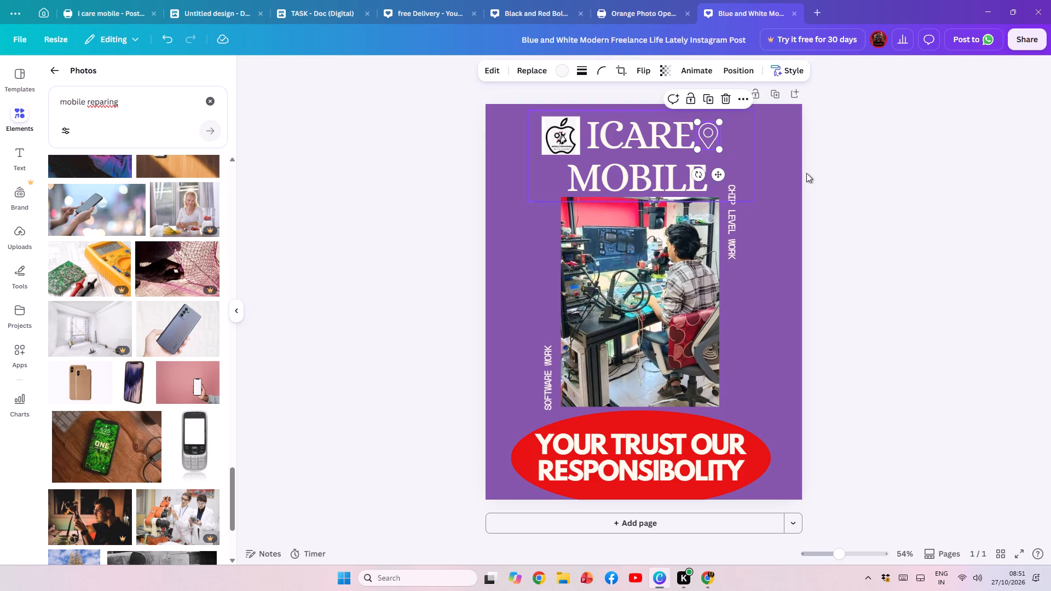
# Nudge the white location pin slightly upward so it lines up with the word ICARE in the heading.
pyautogui.click(921, 173)
pyautogui.click(713, 134)
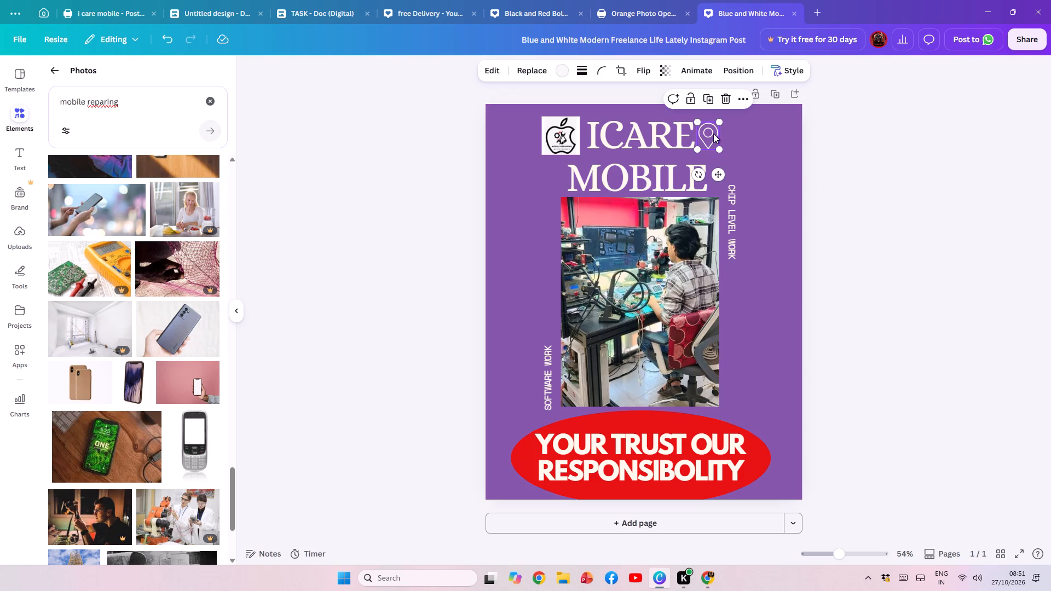
pyautogui.press('Up')
pyautogui.press('Up')
pyautogui.press('Up')
pyautogui.press('Up')
pyautogui.press('Up')
pyautogui.press('Up')
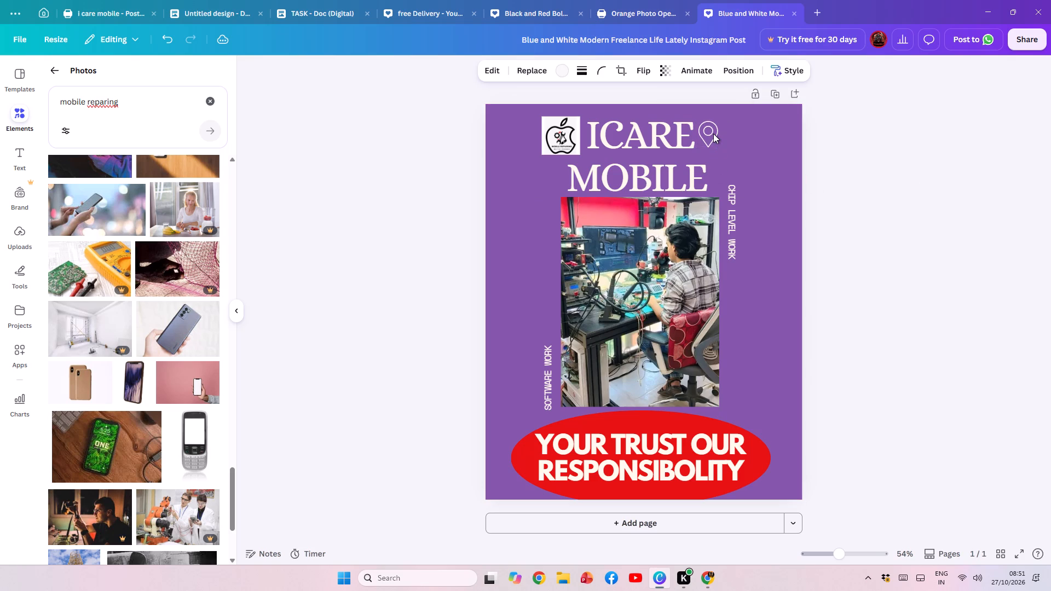
pyautogui.press('Up')
pyautogui.press('Up')
pyautogui.press('Down')
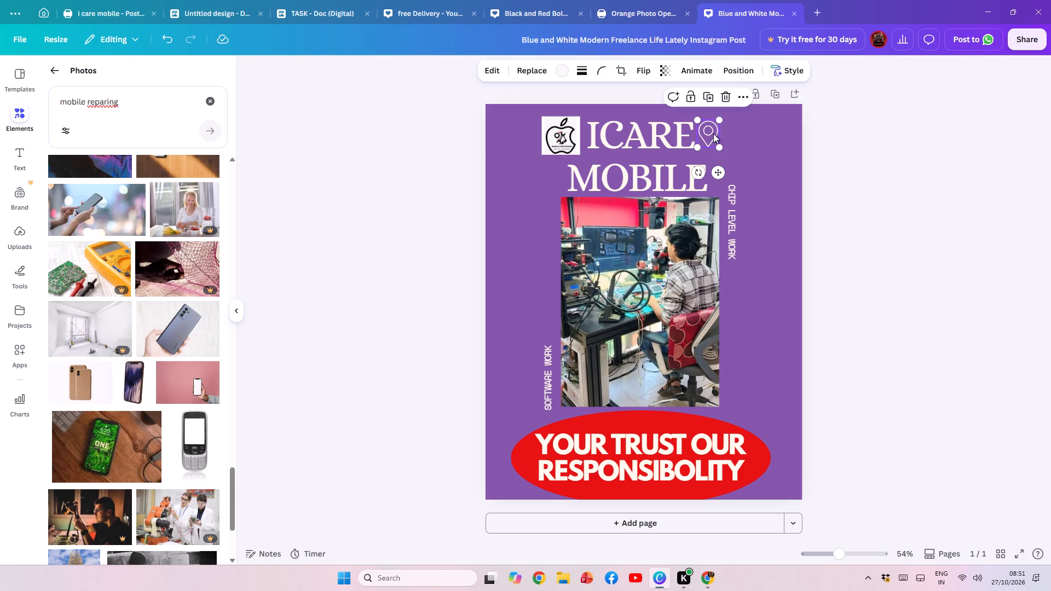
pyautogui.click(862, 146)
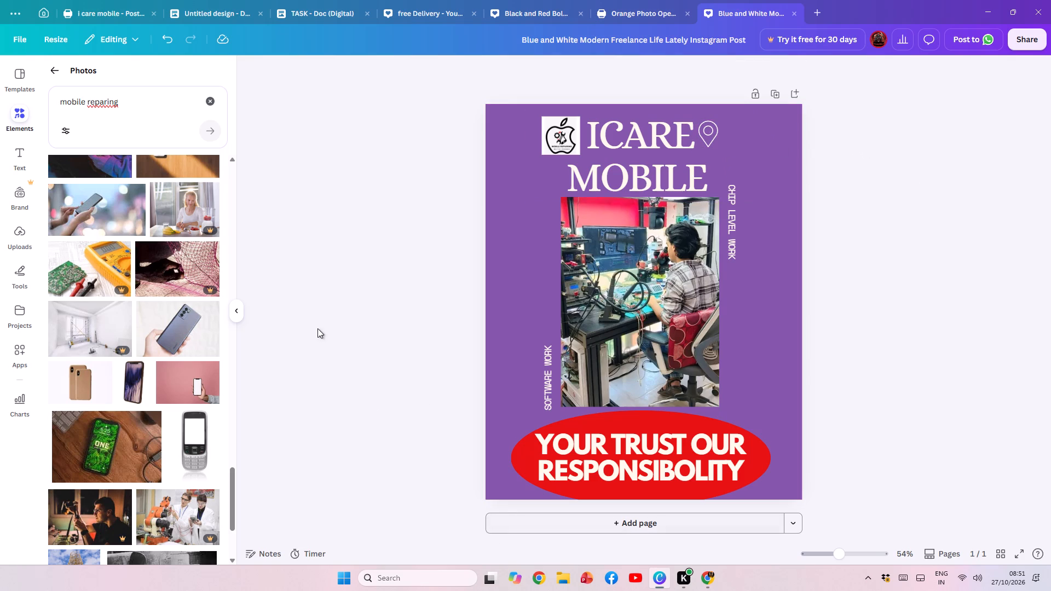
# Copy the white shop address text from the I care mobile poster into the purple Instagram post.
pyautogui.click(86, 0)
pyautogui.click(109, 18)
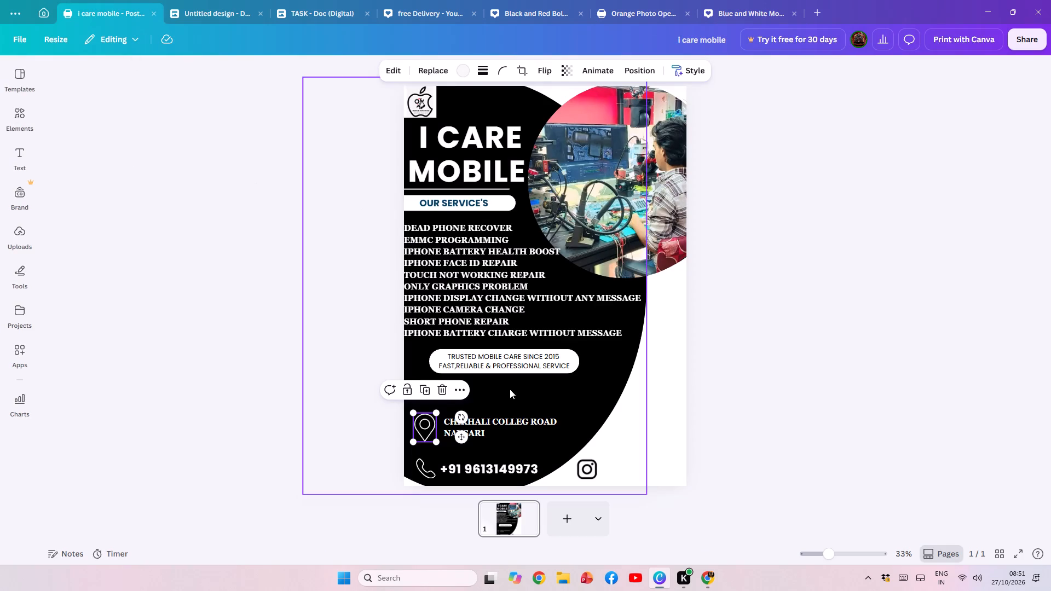
pyautogui.click(498, 427)
pyautogui.hotkey('ctrl', 'c')
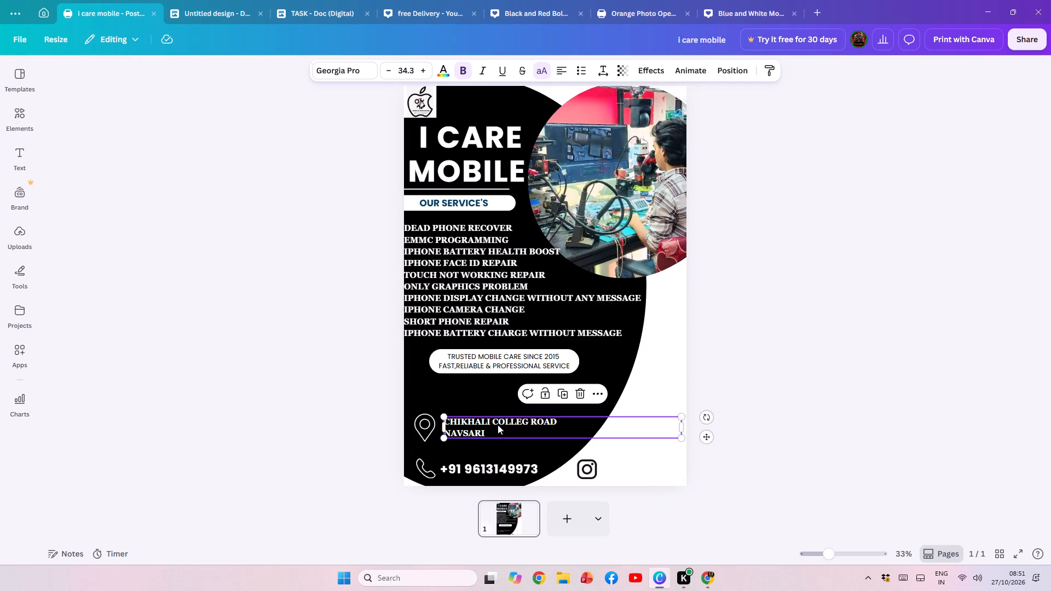
pyautogui.click(764, 0)
pyautogui.click(755, 8)
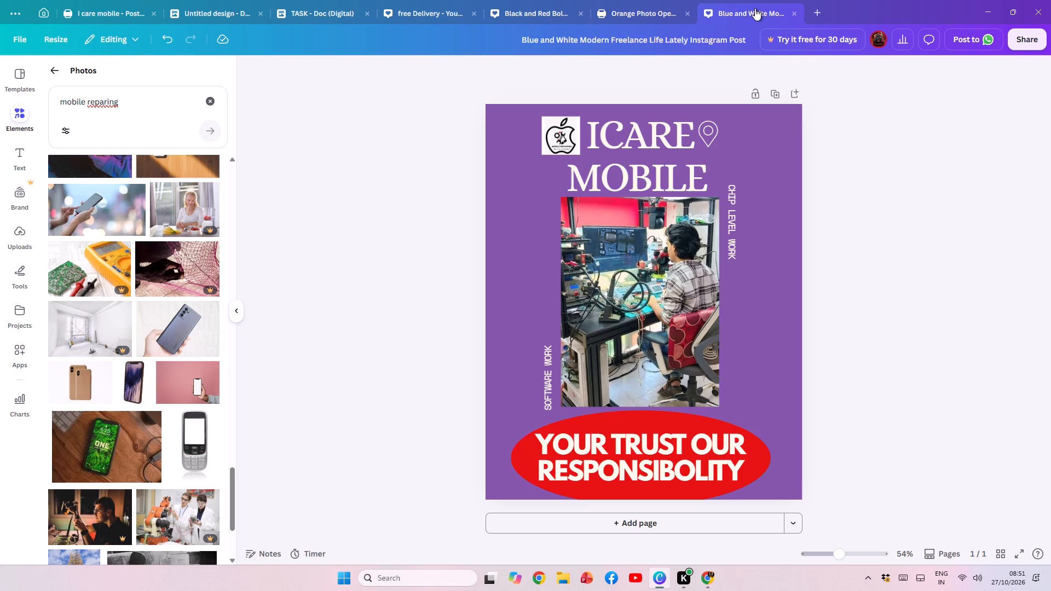
pyautogui.hotkey('ctrl', 'v')
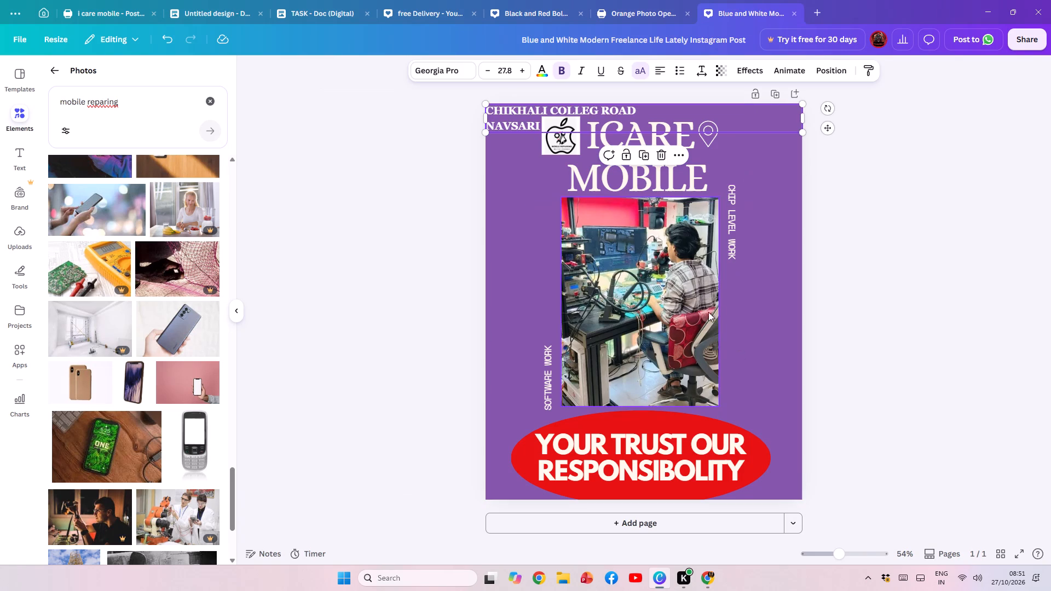
# Shrink the address text to about size 22, narrow it to three lines and place it directly after the location pin.
pyautogui.moveTo(519, 121); pyautogui.dragTo(723, 168)
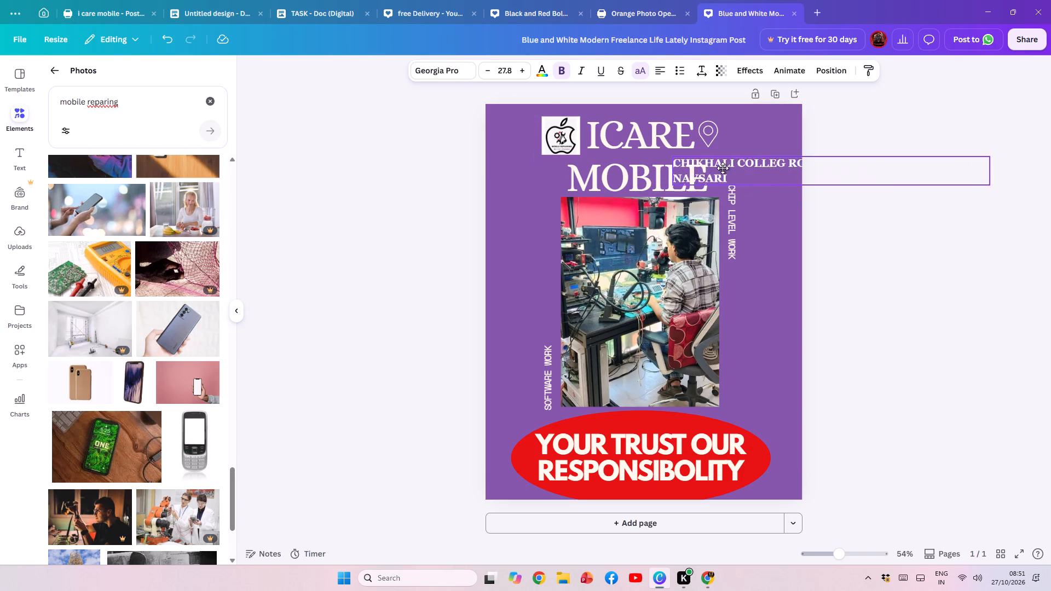
pyautogui.moveTo(723, 168); pyautogui.dragTo(714, 158)
pyautogui.moveTo(682, 141); pyautogui.dragTo(714, 152)
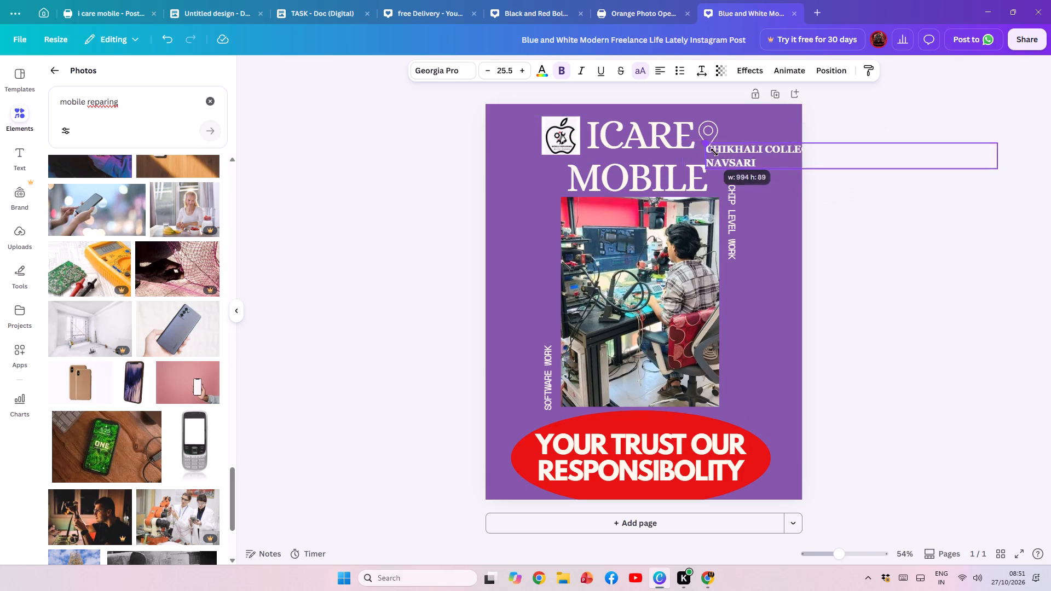
pyautogui.moveTo(714, 152); pyautogui.dragTo(746, 157)
pyautogui.moveTo(777, 160); pyautogui.dragTo(752, 137)
pyautogui.moveTo(973, 135); pyautogui.dragTo(972, 136)
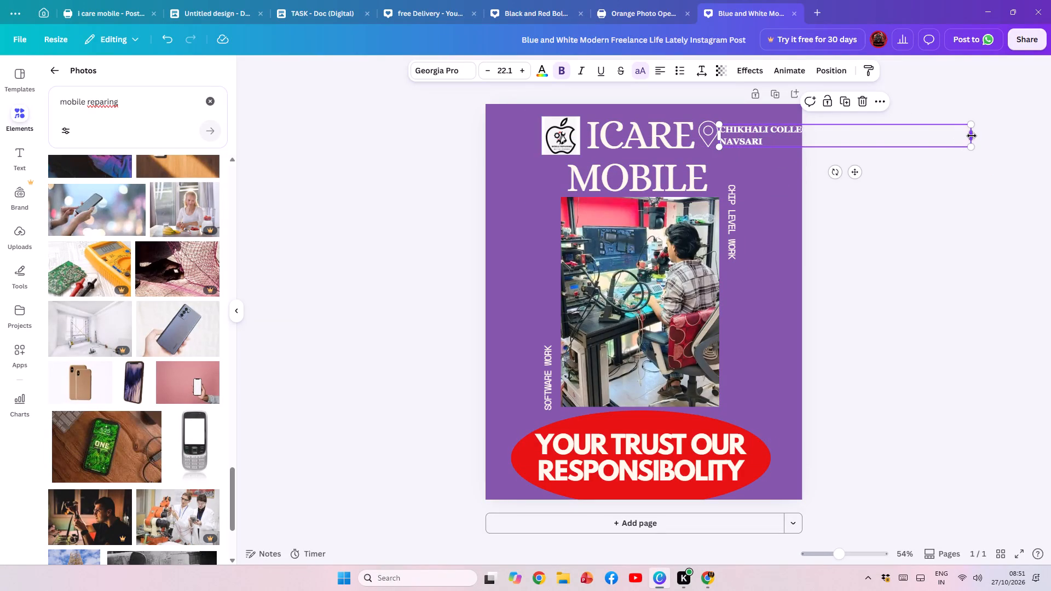
pyautogui.moveTo(972, 136); pyautogui.dragTo(809, 136)
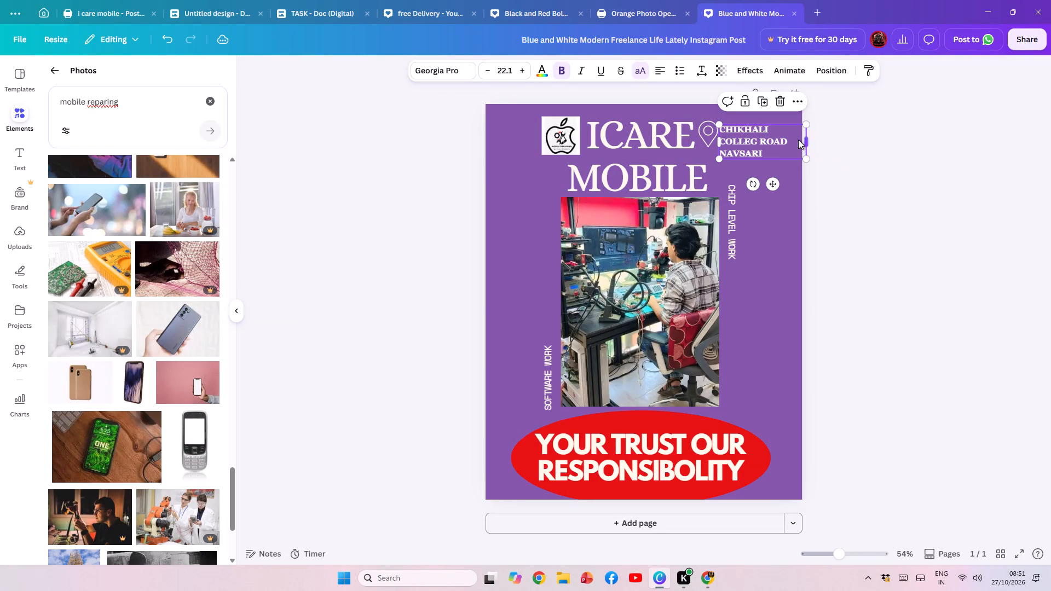
pyautogui.moveTo(773, 182); pyautogui.dragTo(778, 175)
pyautogui.click(903, 193)
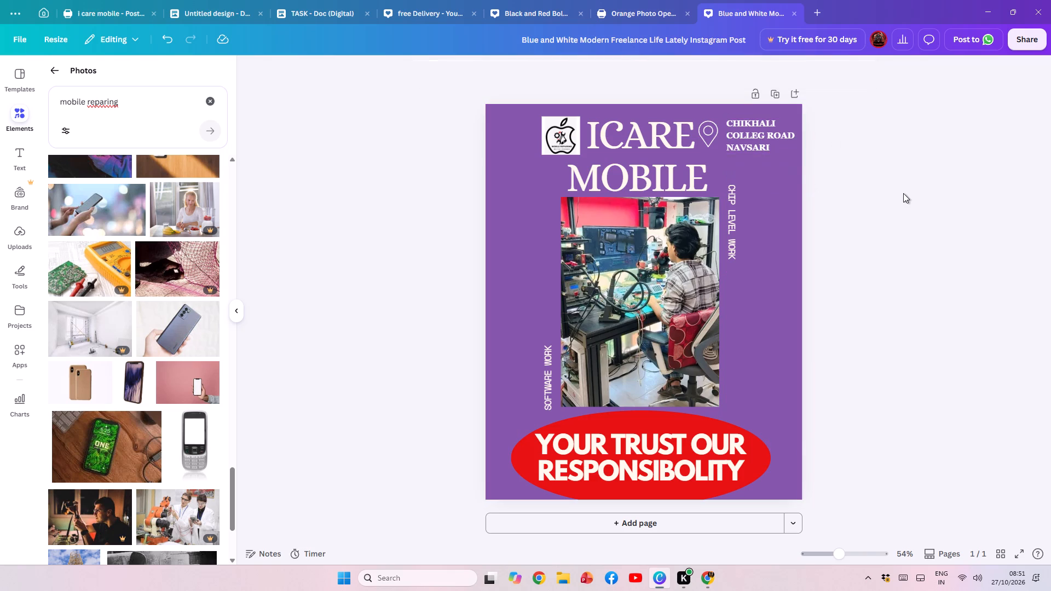
pyautogui.click(761, 141)
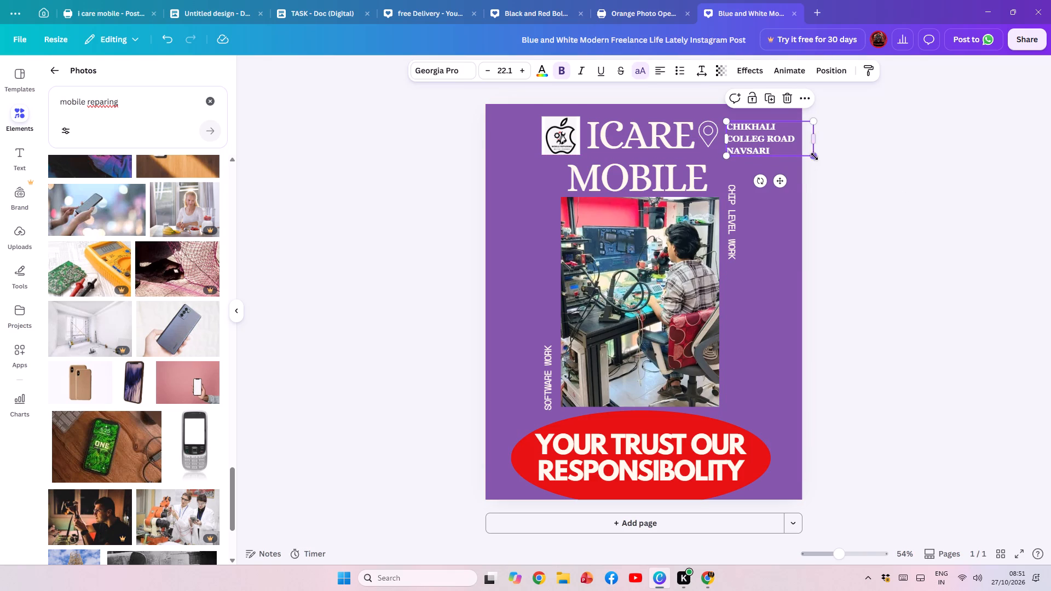
# Shrink the shop address text to about size 19 and keep it directly beside the location pin.
pyautogui.moveTo(813, 159); pyautogui.dragTo(803, 157)
pyautogui.click(759, 138)
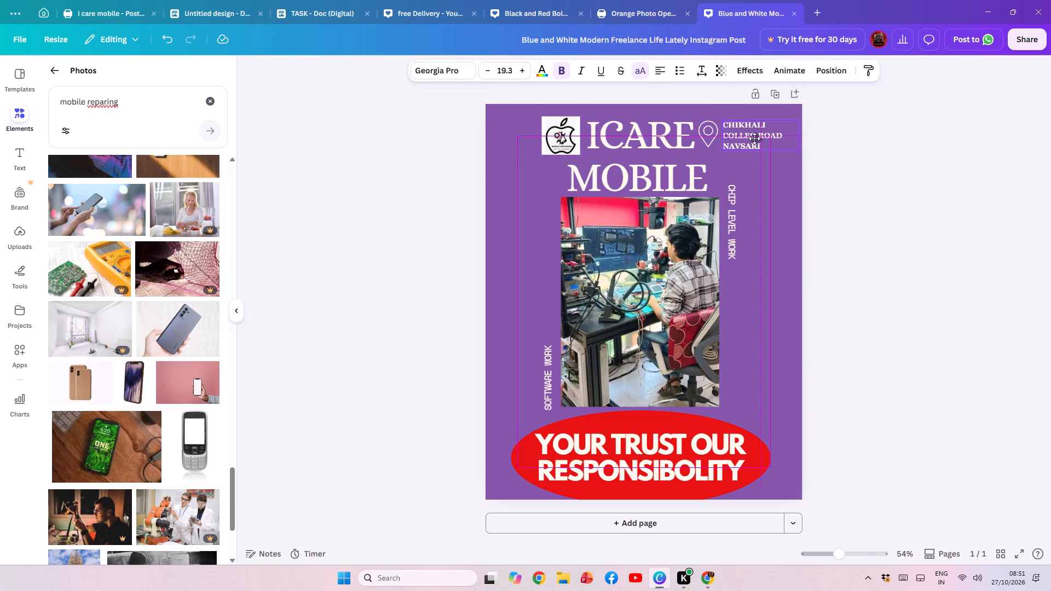
pyautogui.click(857, 159)
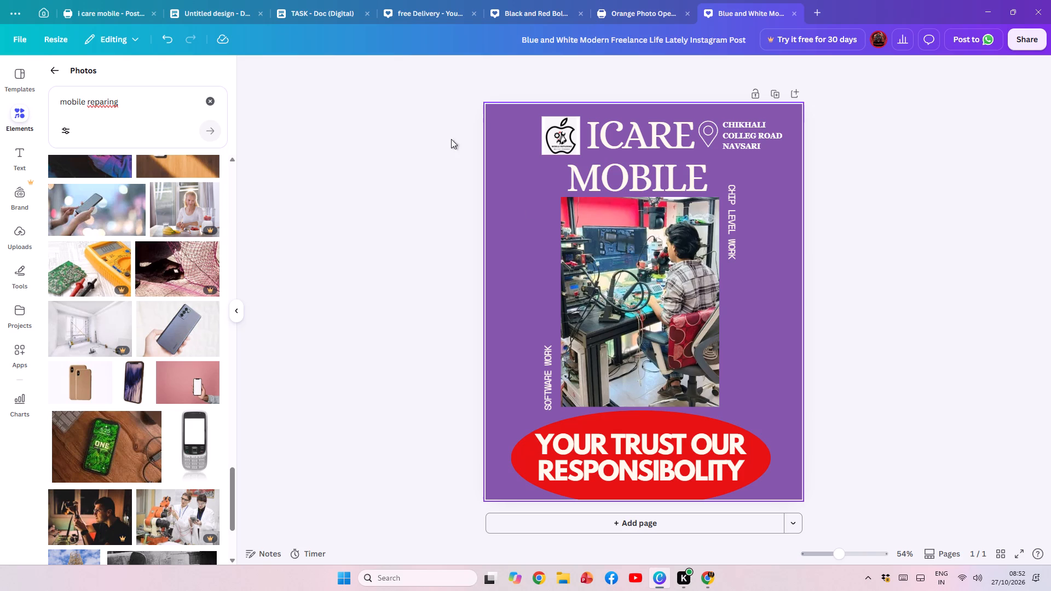
# Copy the white phone number text from the I care mobile poster into the purple Instagram post.
pyautogui.click(83, 0)
pyautogui.click(86, 5)
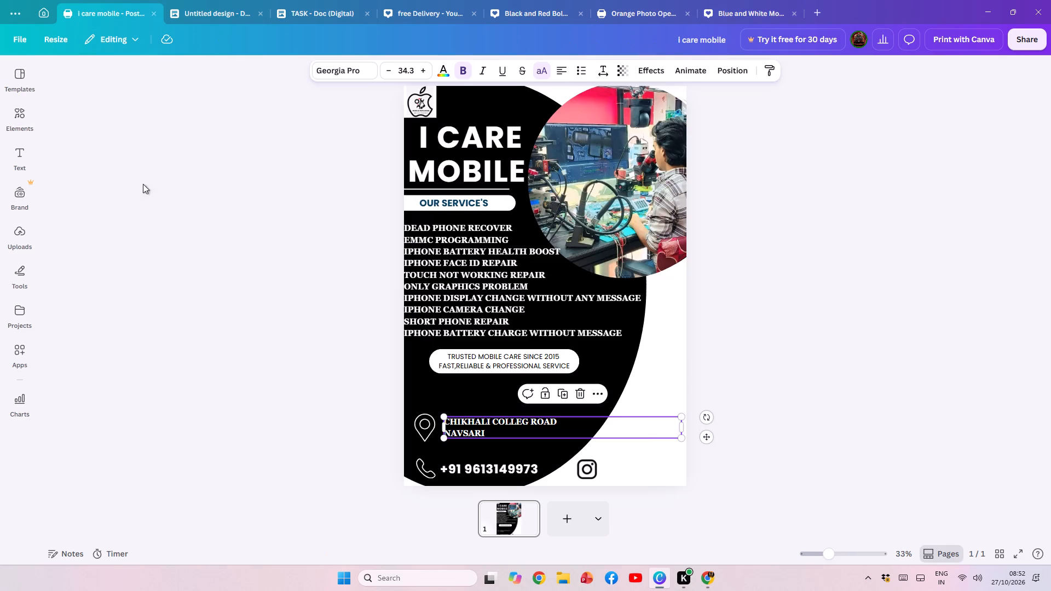
pyautogui.click(475, 471)
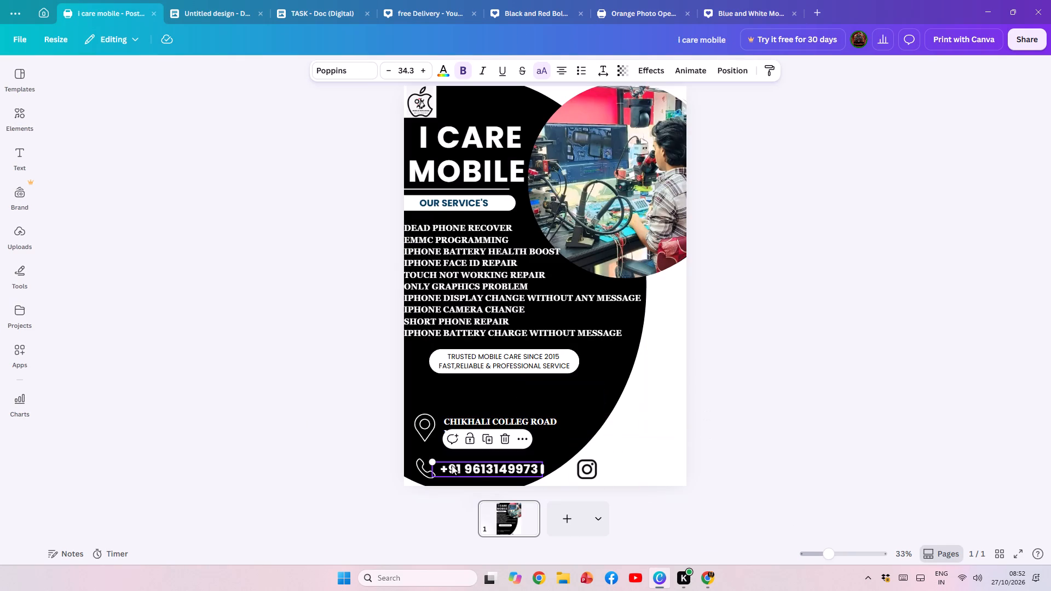
pyautogui.hotkey('ctrl', 'c')
pyautogui.click(744, 3)
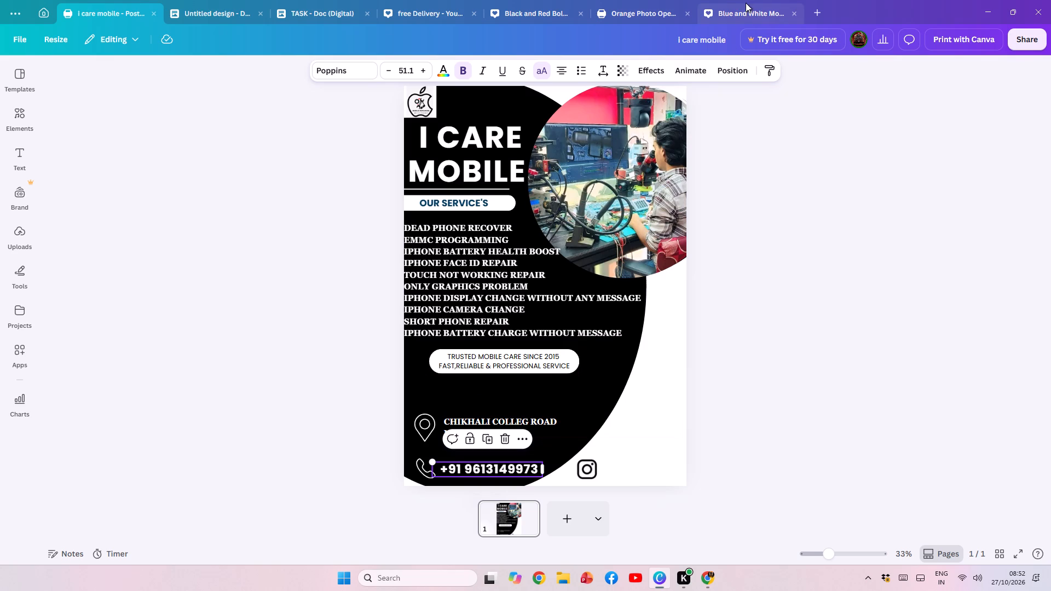
pyautogui.click(748, 9)
pyautogui.hotkey('ctrl', 'v')
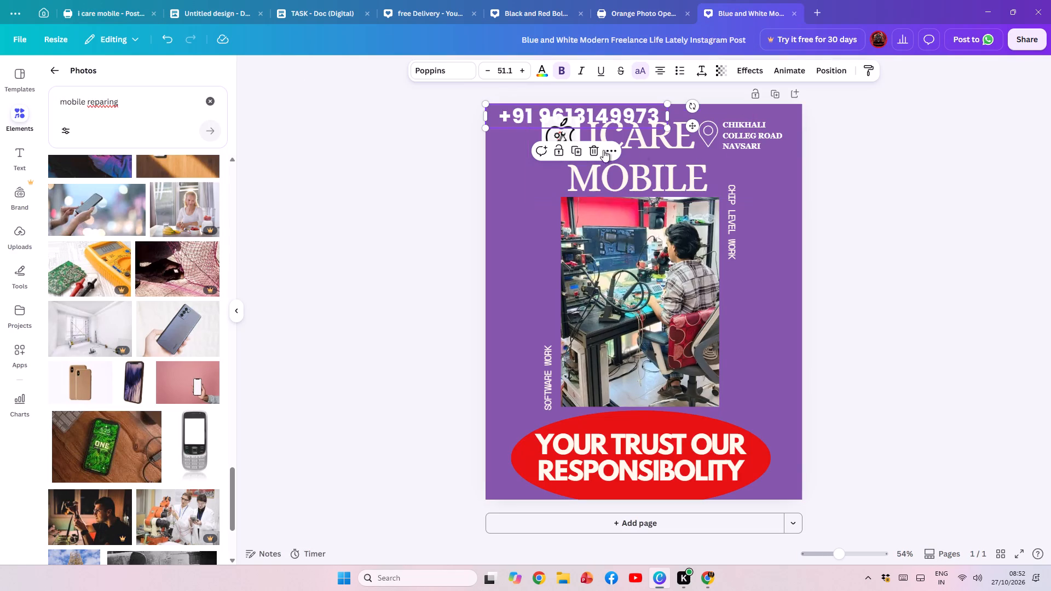
# Shrink the phone number text to size 28 and place it inside the red ellipse, just above the YOUR TRUST OUR RESPONSIBOLITY slogan.
pyautogui.moveTo(514, 113); pyautogui.dragTo(527, 245)
pyautogui.click(527, 251)
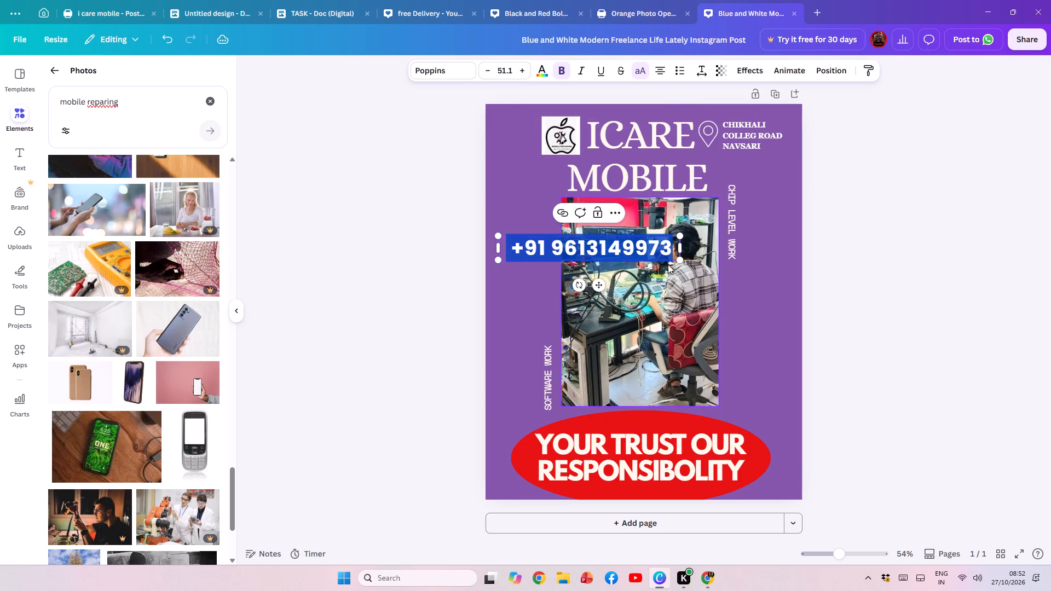
pyautogui.click(535, 301)
pyautogui.click(521, 251)
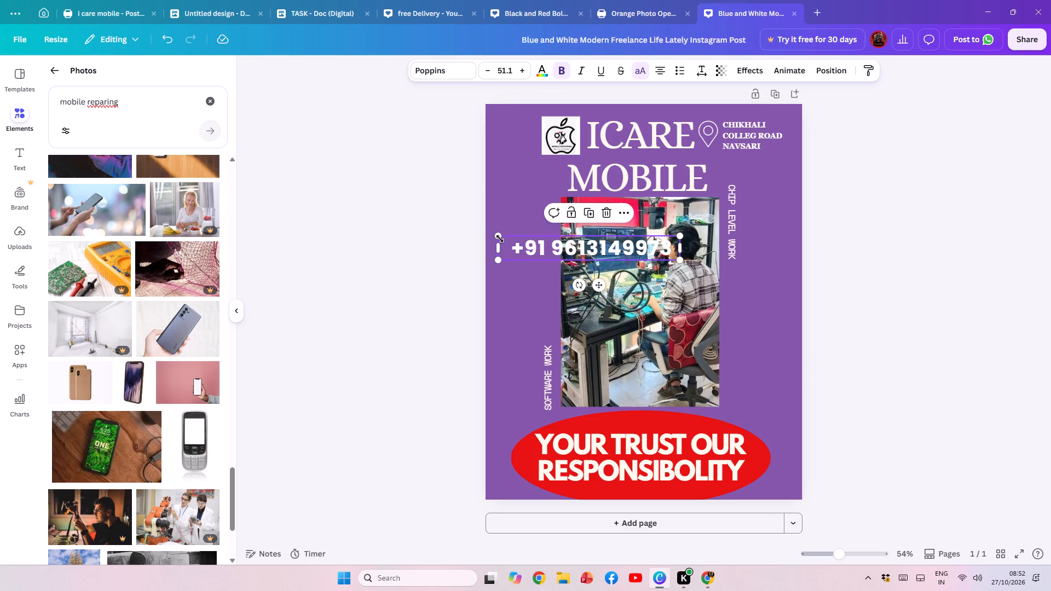
pyautogui.moveTo(498, 236); pyautogui.dragTo(576, 276)
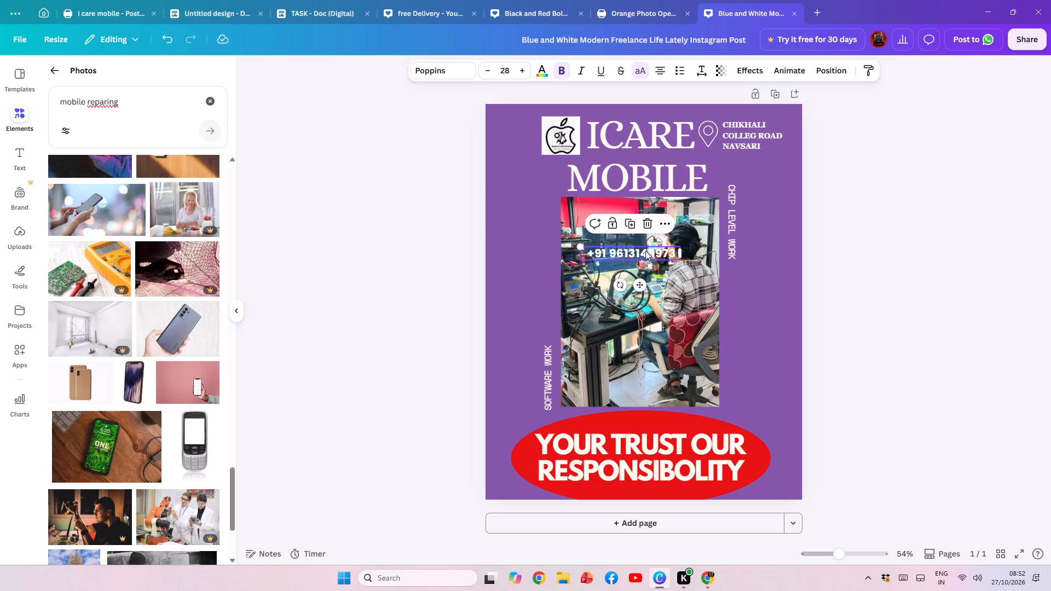
pyautogui.moveTo(645, 252); pyautogui.dragTo(600, 374)
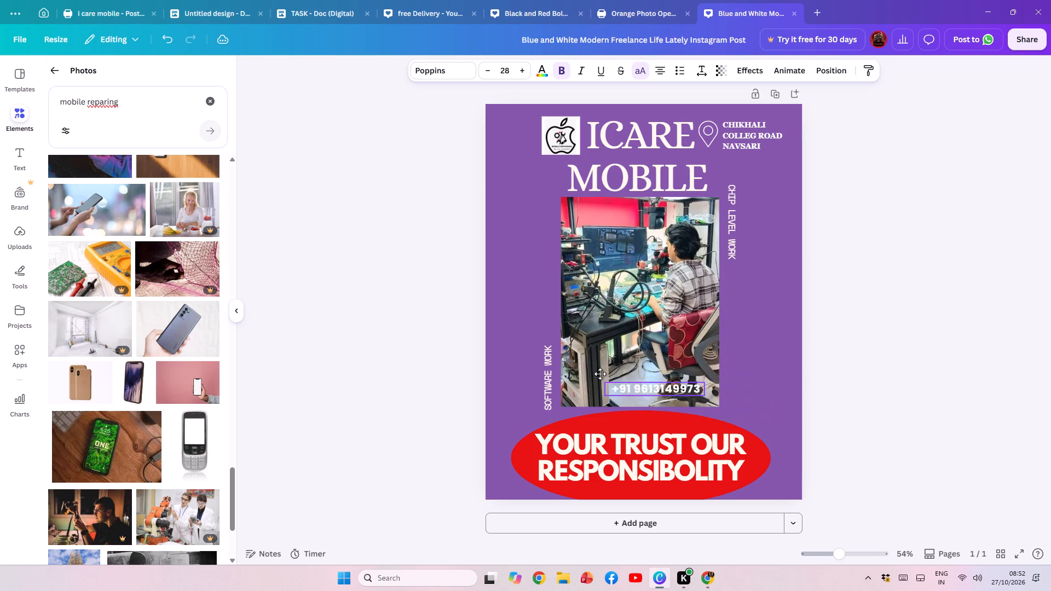
pyautogui.moveTo(600, 374); pyautogui.dragTo(651, 424)
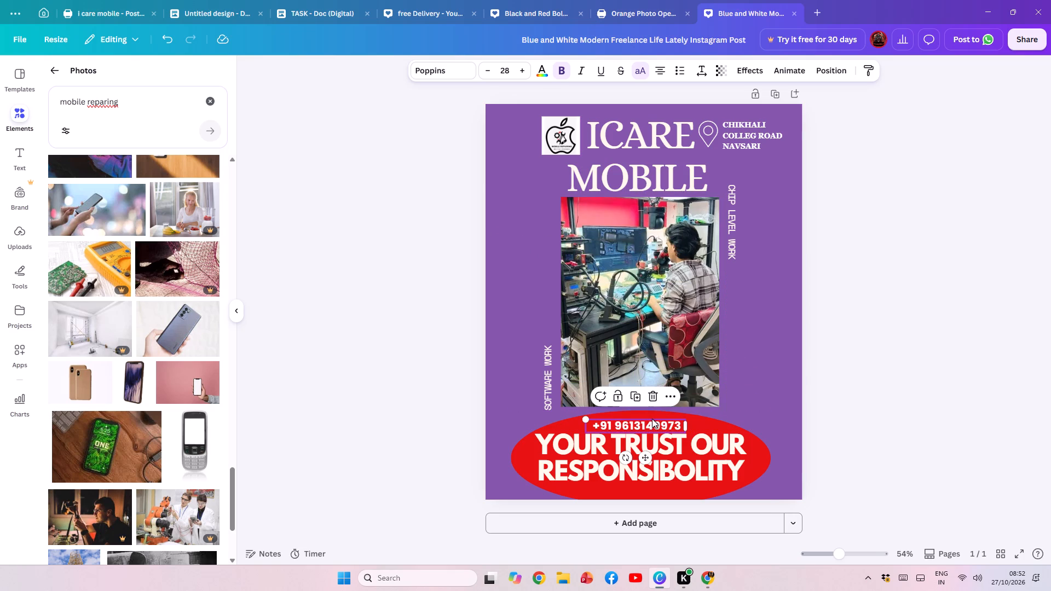
# Nudge the phone number slightly up and to the right, above the slogan inside the red ellipse.
pyautogui.press('Up')
pyautogui.press('Up')
pyautogui.press('Up')
pyautogui.press('Up')
pyautogui.press('Up')
pyautogui.press('Up')
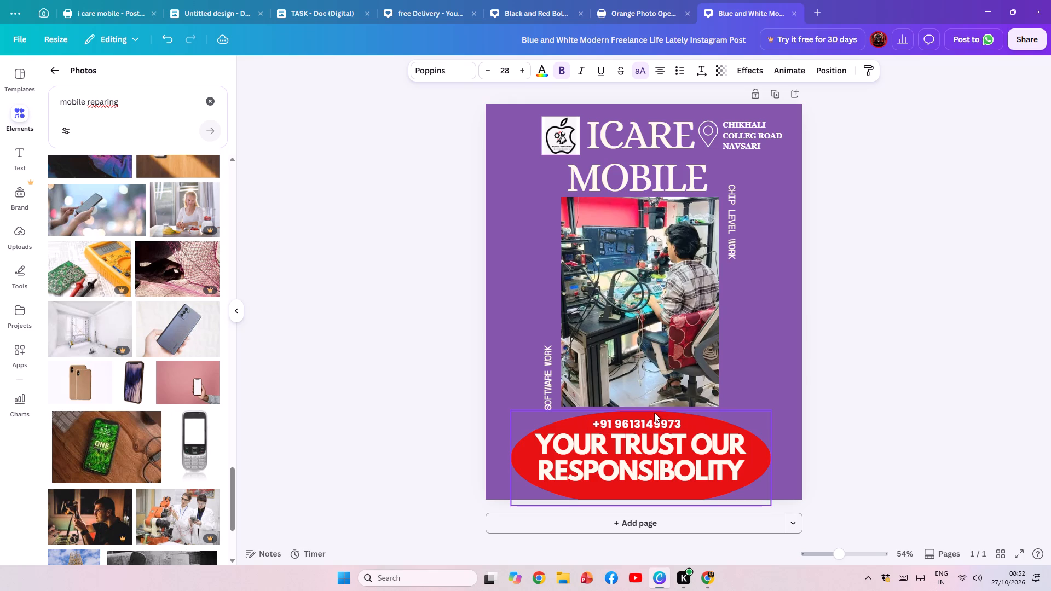
pyautogui.press('Right')
pyautogui.press('Right')
pyautogui.press('Right')
pyautogui.press('Up')
pyautogui.press('Up')
pyautogui.press('Right')
pyautogui.press('Up')
pyautogui.press('Up')
pyautogui.press('Up')
pyautogui.press('Up')
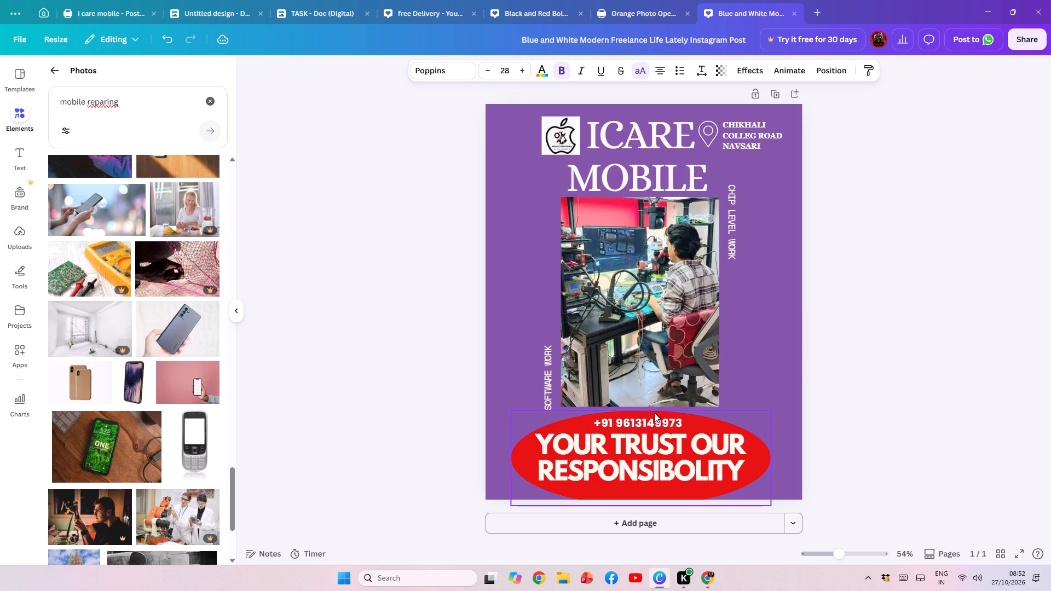
pyautogui.press('Right')
pyautogui.press('Down')
pyautogui.press('Right')
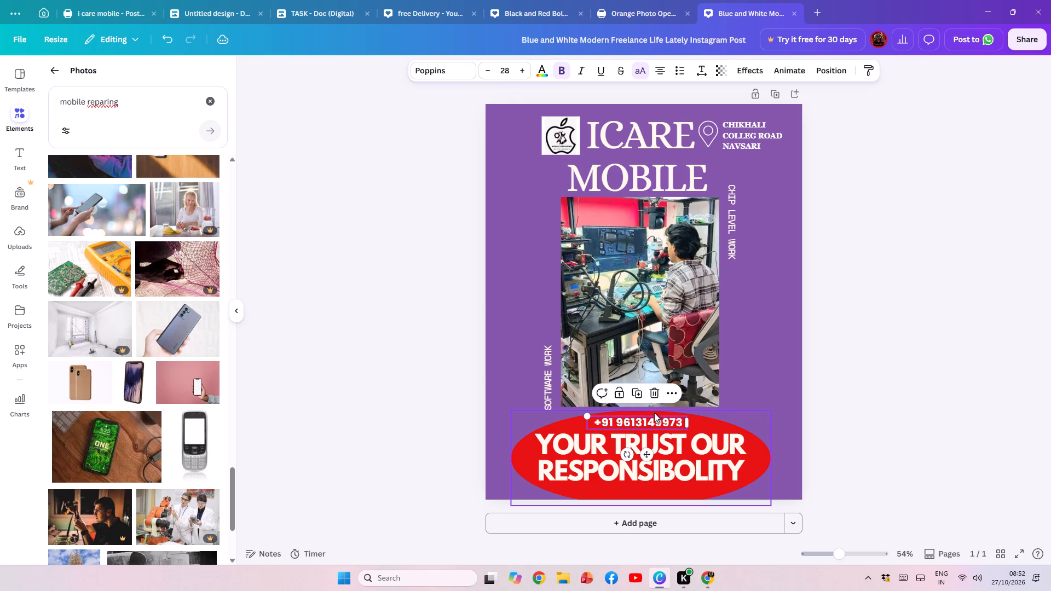
pyautogui.press('Up')
pyautogui.press('Up')
pyautogui.click(651, 420)
pyautogui.press('Up')
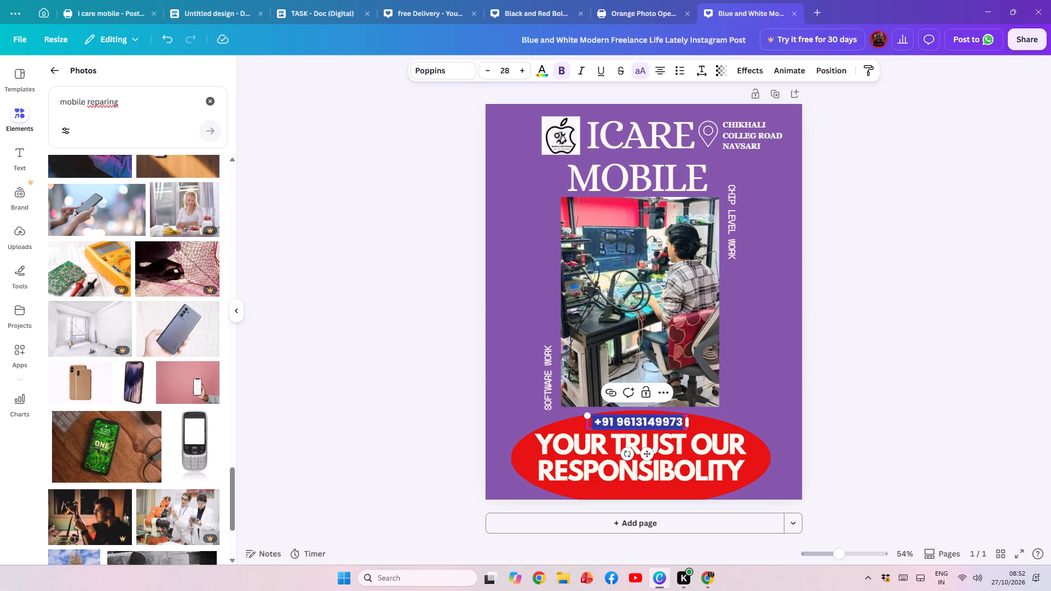
pyautogui.click(877, 403)
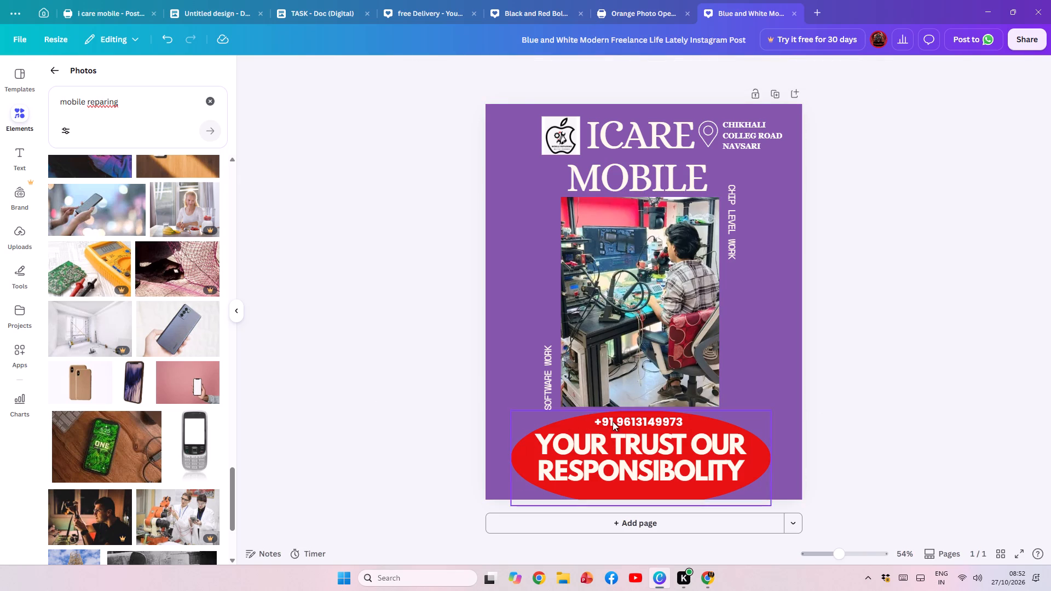
# Copy the white phone handset icon from the I care mobile poster into the purple Instagram post.
pyautogui.click(89, 3)
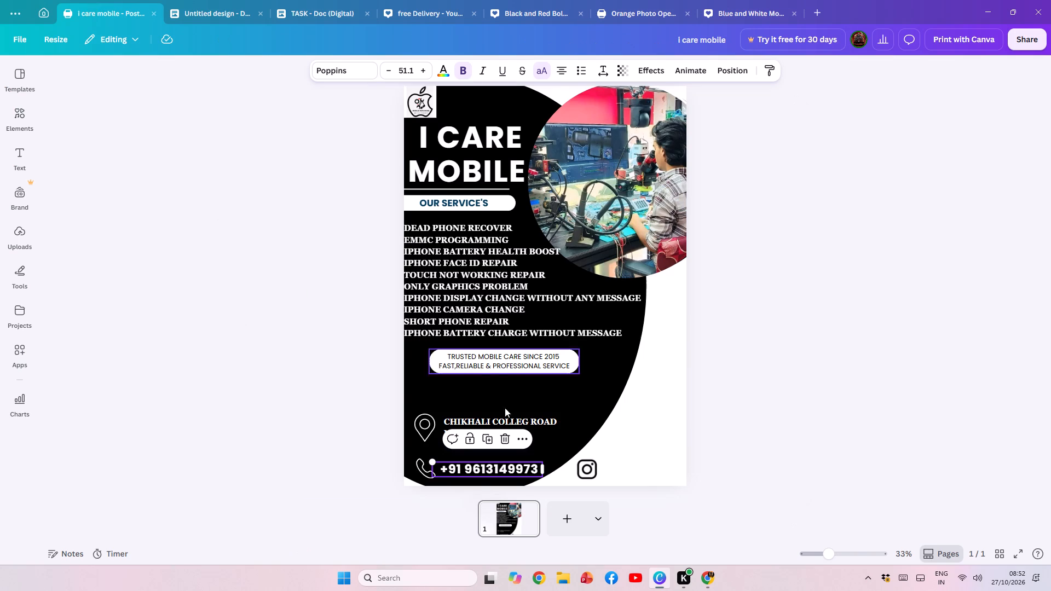
pyautogui.click(428, 471)
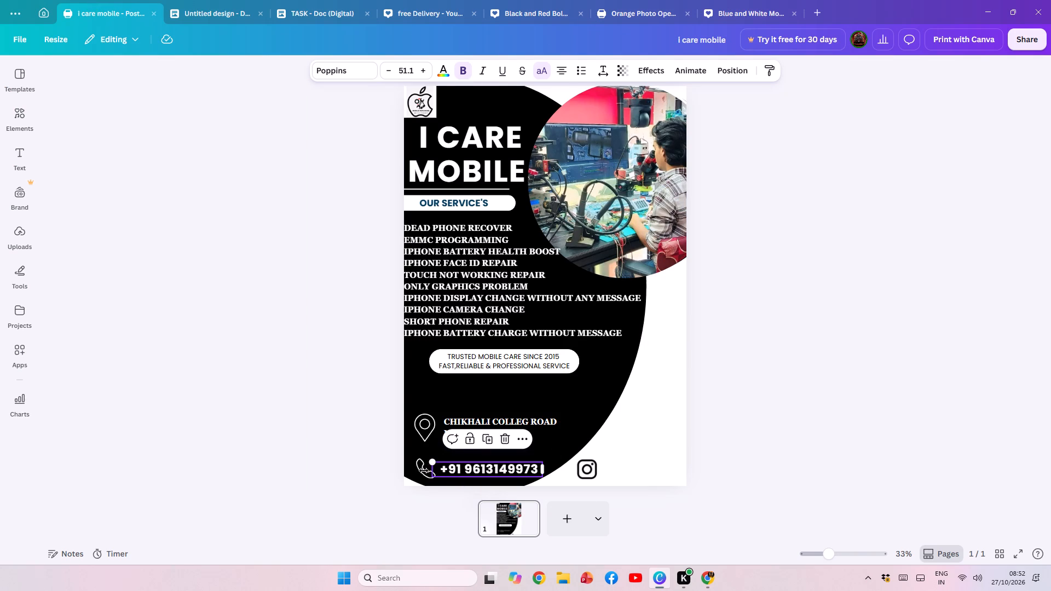
pyautogui.click(421, 471)
pyautogui.hotkey('ctrl', 'c')
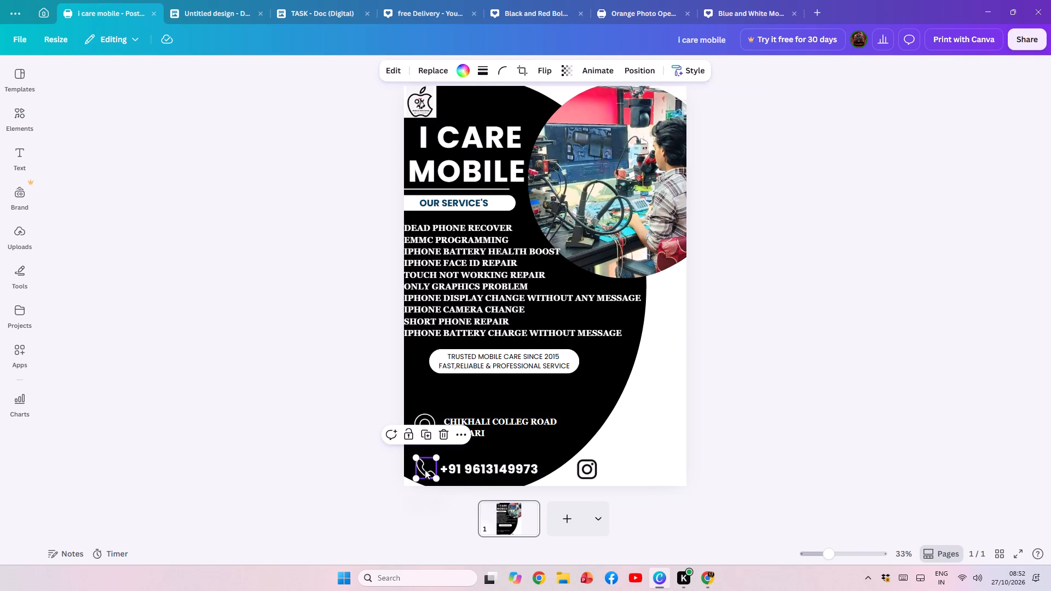
pyautogui.click(729, 13)
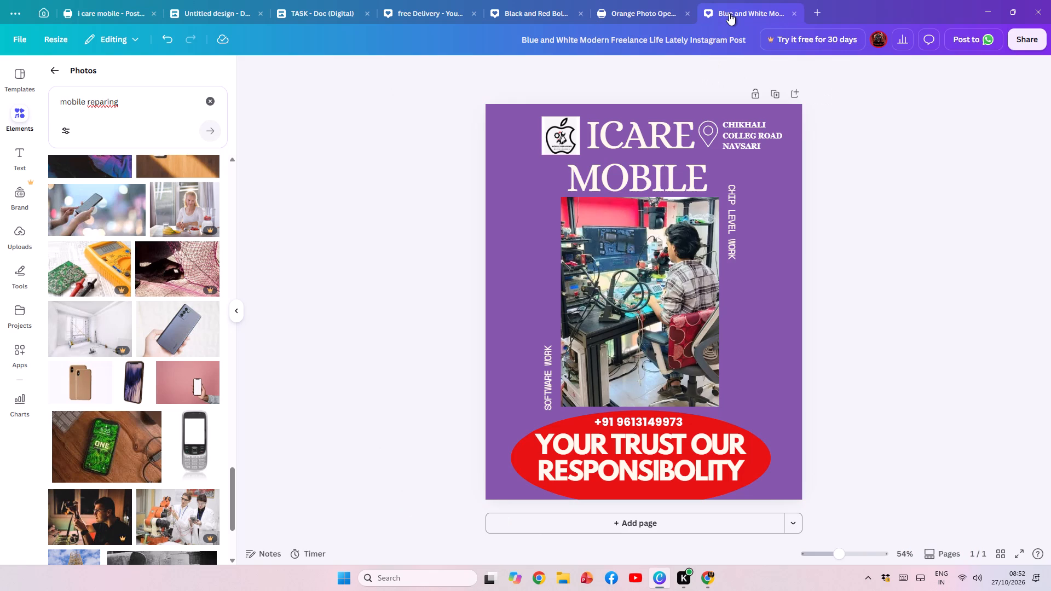
pyautogui.hotkey('ctrl', 'v')
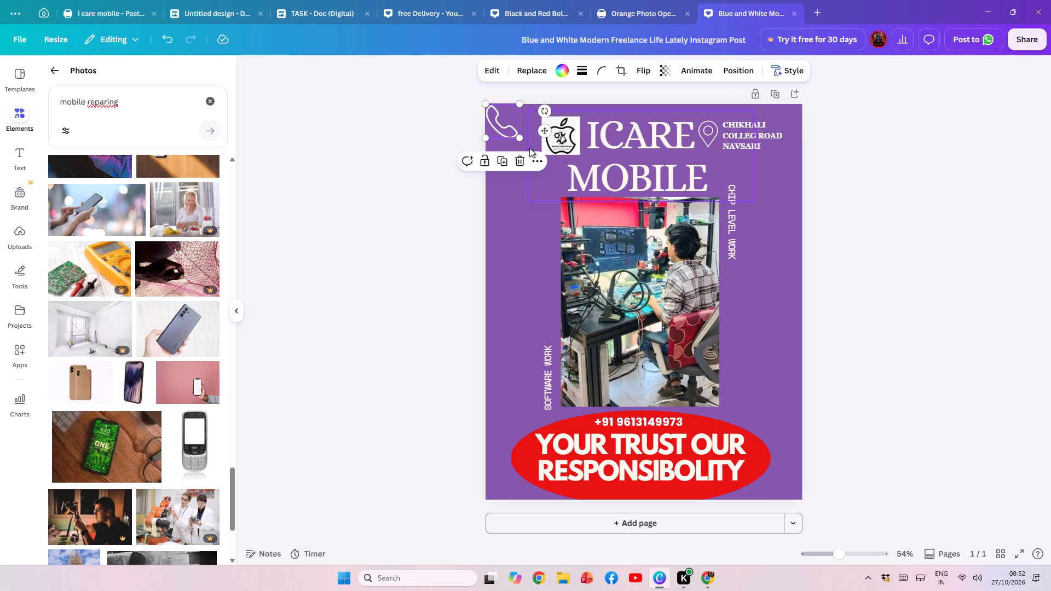
# Shrink the handset icon to about half its size and move it into the red ellipse, just before the phone number.
pyautogui.moveTo(521, 140); pyautogui.dragTo(504, 123)
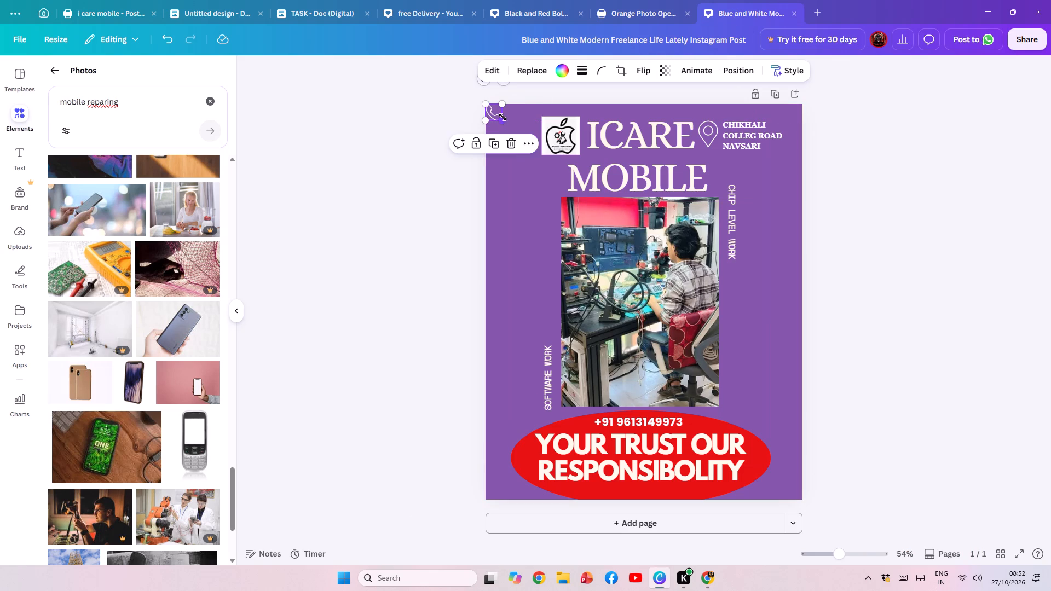
pyautogui.click(464, 92)
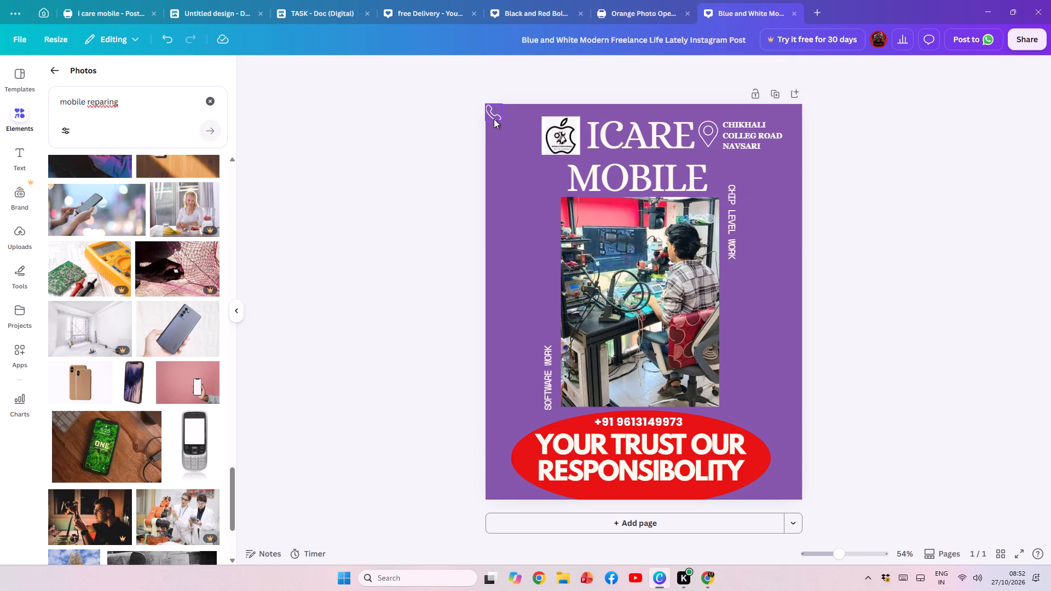
pyautogui.click(492, 117)
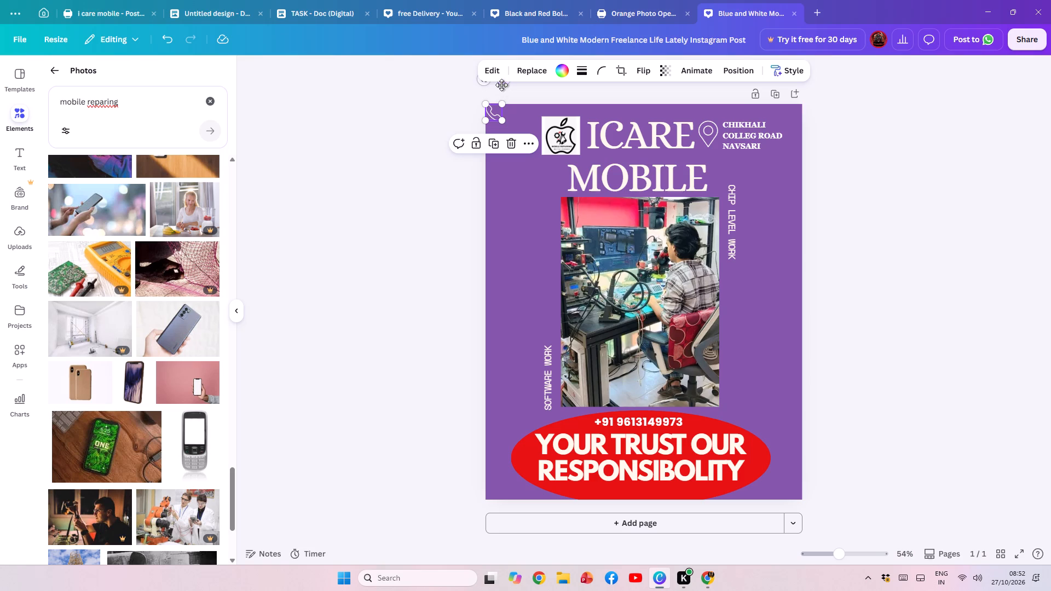
pyautogui.moveTo(501, 84); pyautogui.dragTo(591, 399)
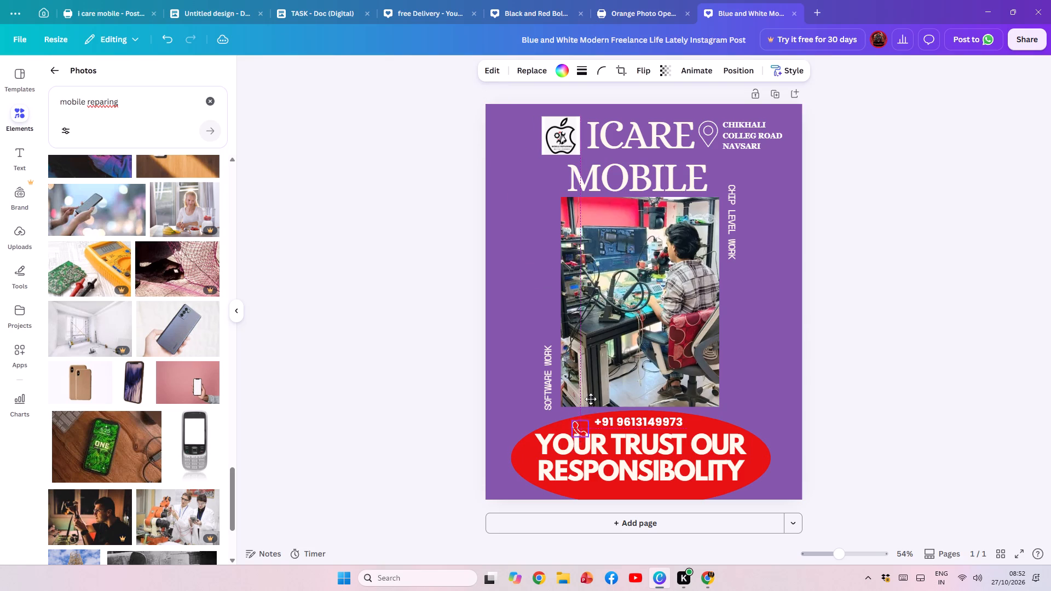
pyautogui.moveTo(591, 399); pyautogui.dragTo(594, 396)
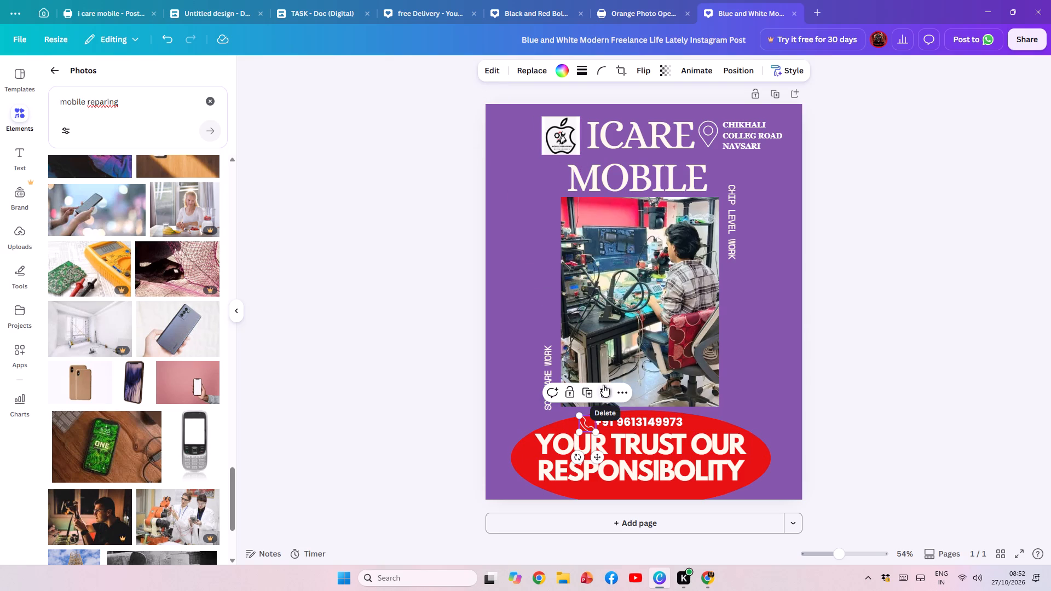
# Raise the handset icon, shrink it a little more and align it level with the start of the phone number.
pyautogui.press('Up')
pyautogui.press('Up')
pyautogui.press('Up')
pyautogui.press('Up')
pyautogui.press('Up')
pyautogui.press('Up')
pyautogui.press('Up')
pyautogui.press('Up')
pyautogui.press('Up')
pyautogui.press('Up')
pyautogui.press('Up')
pyautogui.press('Up')
pyautogui.press('Up')
pyautogui.press('Up')
pyautogui.press('Up')
pyautogui.press('Up')
pyautogui.press('Up')
pyautogui.press('Up')
pyautogui.press('Up')
pyautogui.press('Up')
pyautogui.press('Up')
pyautogui.press('Up')
pyautogui.press('Up')
pyautogui.press('Up')
pyautogui.press('Up')
pyautogui.press('Up')
pyautogui.press('Up')
pyautogui.press('Up')
pyautogui.click(599, 460)
pyautogui.moveTo(599, 460); pyautogui.dragTo(600, 454)
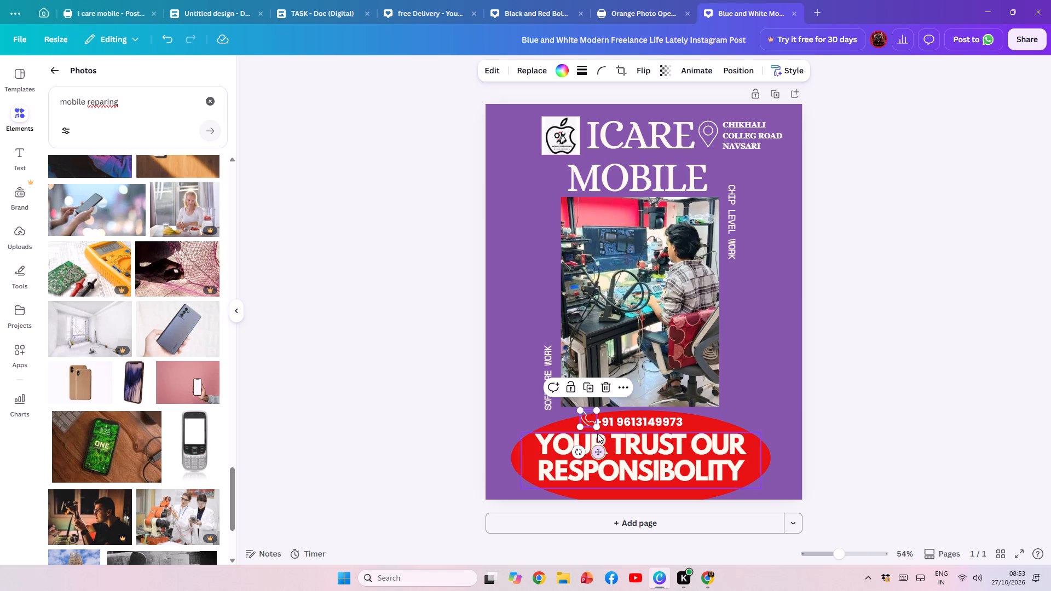
pyautogui.click(595, 429)
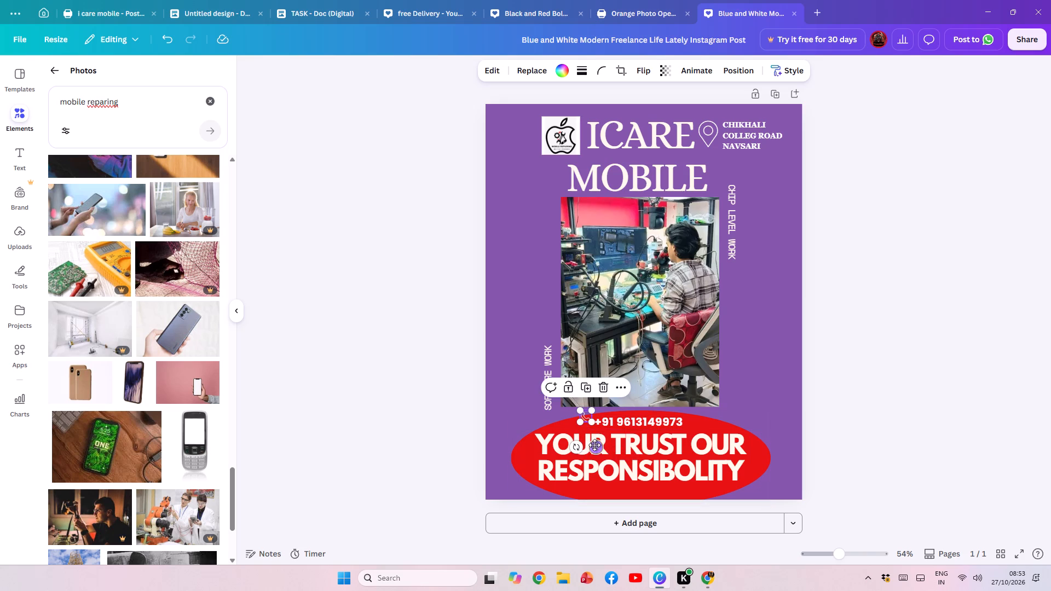
pyautogui.moveTo(595, 449); pyautogui.dragTo(600, 454)
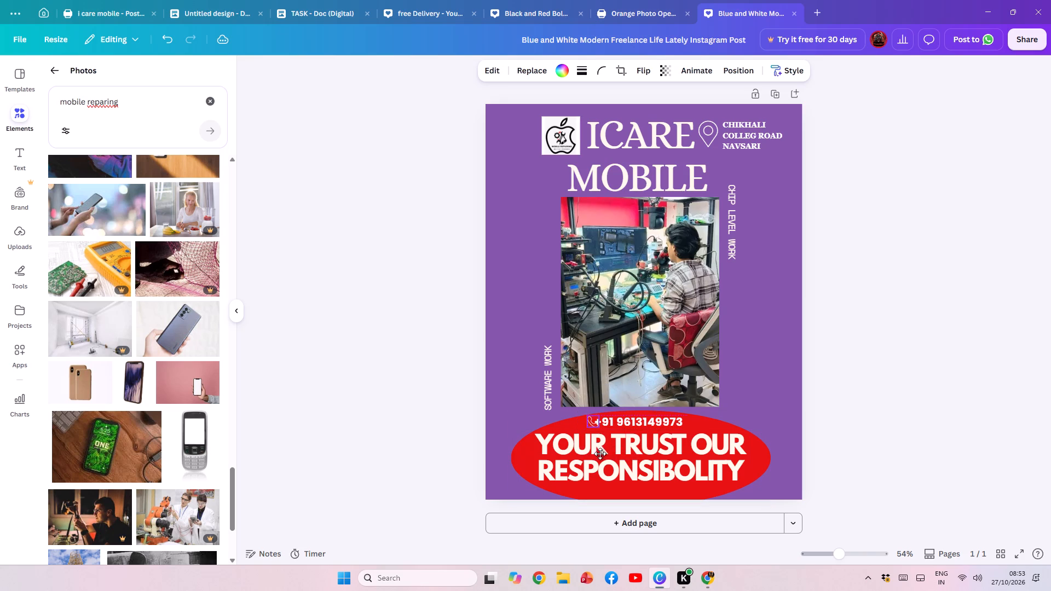
pyautogui.moveTo(600, 454); pyautogui.dragTo(597, 454)
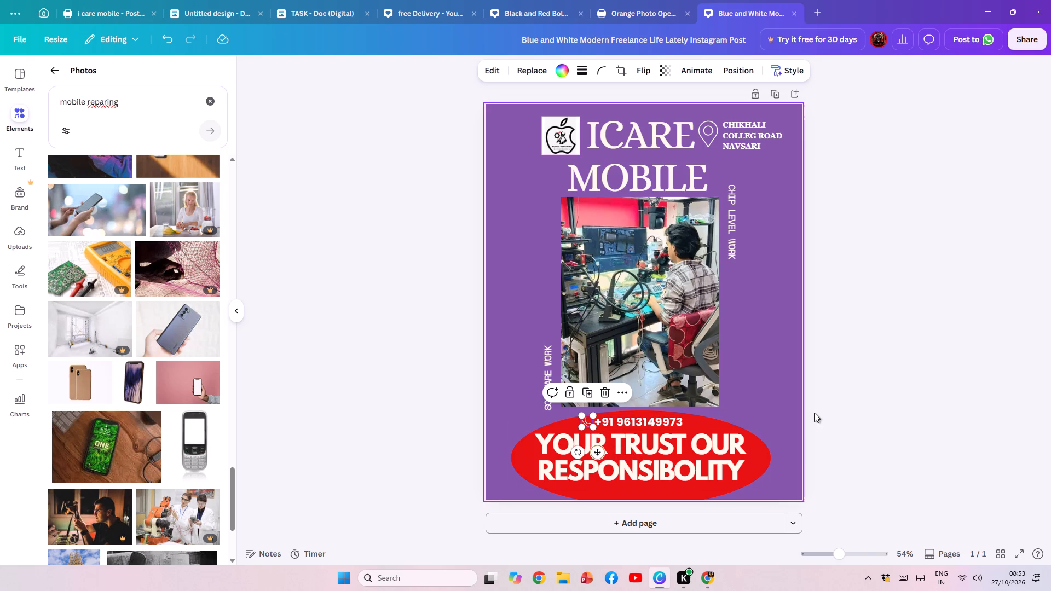
# Look through the mobile repairing photo results for further images that could suit the purple advert.
pyautogui.click(845, 418)
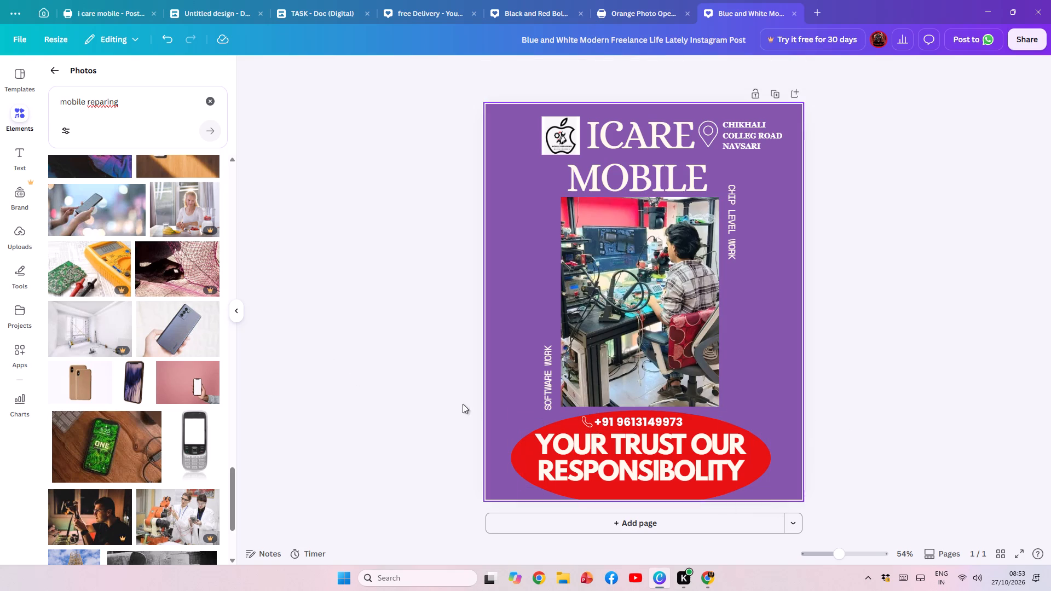
pyautogui.scroll(-8, 137, 420)
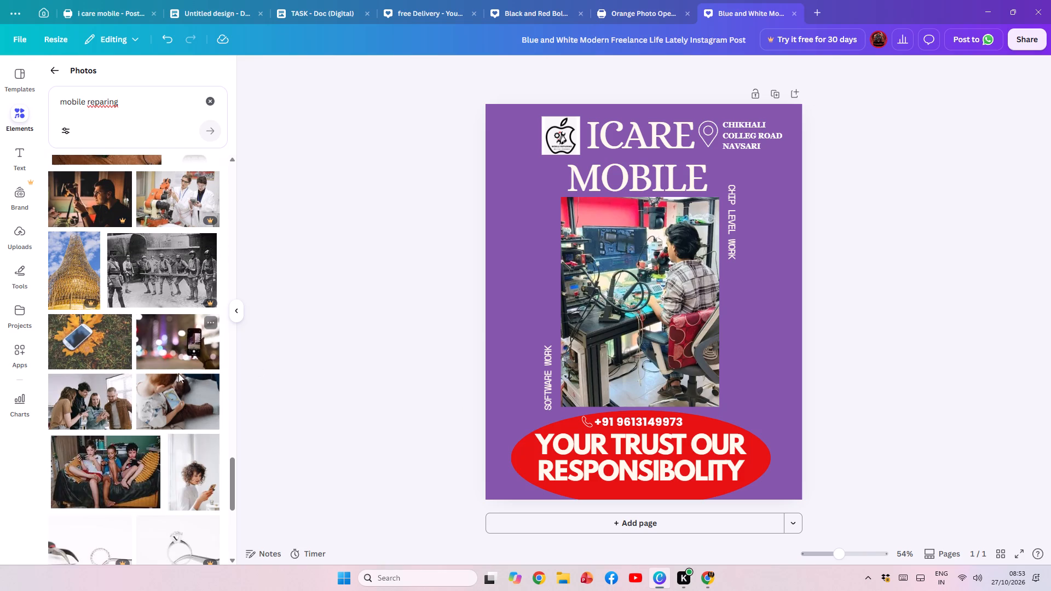
pyautogui.scroll(4, 174, 375)
pyautogui.scroll(-1, 174, 375)
pyautogui.scroll(17, 174, 373)
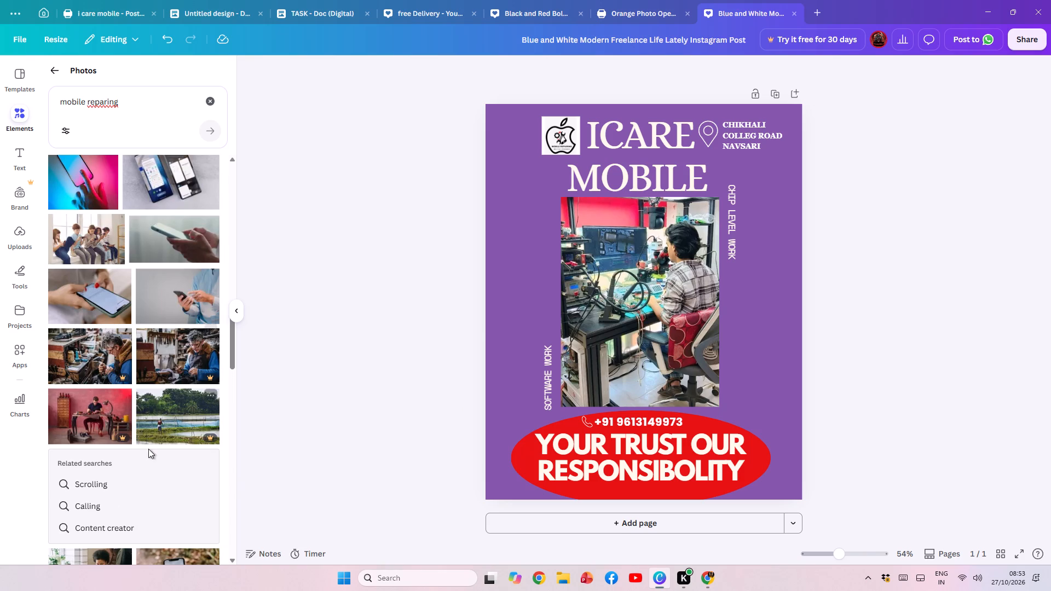
pyautogui.scroll(4, 130, 436)
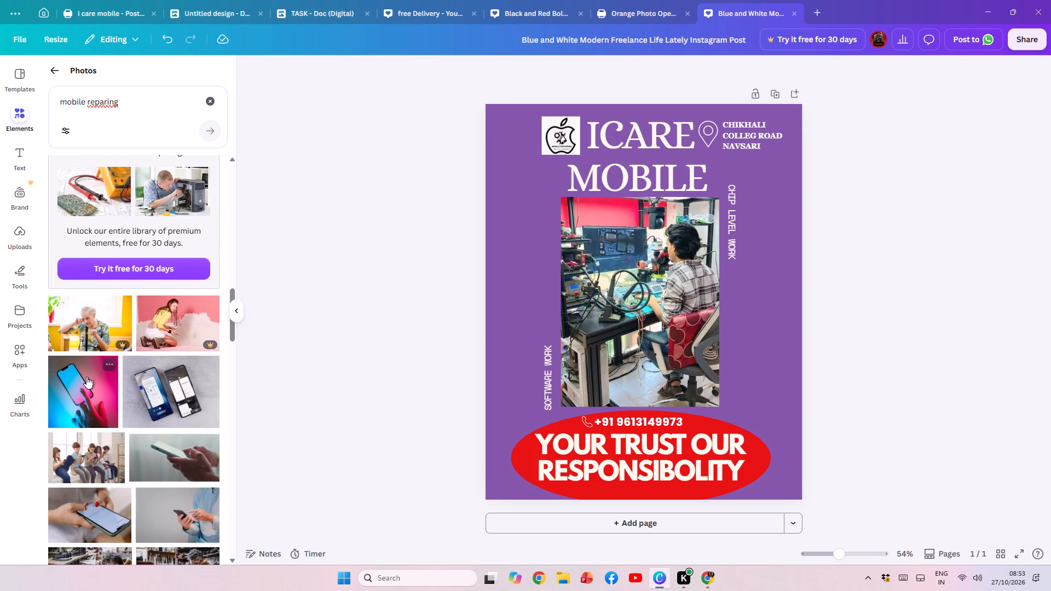
pyautogui.scroll(9, 168, 388)
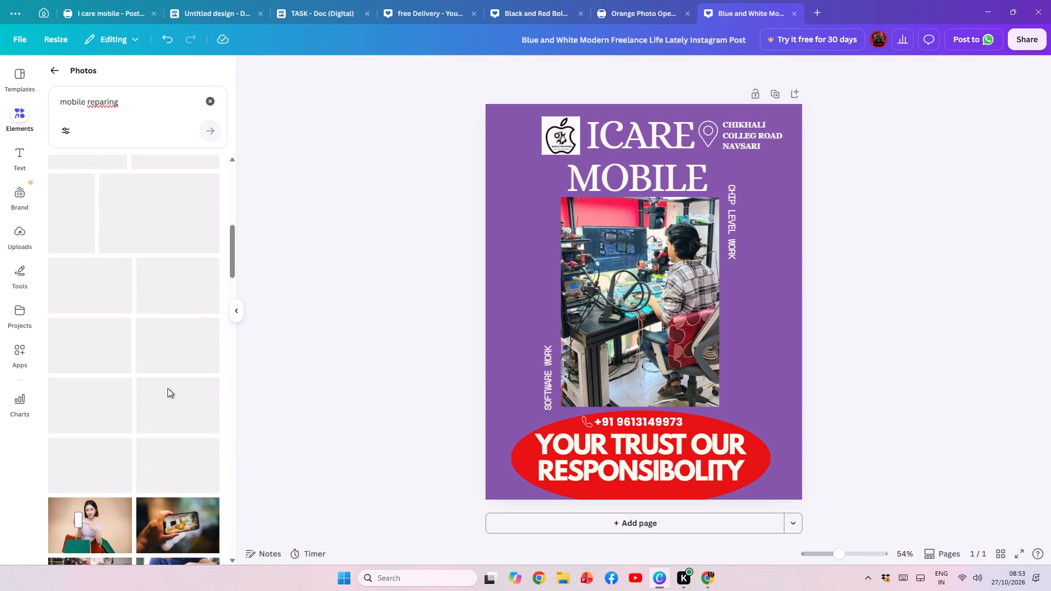
pyautogui.scroll(15, 168, 393)
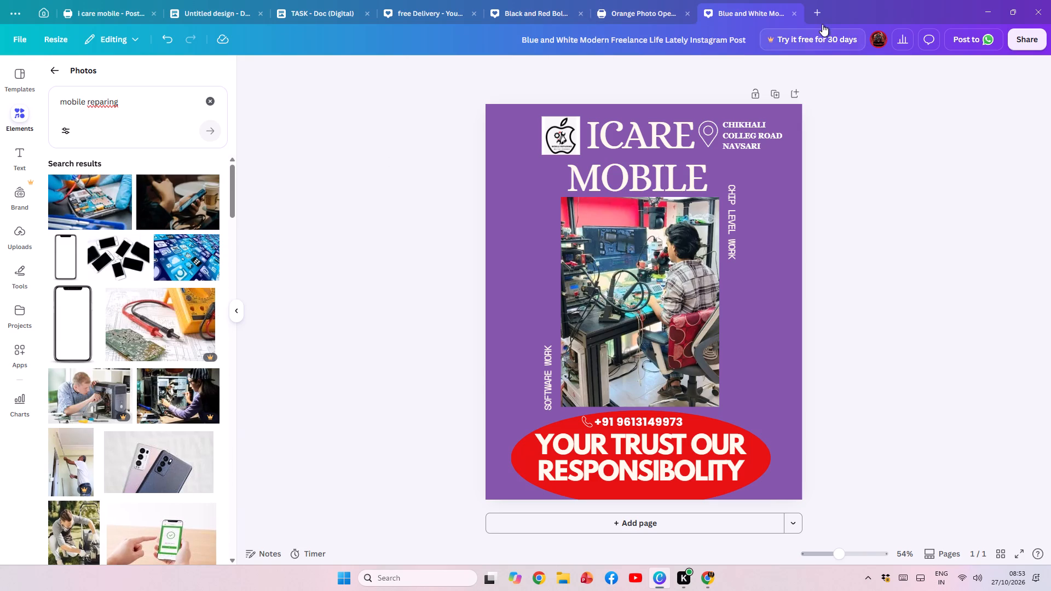
pyautogui.click(452, 244)
pyautogui.click(822, 10)
pyautogui.click(356, 144)
# Return to the home page, close the open template preview and search the templates for "second hand phone".
pyautogui.click(39, 16)
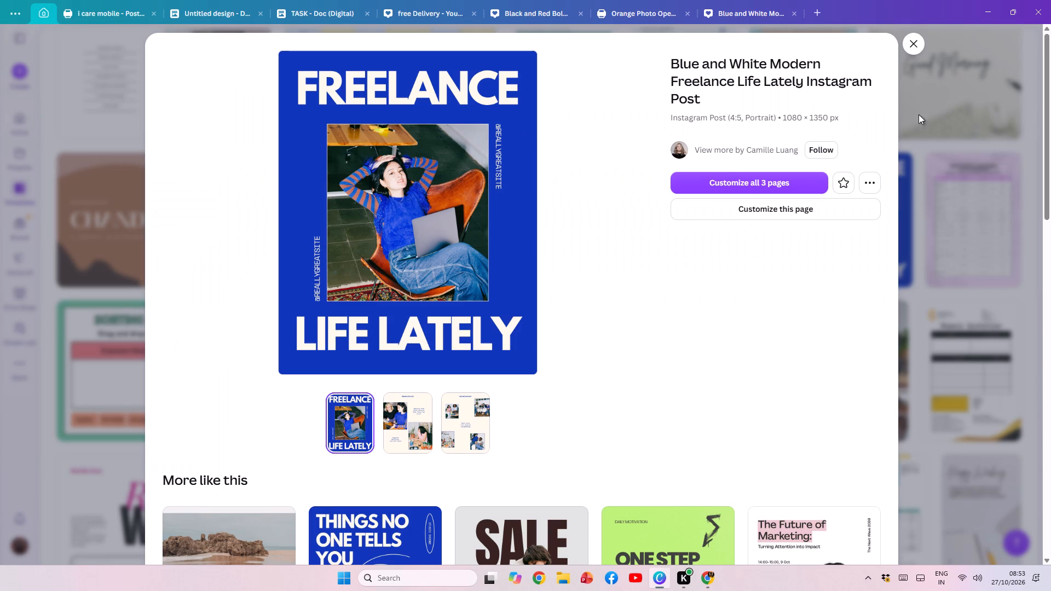
pyautogui.click(910, 45)
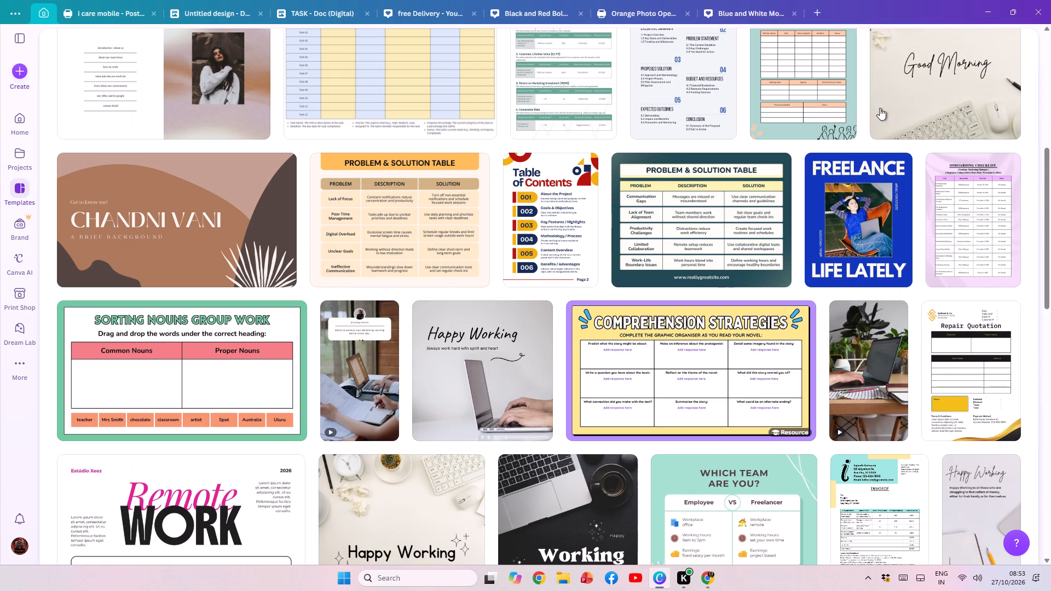
pyautogui.moveTo(407, 148); pyautogui.dragTo(271, 149)
pyautogui.write('second hand phone')
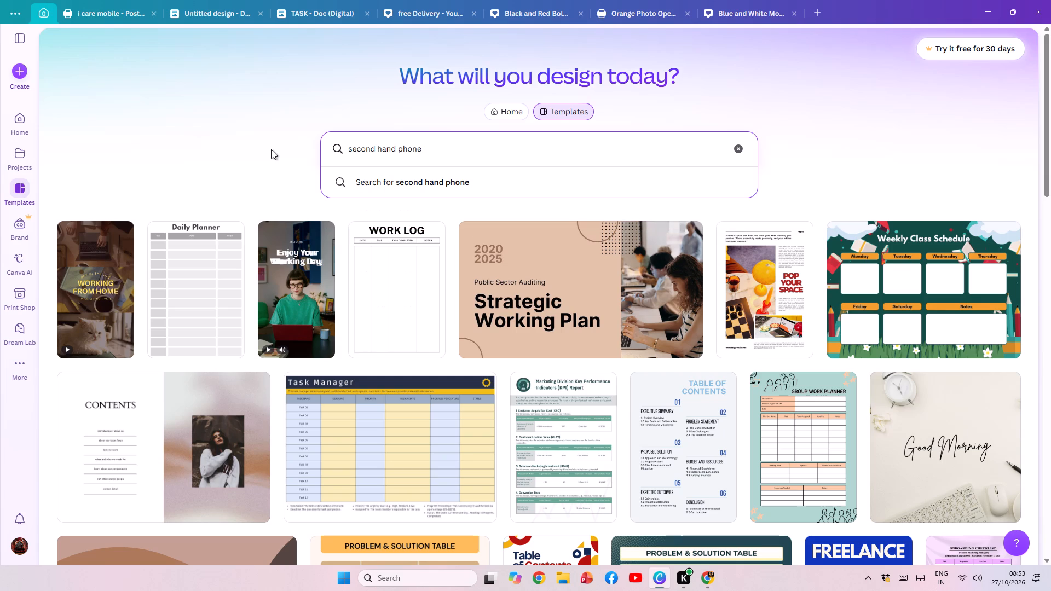
pyautogui.press('Return')
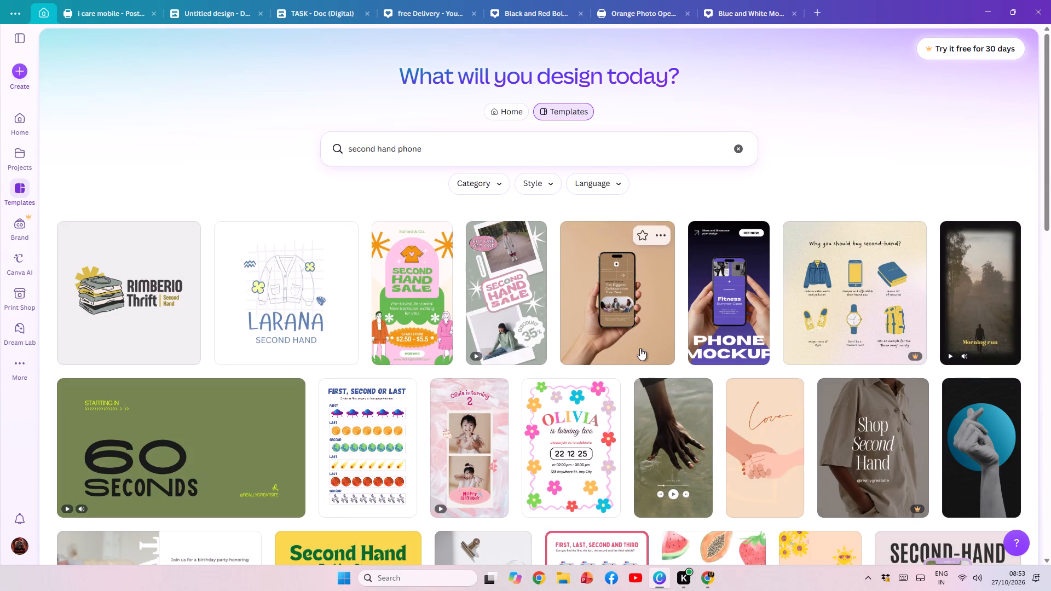
# Look through the second hand phone templates for a suitable phone sale design.
pyautogui.scroll(-6, 227, 326)
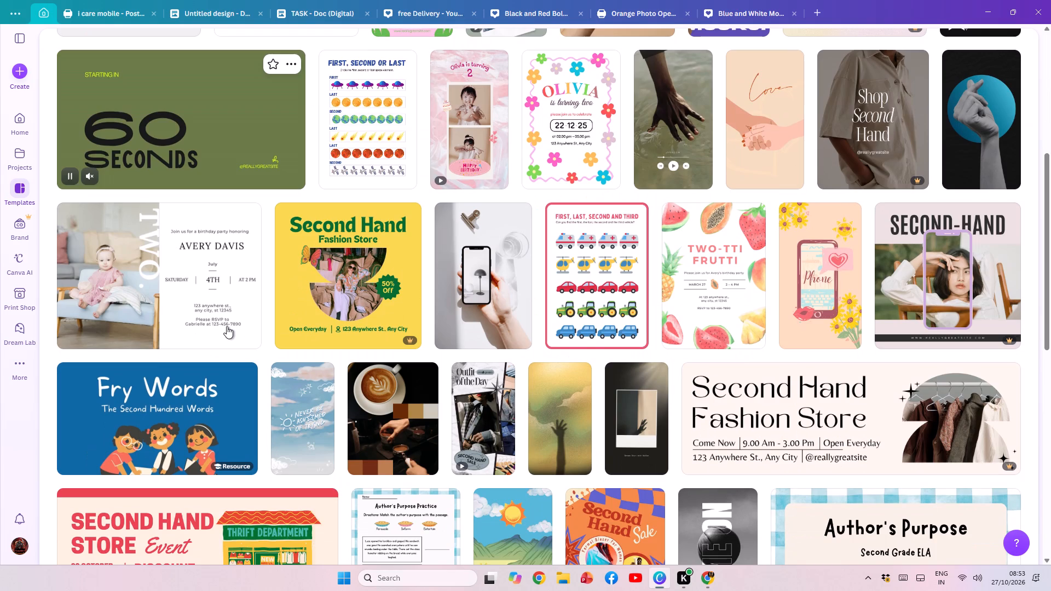
pyautogui.scroll(-13, 227, 326)
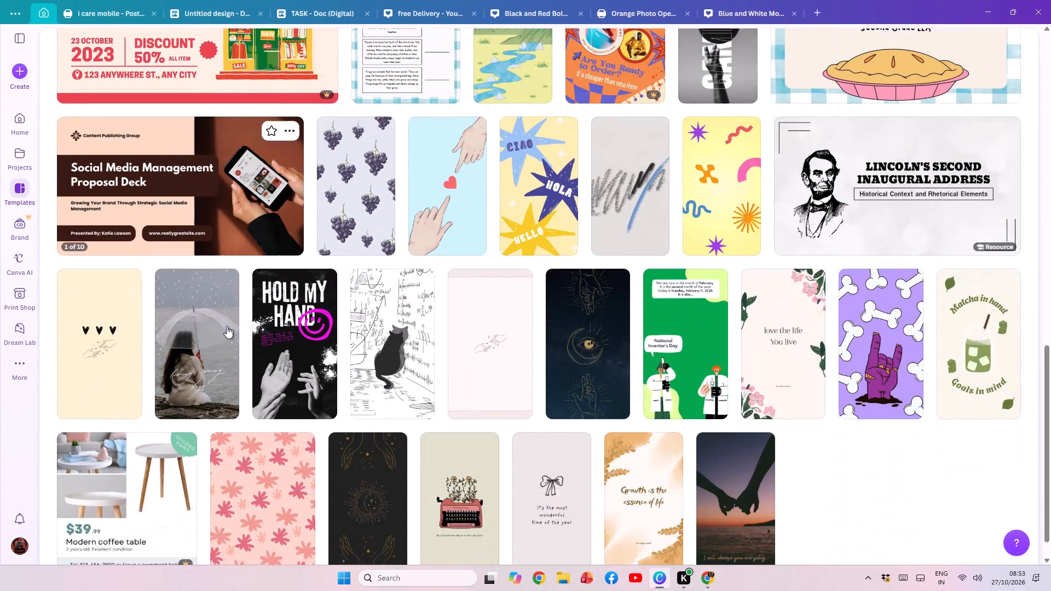
pyautogui.scroll(5, 227, 326)
pyautogui.scroll(-4, 227, 326)
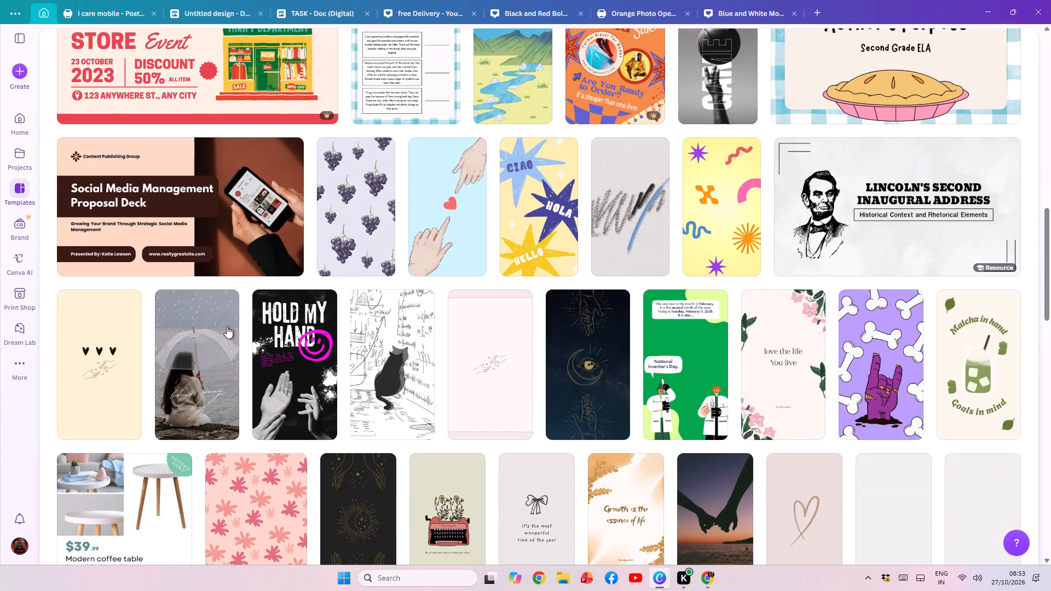
pyautogui.scroll(-8, 227, 326)
pyautogui.scroll(12, 227, 326)
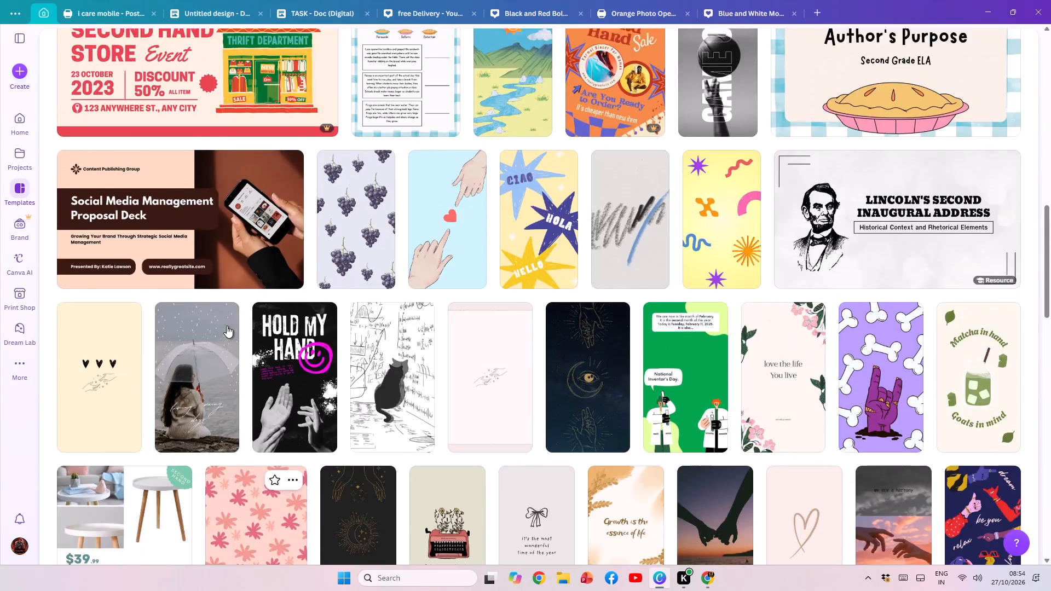
# Change the template search to "phone available" and run it.
pyautogui.scroll(17, 227, 326)
pyautogui.moveTo(471, 160); pyautogui.dragTo(335, 160)
pyautogui.moveTo(368, 152); pyautogui.dragTo(438, 159)
pyautogui.click(430, 161)
pyautogui.moveTo(425, 161); pyautogui.dragTo(360, 159)
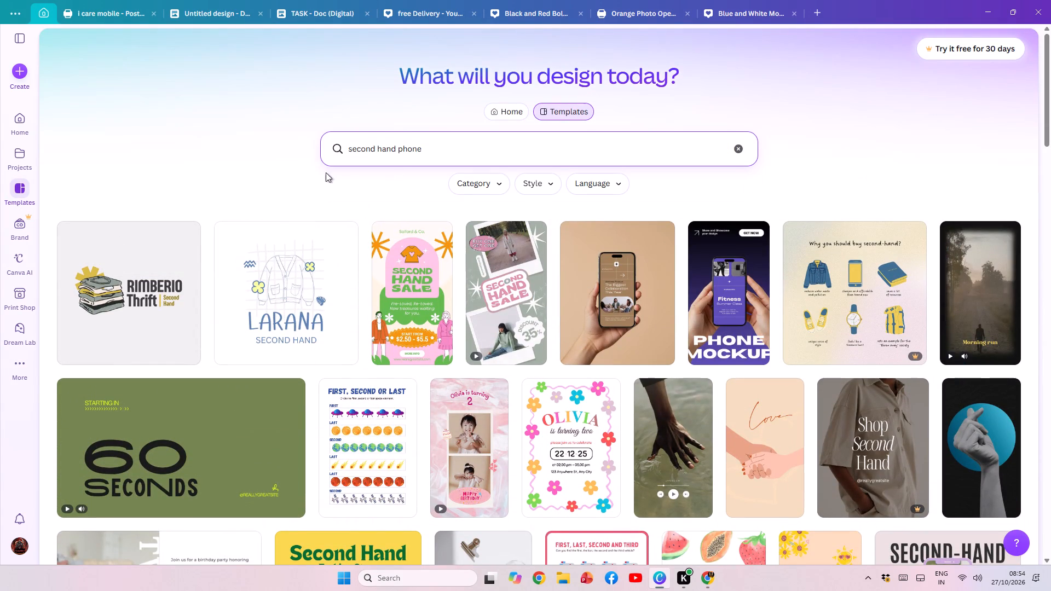
pyautogui.moveTo(395, 149); pyautogui.dragTo(362, 148)
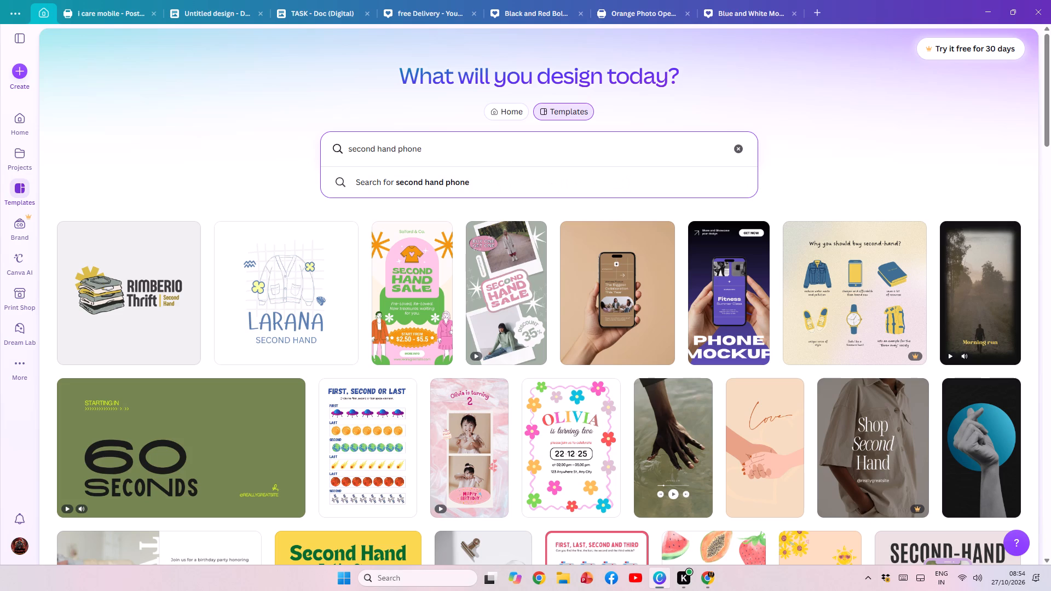
pyautogui.moveTo(394, 150); pyautogui.dragTo(347, 148)
pyautogui.press('BackSpace')
pyautogui.click(415, 153)
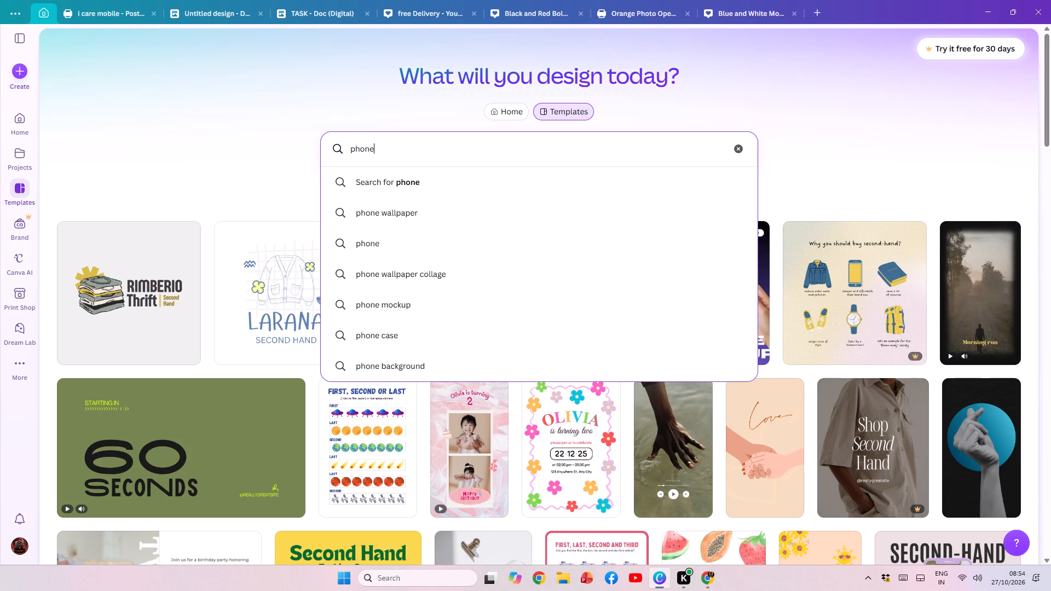
pyautogui.press('space')
pyautogui.write('a')
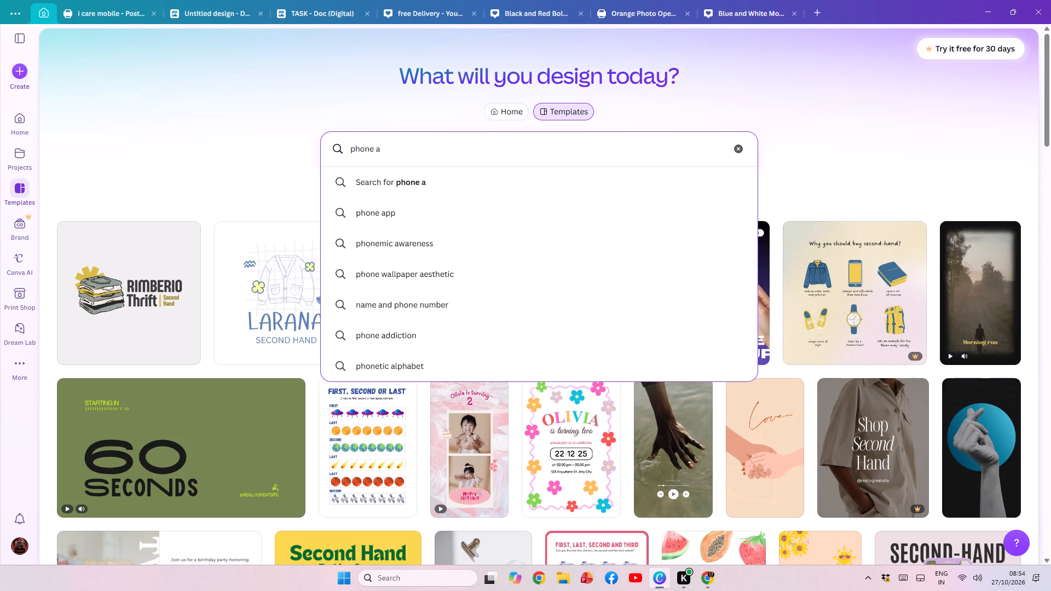
pyautogui.press('v')
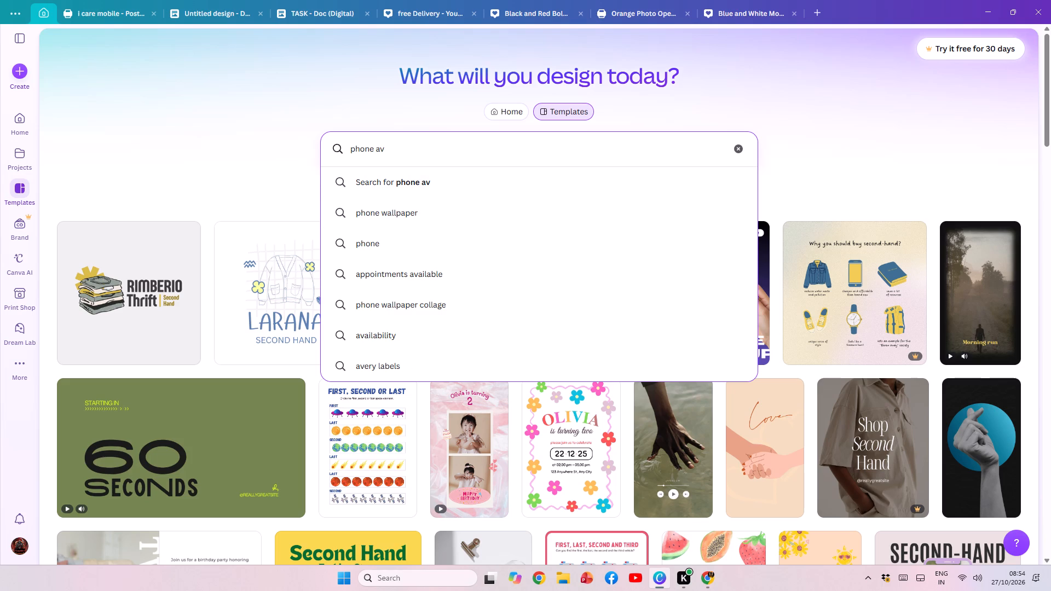
pyautogui.press('a')
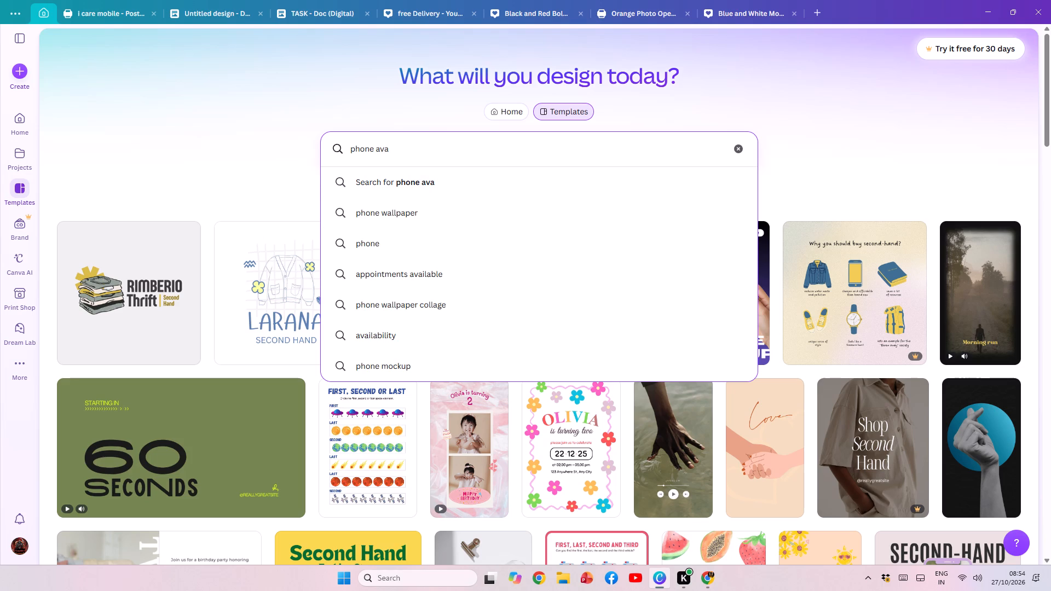
pyautogui.press('i')
pyautogui.press('l')
pyautogui.press('a')
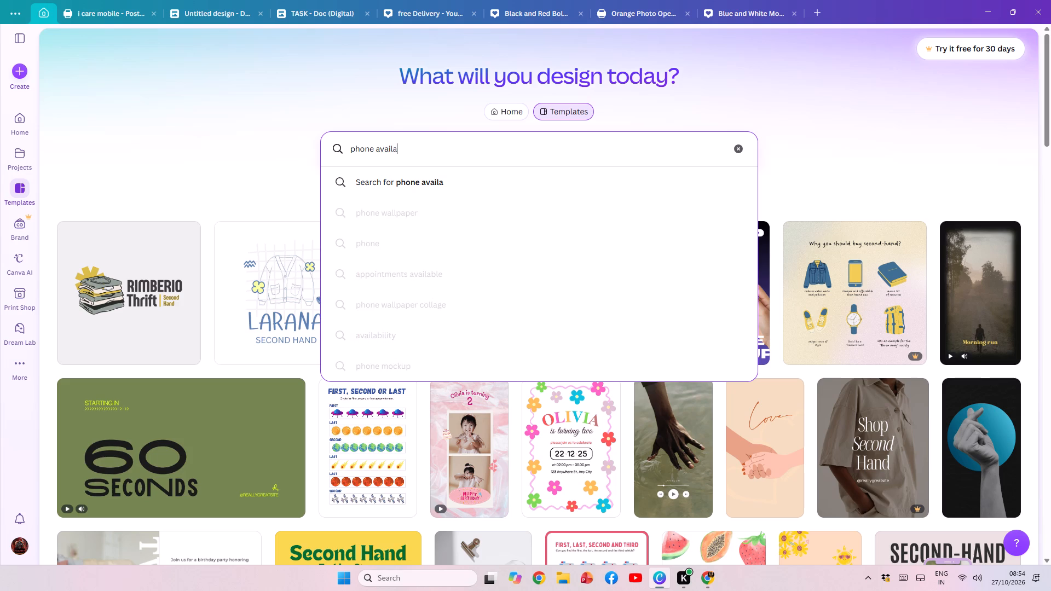
pyautogui.write('ble')
pyautogui.press('Return')
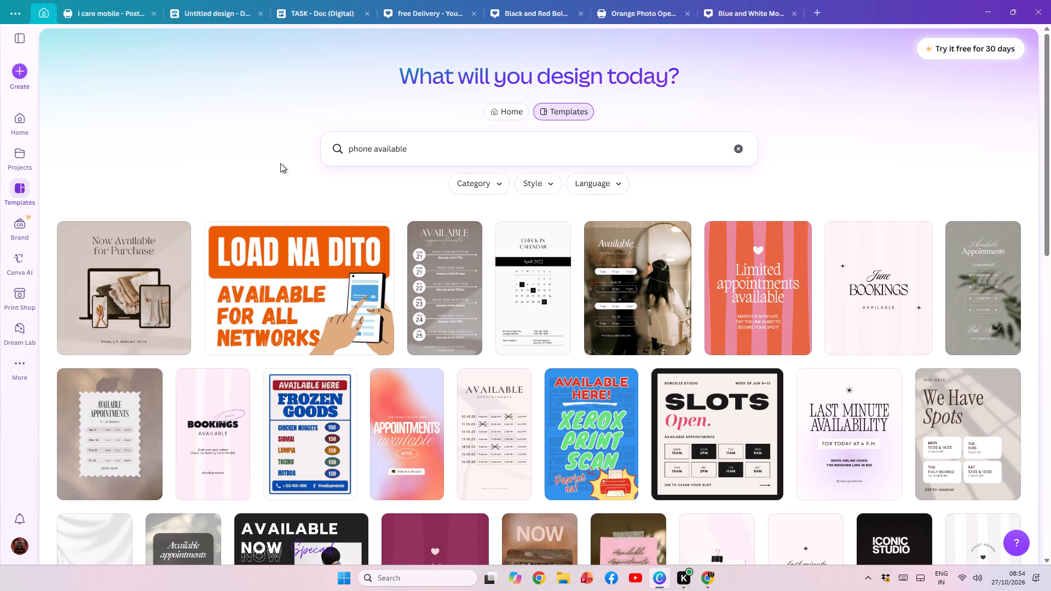
# Look through the "phone available" templates for a design that advertises a mobile phone for sale.
pyautogui.scroll(-4, 511, 323)
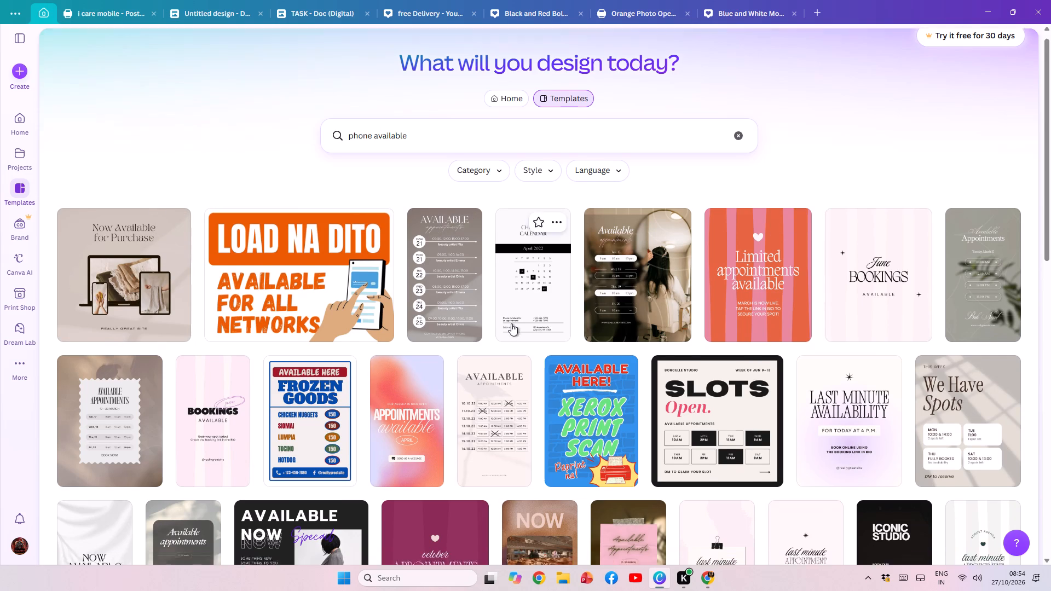
pyautogui.scroll(-6, 395, 374)
pyautogui.scroll(-2, 591, 370)
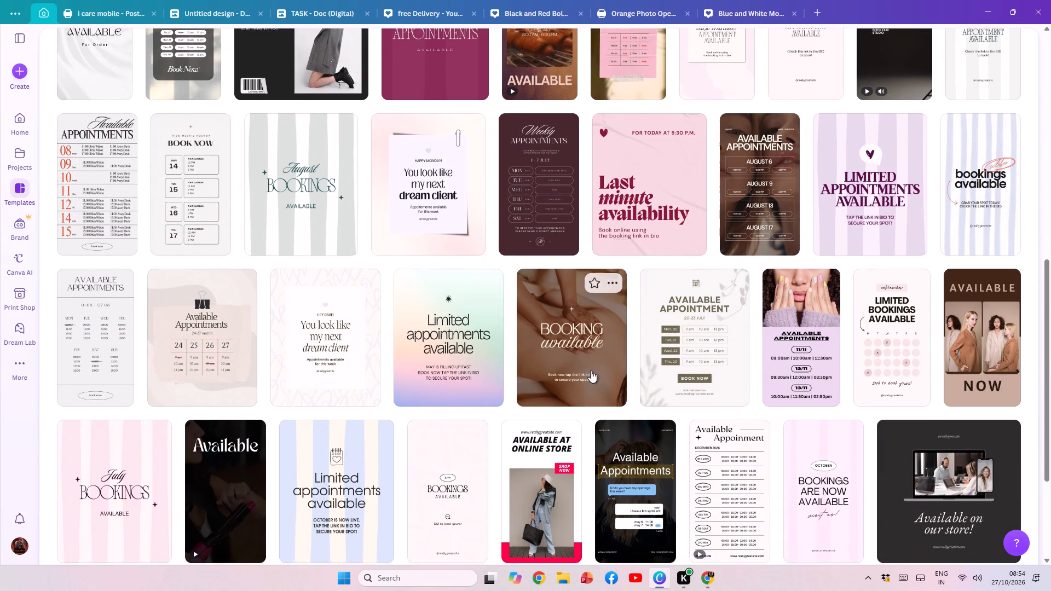
pyautogui.scroll(-3, 591, 370)
pyautogui.scroll(-5, 906, 392)
pyautogui.scroll(6, 810, 353)
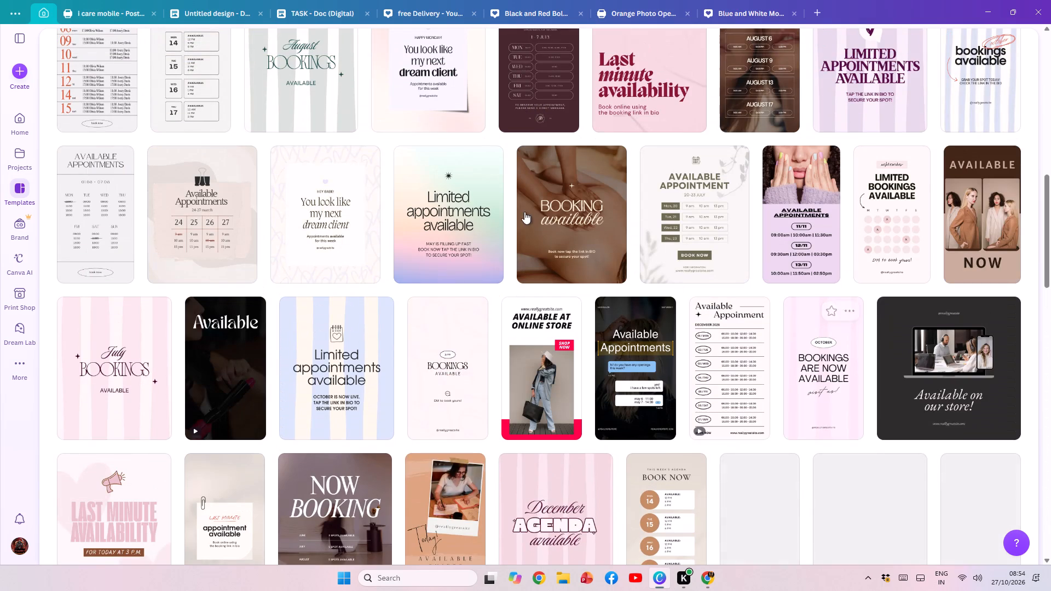
pyautogui.scroll(-5, 878, 419)
pyautogui.scroll(-5, 527, 357)
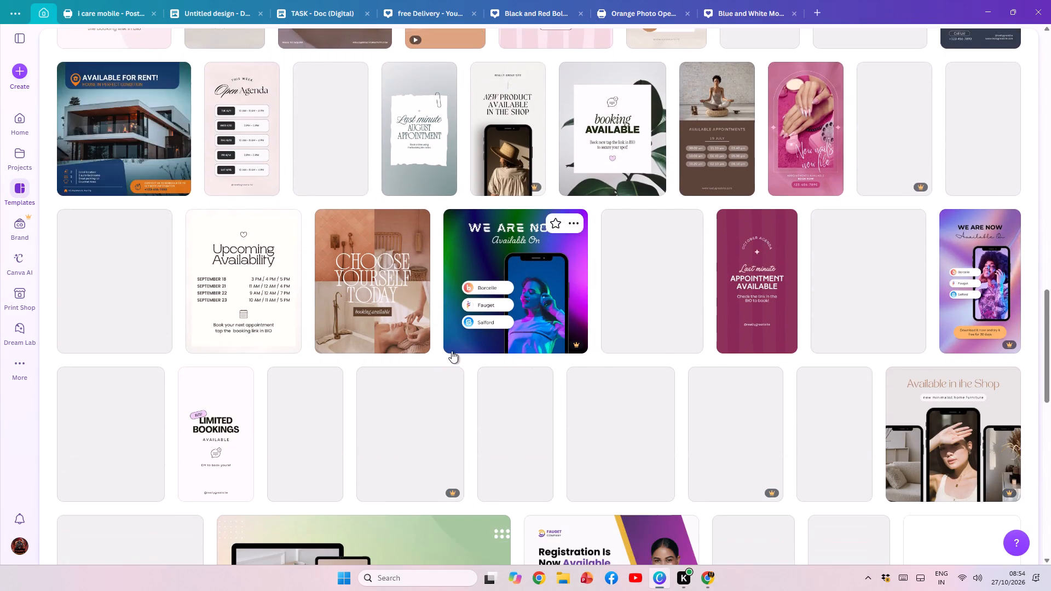
pyautogui.scroll(-4, 452, 350)
pyautogui.scroll(9, 451, 352)
pyautogui.scroll(-9, 451, 352)
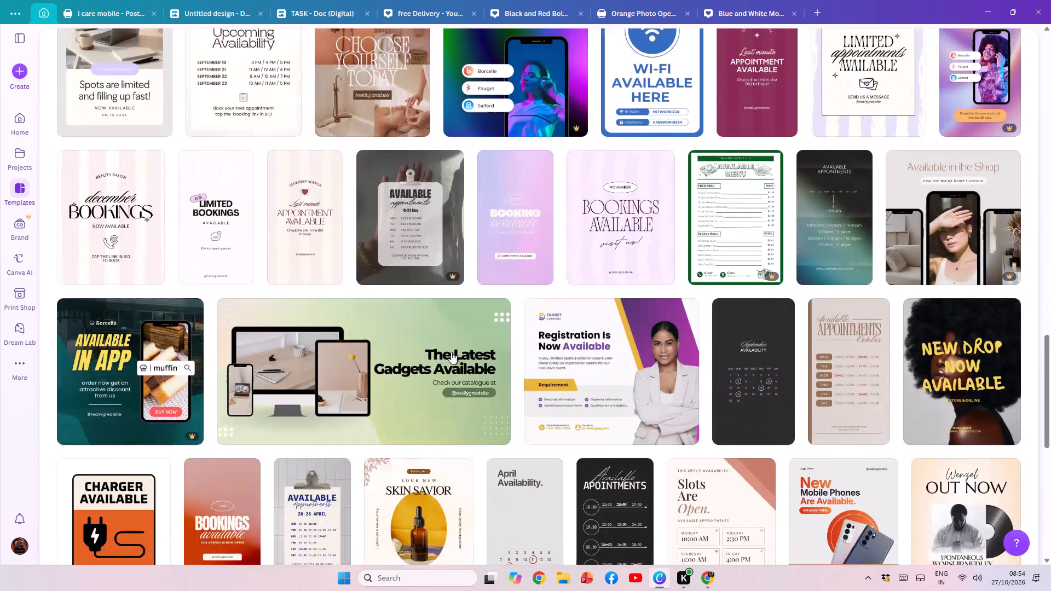
pyautogui.scroll(-1, 451, 352)
pyautogui.scroll(2, 451, 352)
pyautogui.scroll(-7, 451, 352)
pyautogui.scroll(1, 451, 352)
pyautogui.scroll(-5, 451, 352)
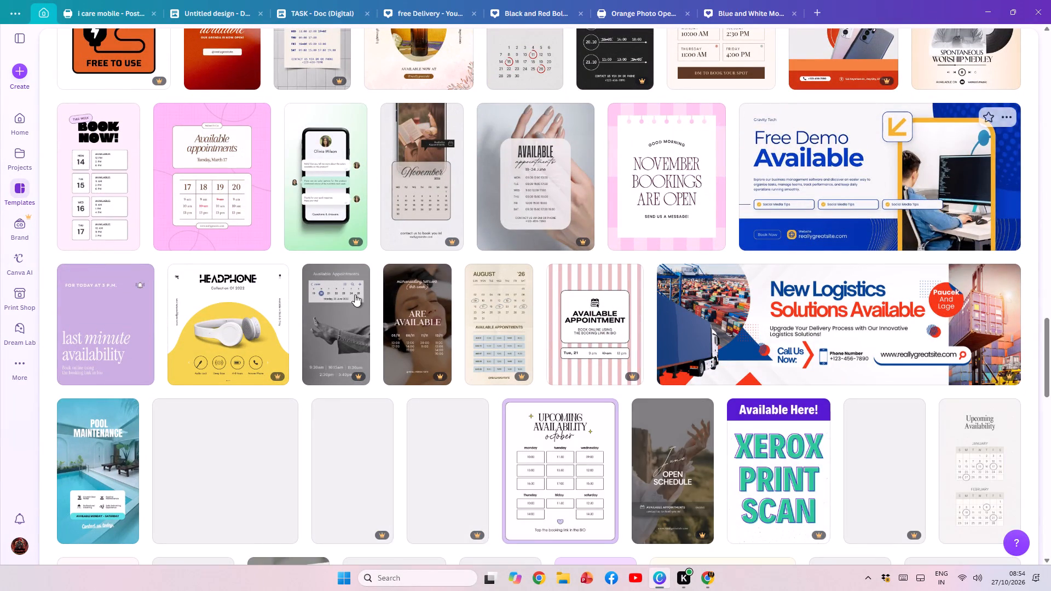
pyautogui.scroll(-6, 327, 310)
pyautogui.scroll(4, 325, 316)
pyautogui.scroll(-5, 430, 332)
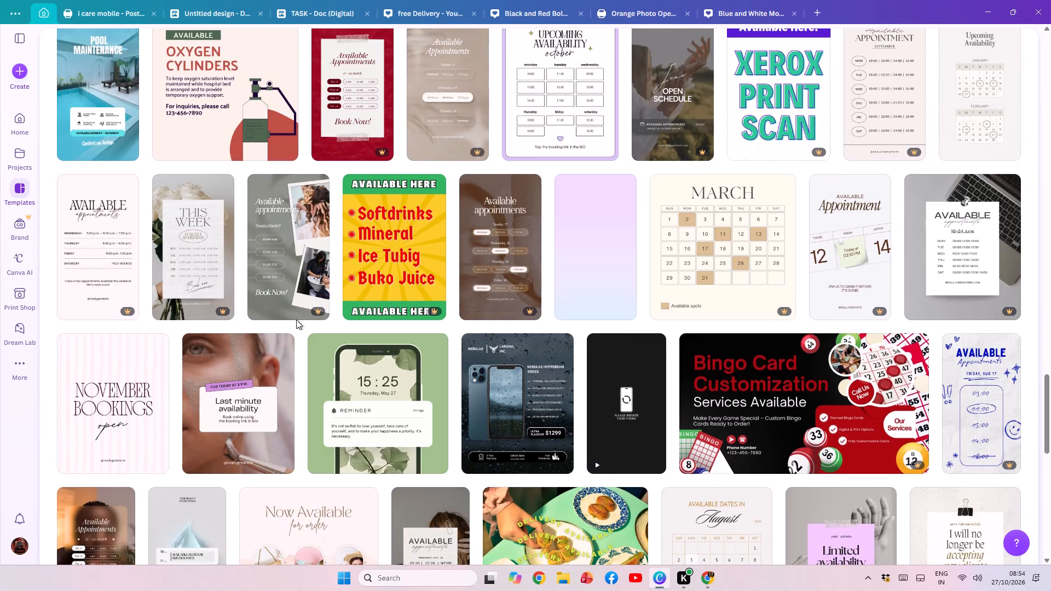
# Preview the Blue Modern Phone Sale Instagram Post template and choose a new-arrival smartphone design from its similar templates.
pyautogui.scroll(-5, 308, 320)
pyautogui.click(492, 119)
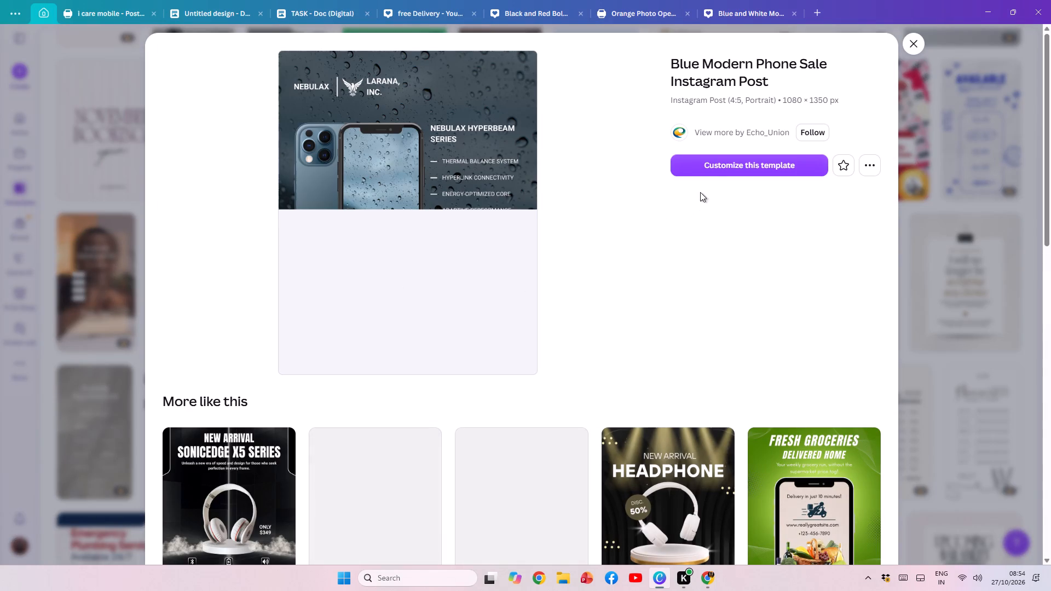
pyautogui.scroll(-5, 521, 362)
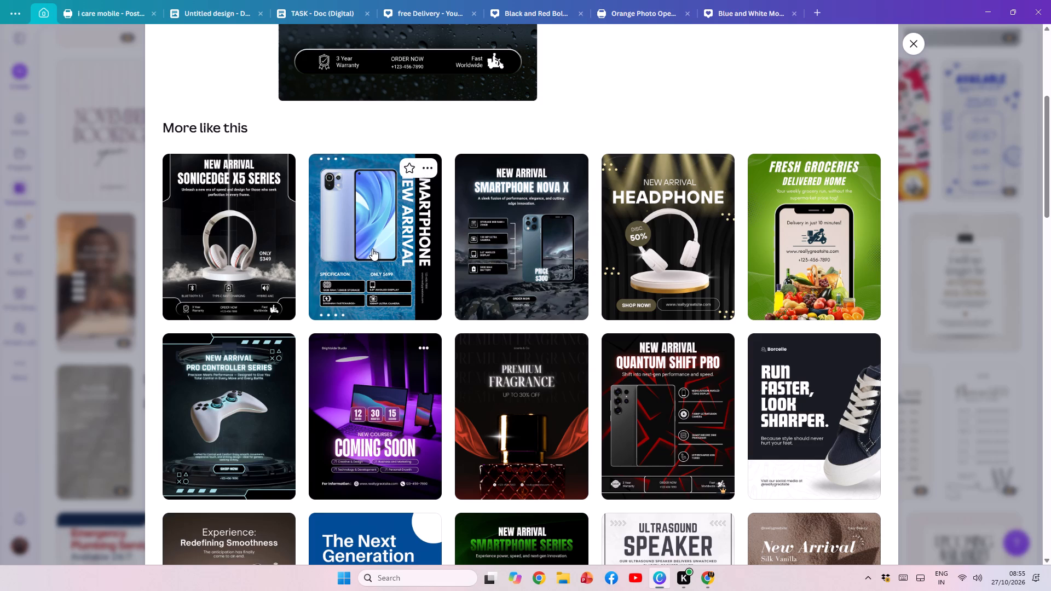
pyautogui.click(674, 426)
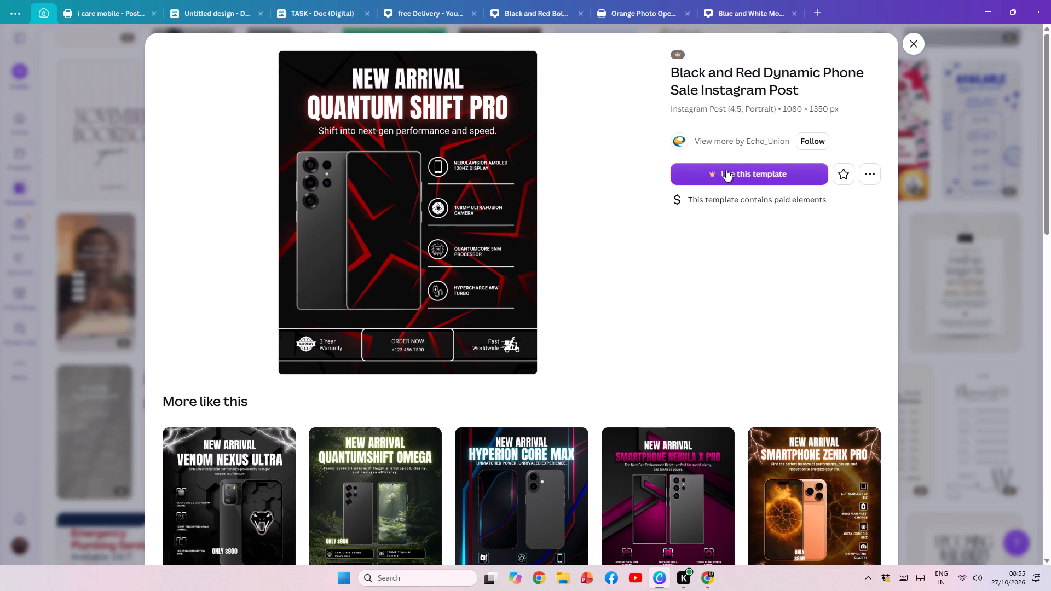
# Open the Blue Modern Smartphone New Arrival Instagram Post template for customizing, found among the designs similar to the $1299 phone template.
pyautogui.click(903, 44)
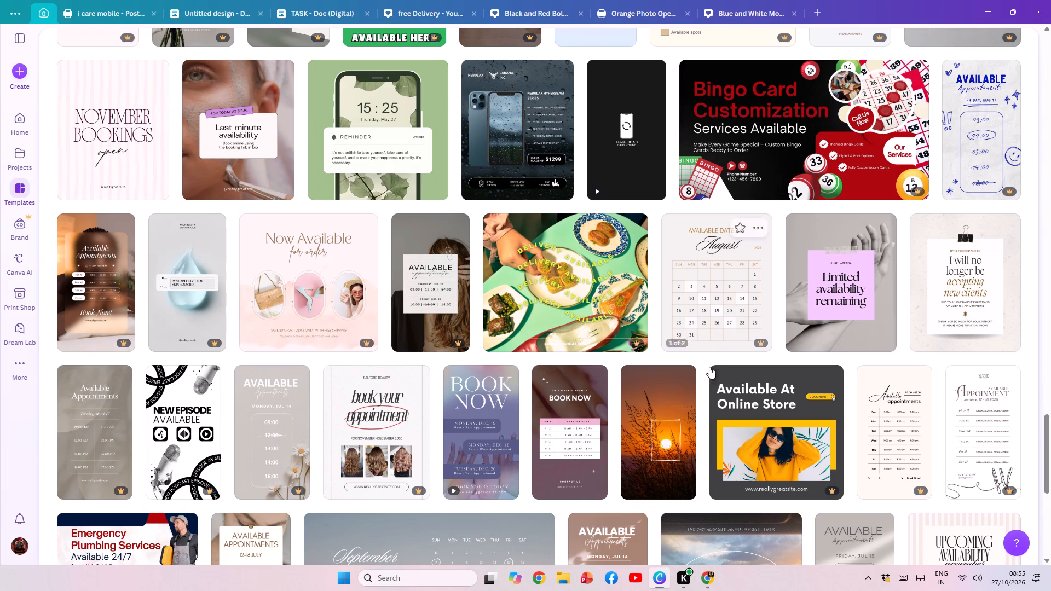
pyautogui.scroll(4, 752, 299)
pyautogui.click(530, 360)
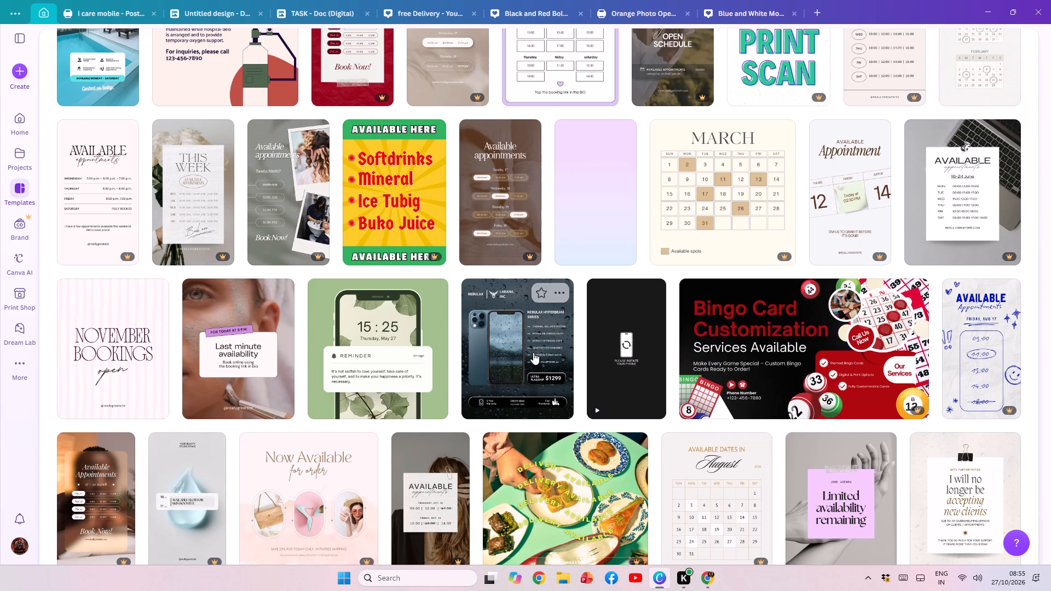
pyautogui.scroll(-6, 533, 352)
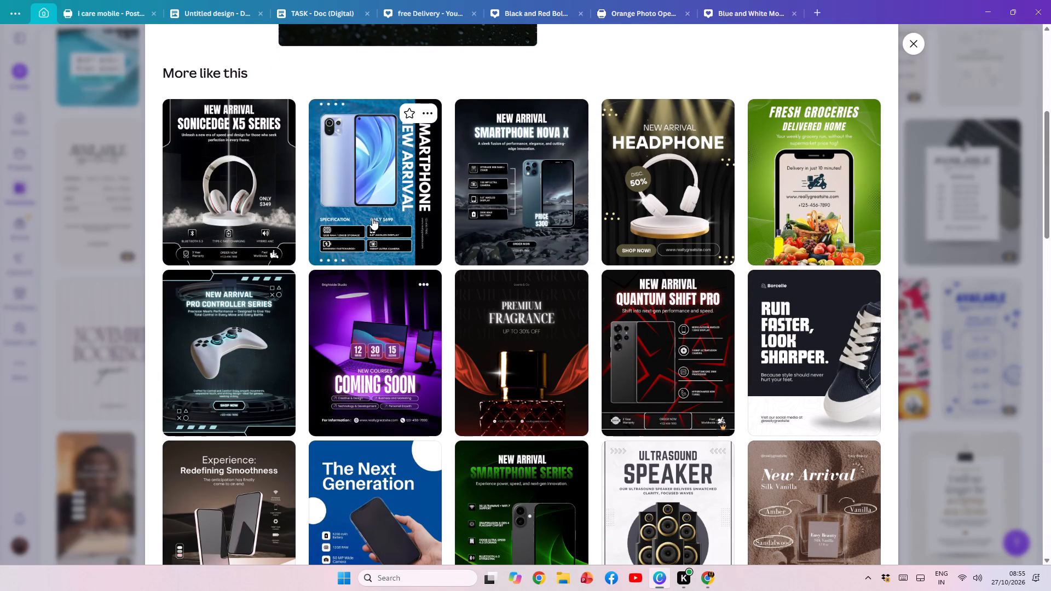
pyautogui.scroll(-4, 384, 311)
pyautogui.scroll(2, 396, 325)
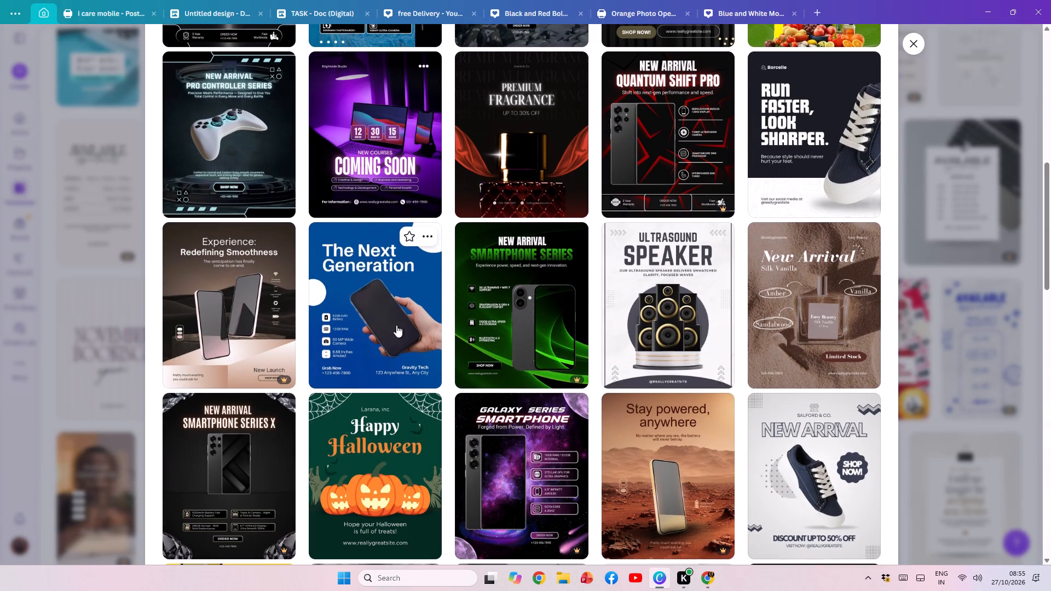
pyautogui.scroll(1, 396, 325)
pyautogui.click(369, 147)
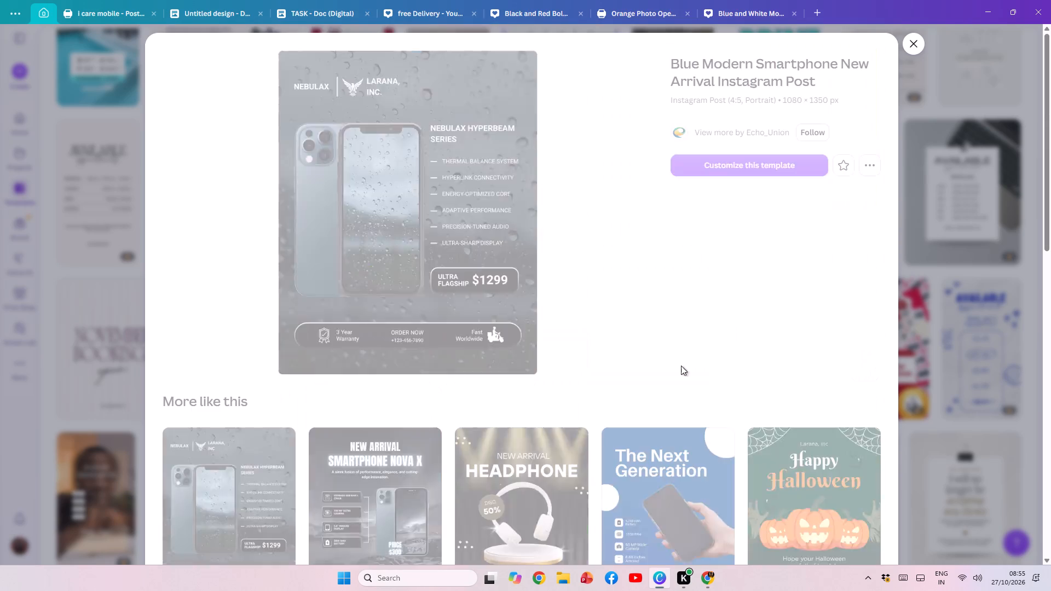
pyautogui.click(755, 164)
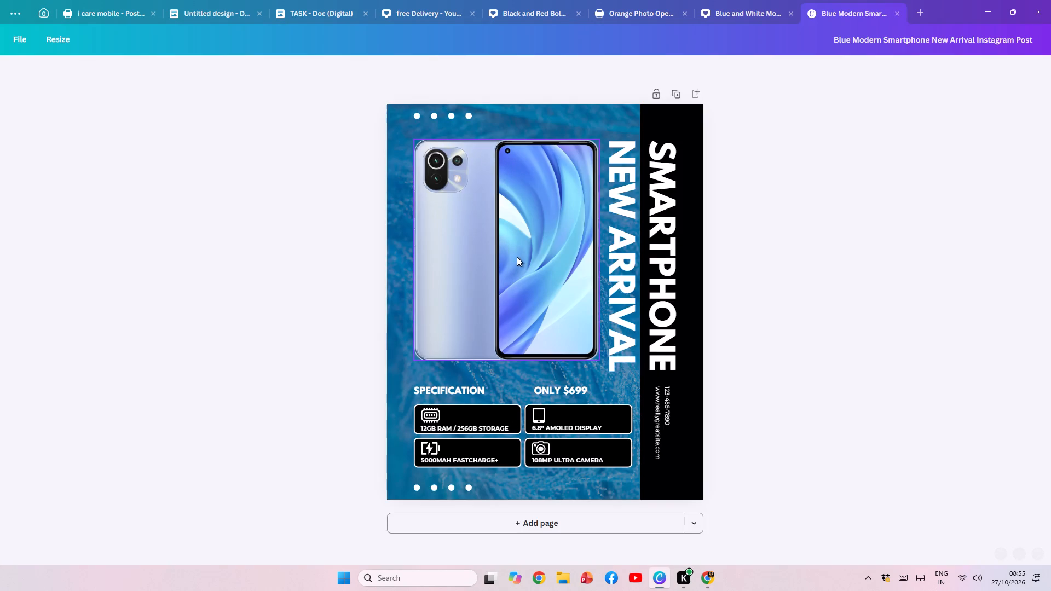
# Delete the picture of the two blue smartphones from the new-arrival design.
pyautogui.click(489, 247)
pyautogui.press('Delete')
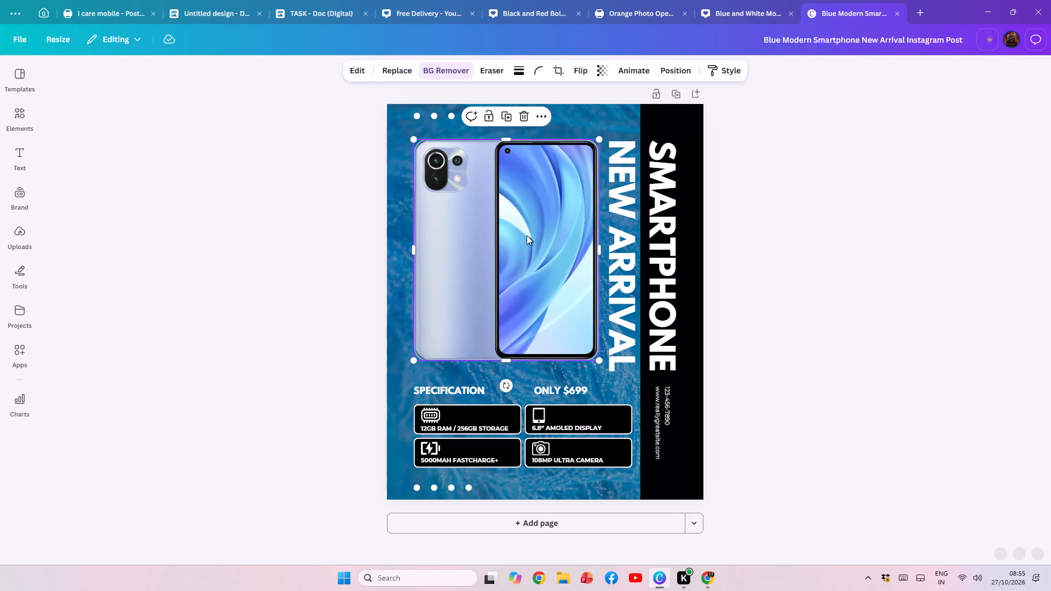
# Switch to Chrome and enter a Google search for "redmi note 7" in a new tab.
pyautogui.click(696, 581)
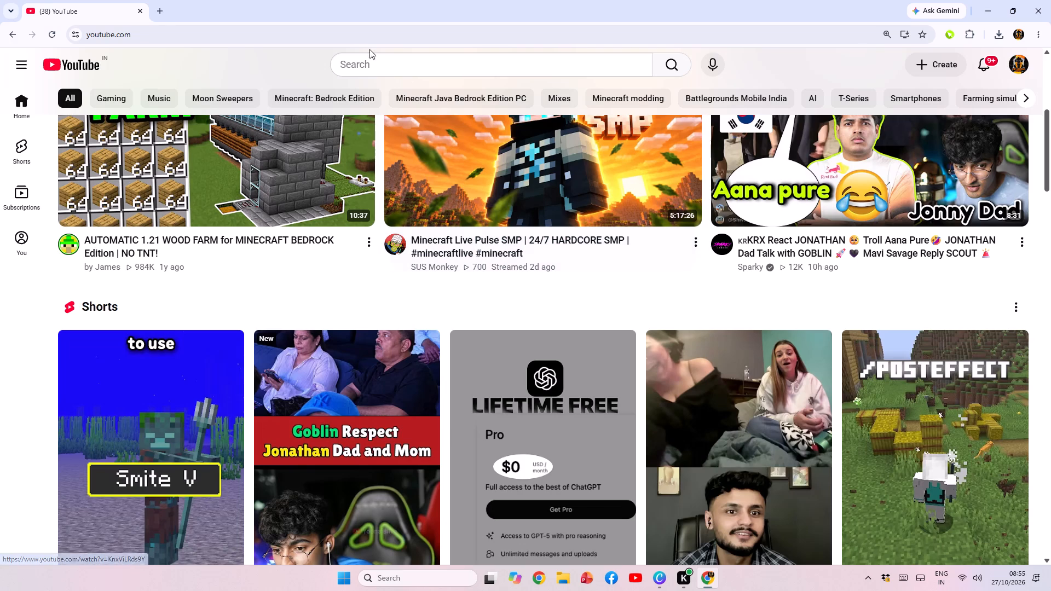
pyautogui.click(154, 11)
pyautogui.click(398, 204)
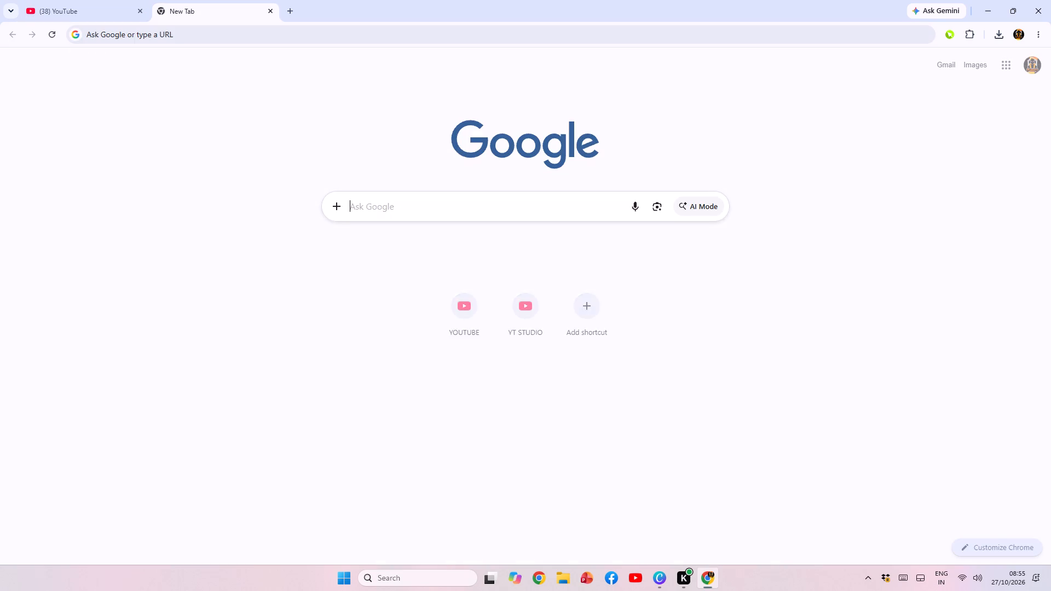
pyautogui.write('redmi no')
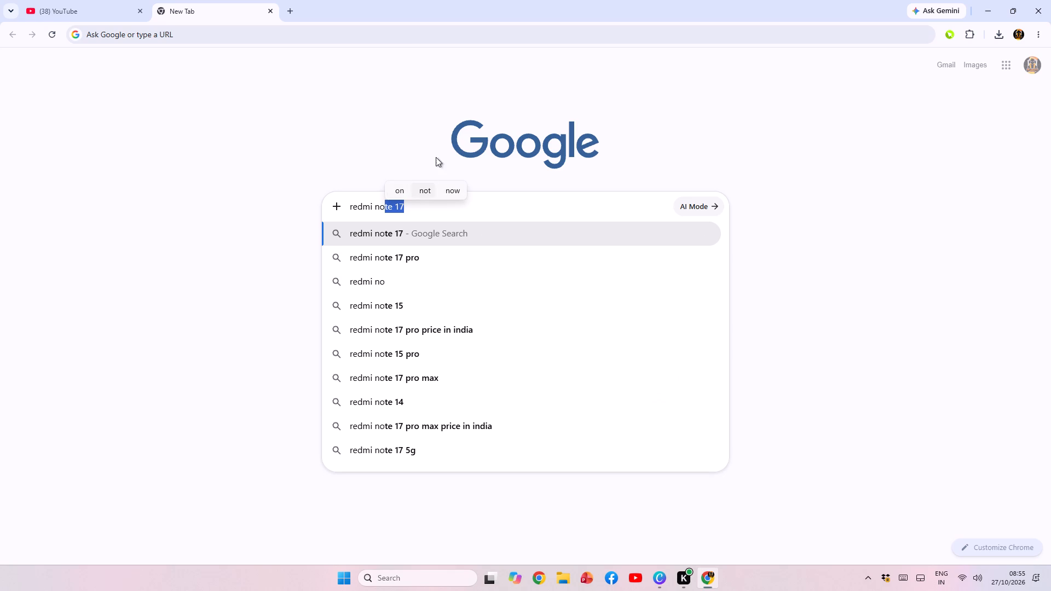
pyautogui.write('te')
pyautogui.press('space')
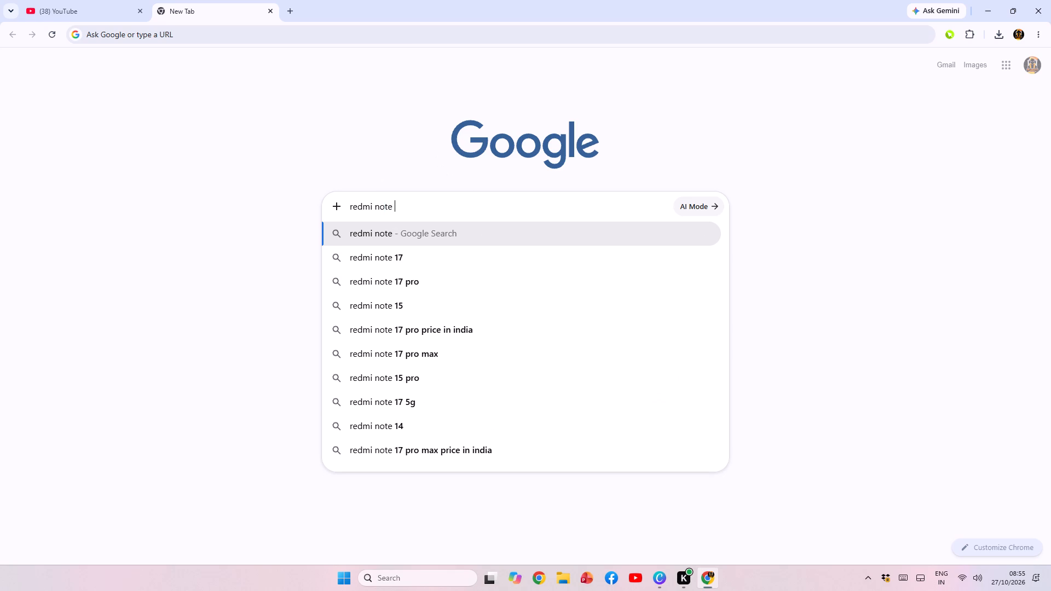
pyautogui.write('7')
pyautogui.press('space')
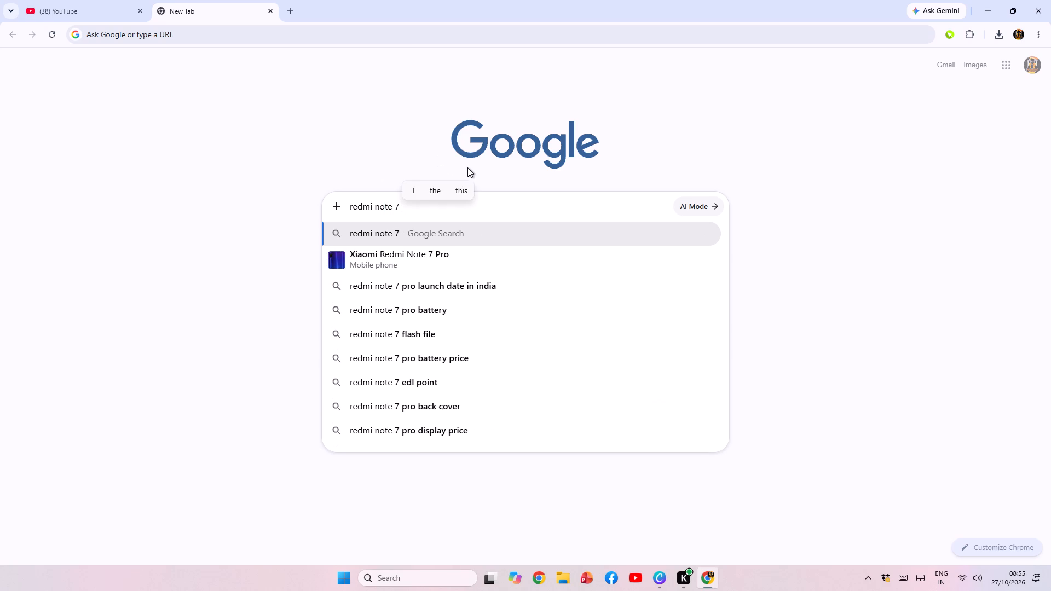
# Search Google Images for "redmi note 7" and save FoneZone's pink Redmi Note 7 Pro picture as a JPG in Documents.
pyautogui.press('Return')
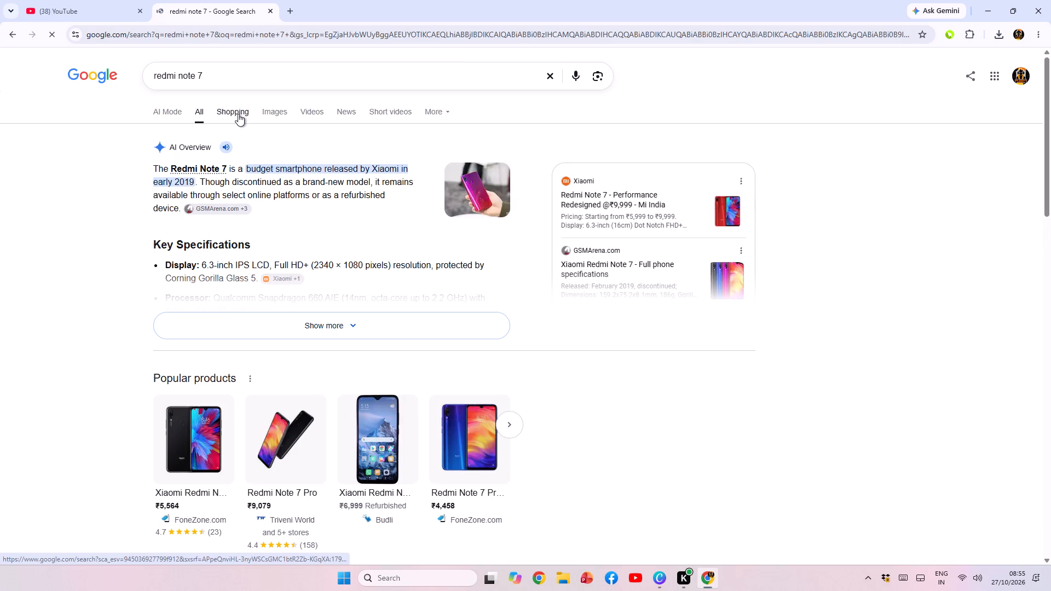
pyautogui.click(276, 113)
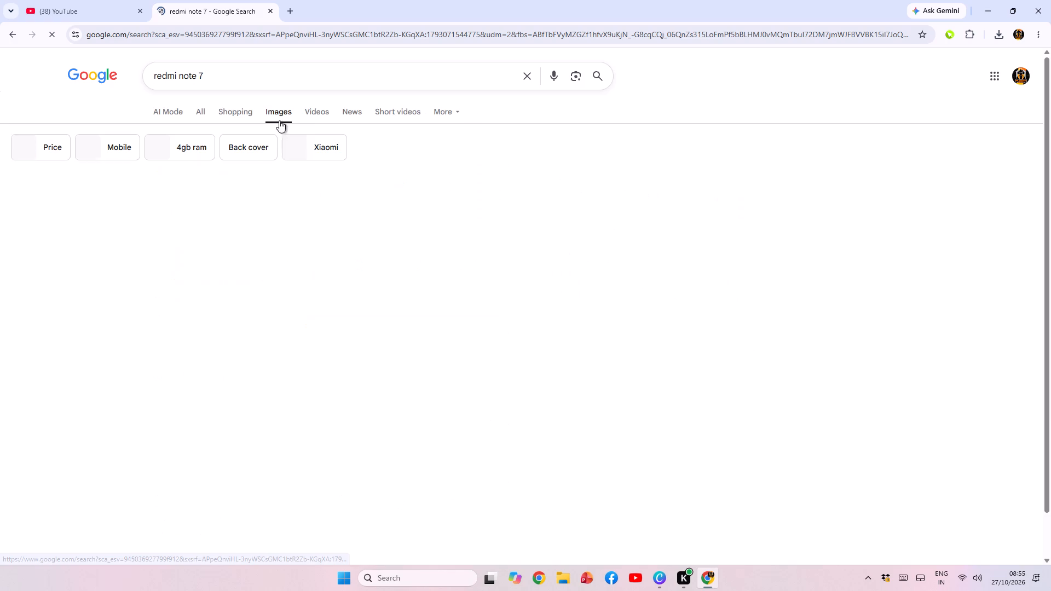
pyautogui.scroll(-4, 230, 294)
pyautogui.scroll(3, 238, 288)
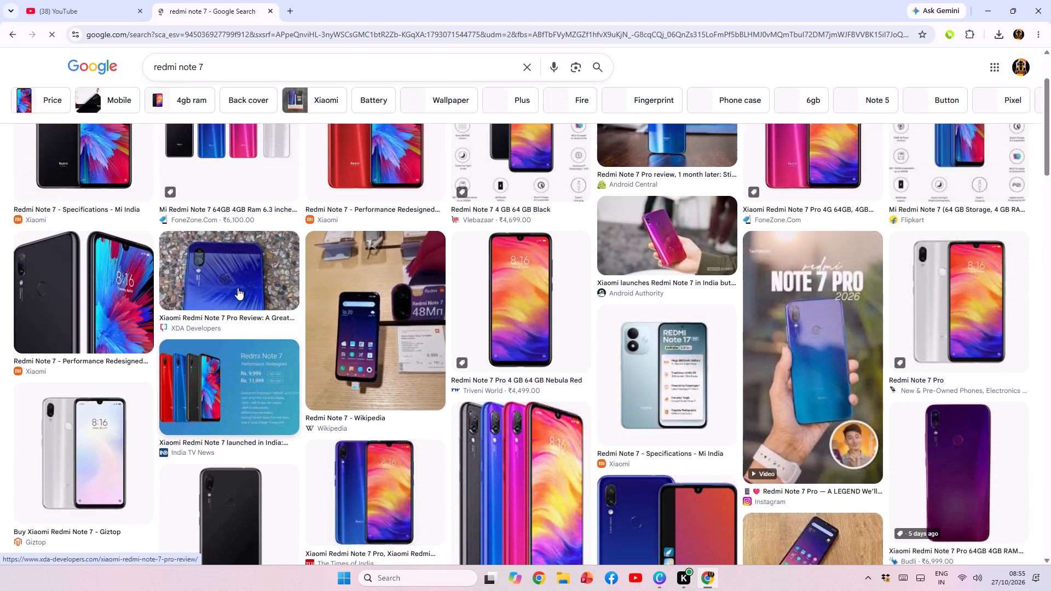
pyautogui.click(776, 197)
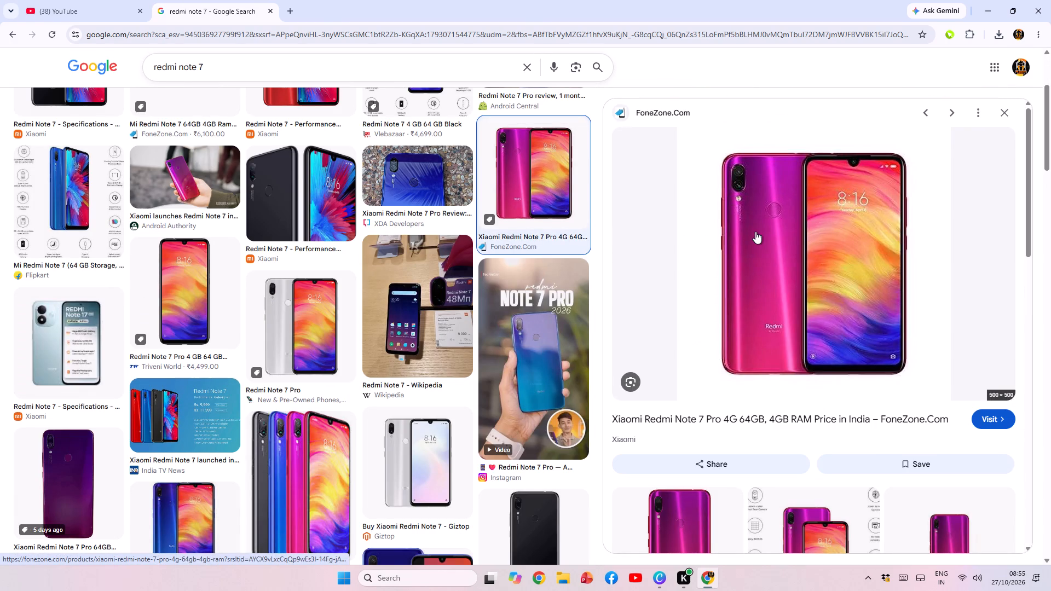
pyautogui.rightClick(812, 265)
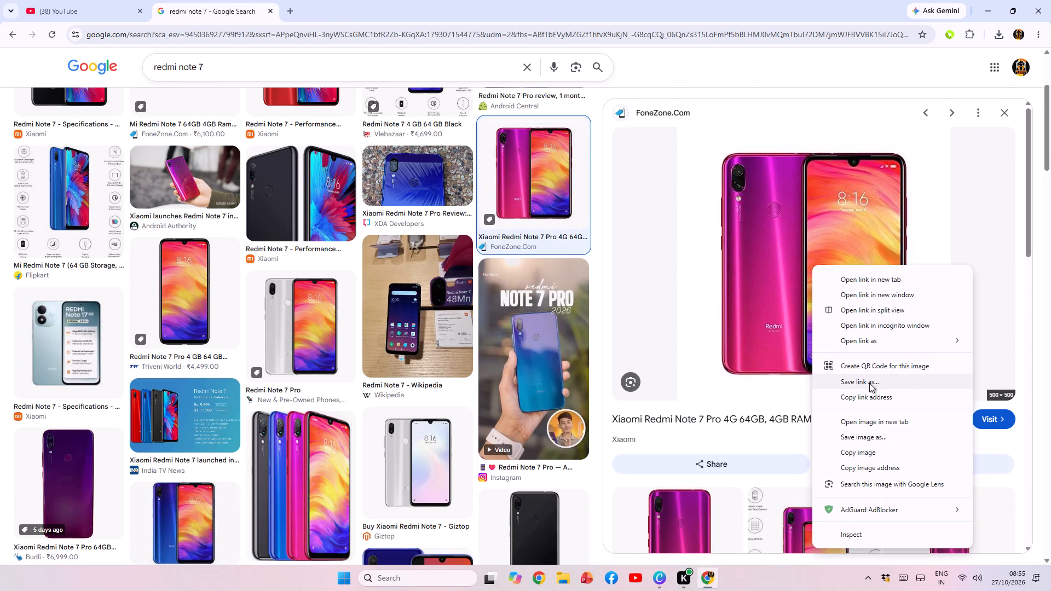
pyautogui.click(864, 438)
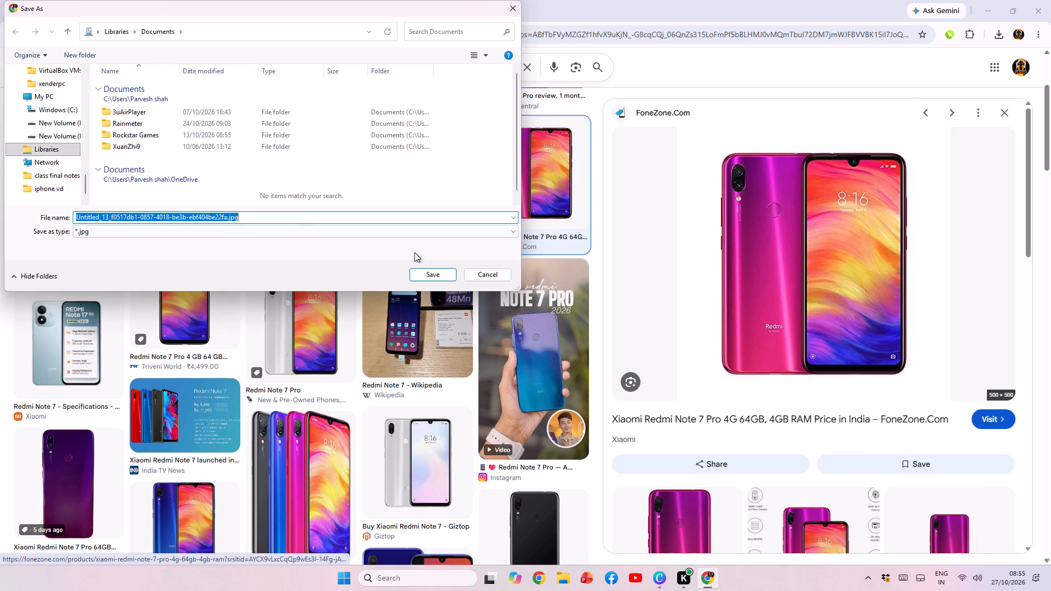
pyautogui.click(430, 269)
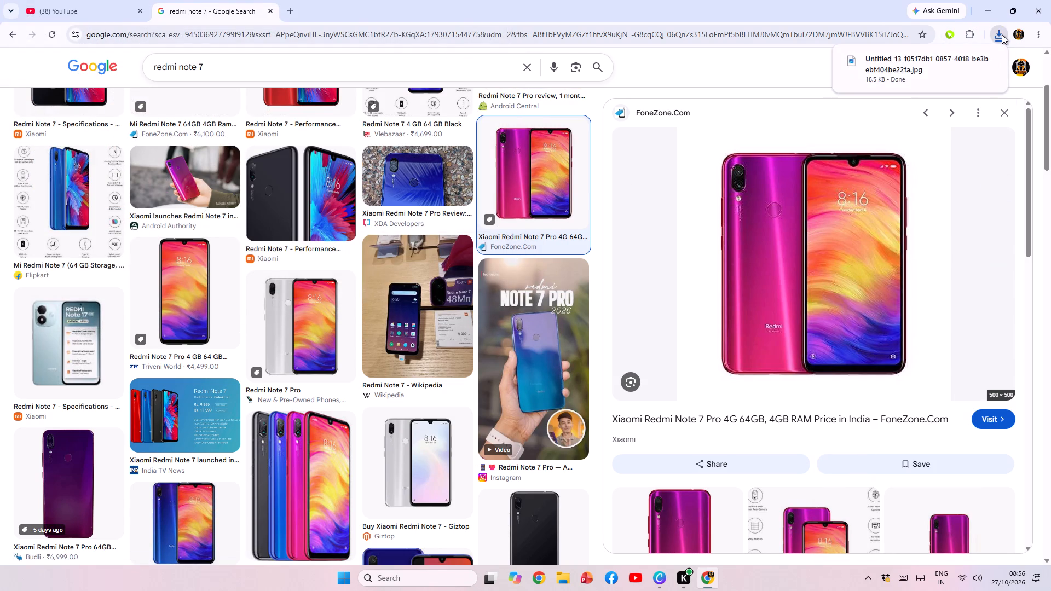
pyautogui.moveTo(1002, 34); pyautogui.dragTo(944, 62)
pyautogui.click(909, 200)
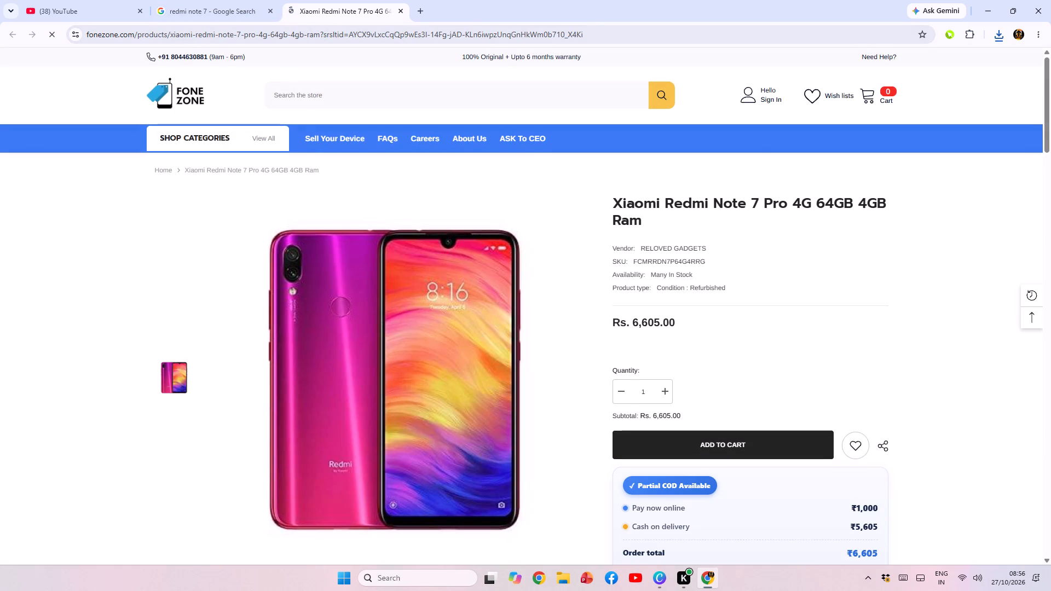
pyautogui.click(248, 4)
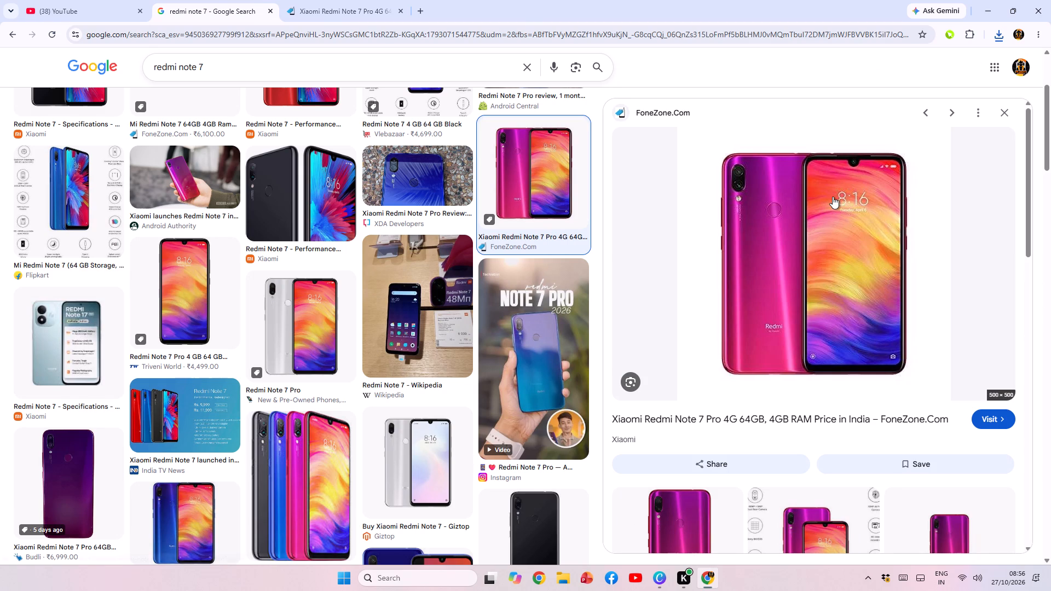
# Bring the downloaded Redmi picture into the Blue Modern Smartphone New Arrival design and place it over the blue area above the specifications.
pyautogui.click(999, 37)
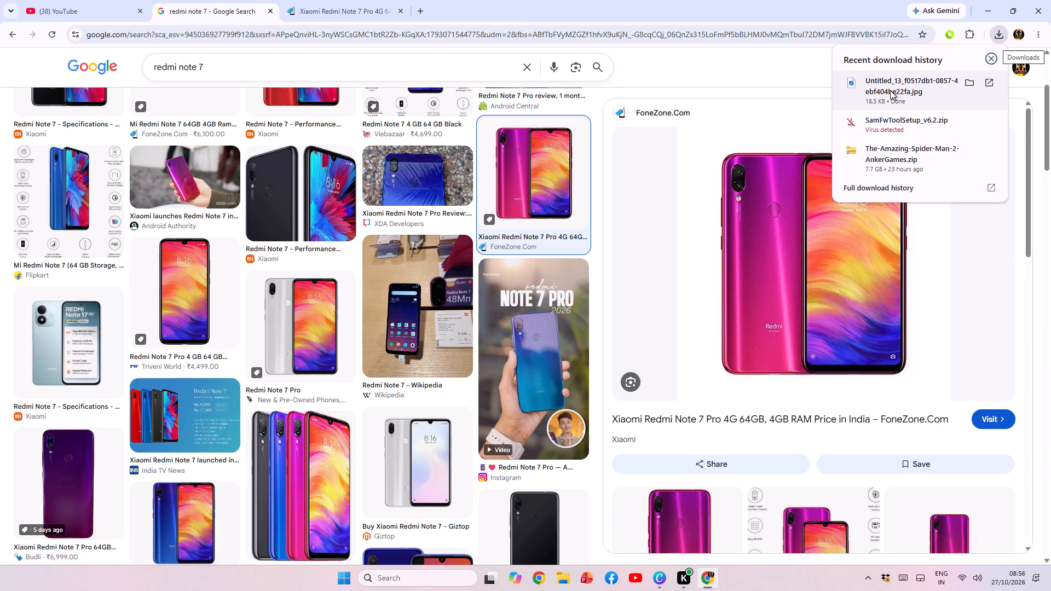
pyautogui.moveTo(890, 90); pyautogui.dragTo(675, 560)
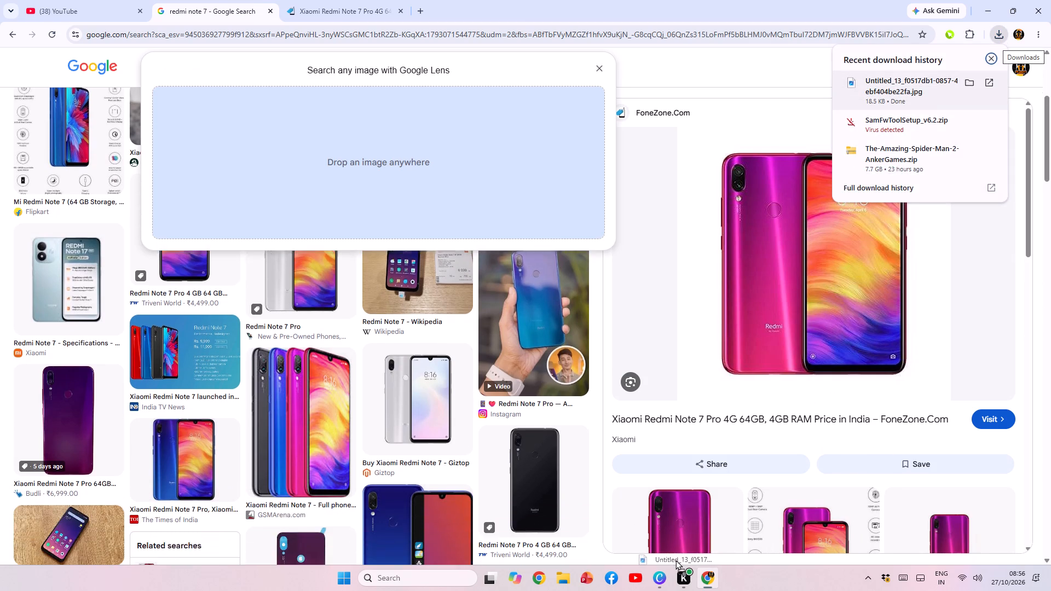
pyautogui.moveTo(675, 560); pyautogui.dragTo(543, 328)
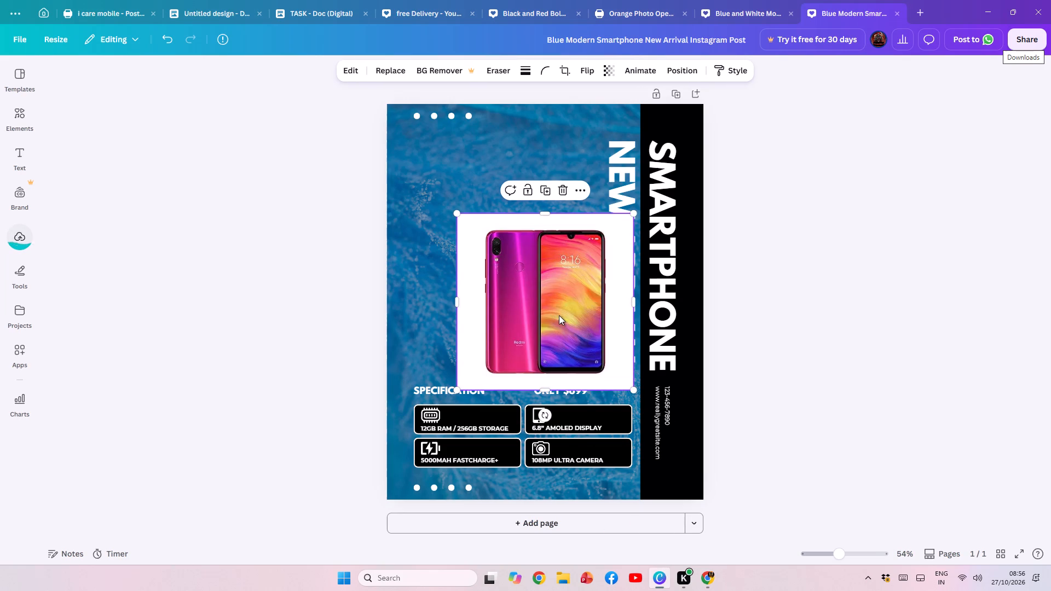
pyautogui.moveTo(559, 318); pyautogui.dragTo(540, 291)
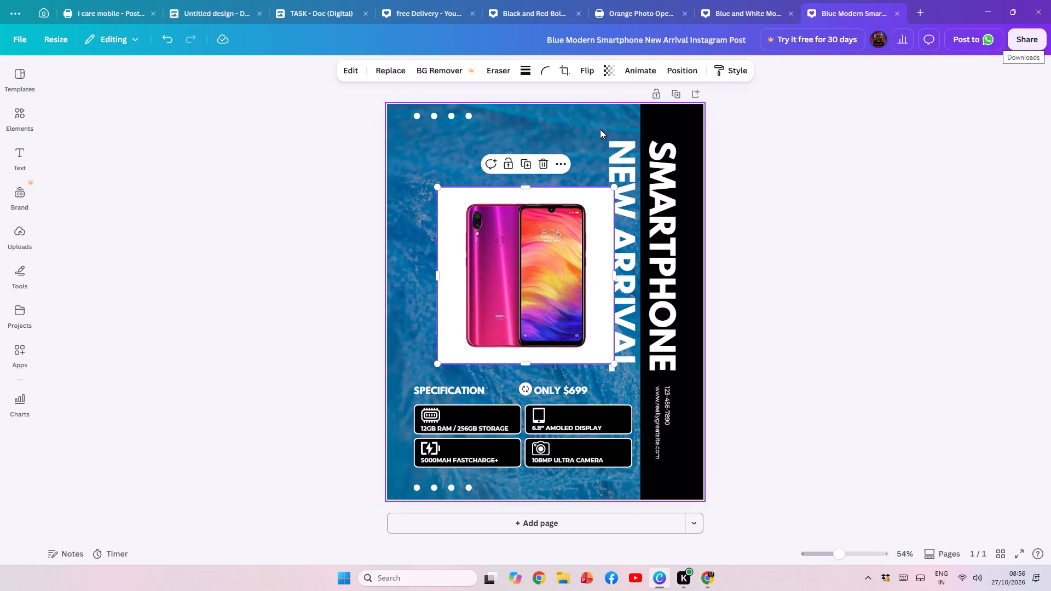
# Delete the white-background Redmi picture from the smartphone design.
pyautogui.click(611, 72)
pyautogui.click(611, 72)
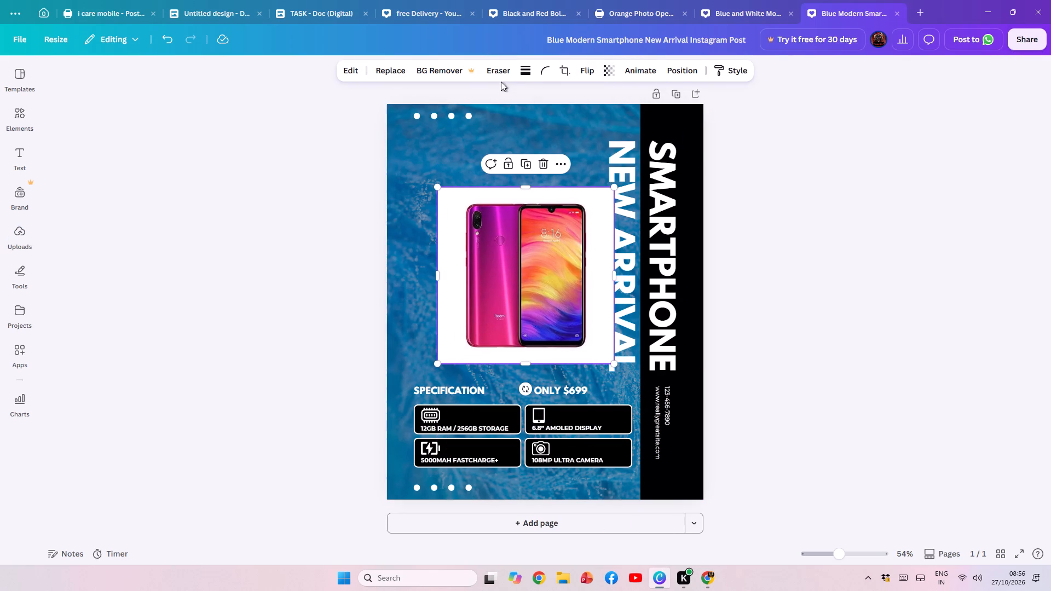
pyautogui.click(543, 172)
# Switch to Chrome, search for "bg remover" in a new tab and open the remove.bg website.
pyautogui.click(716, 575)
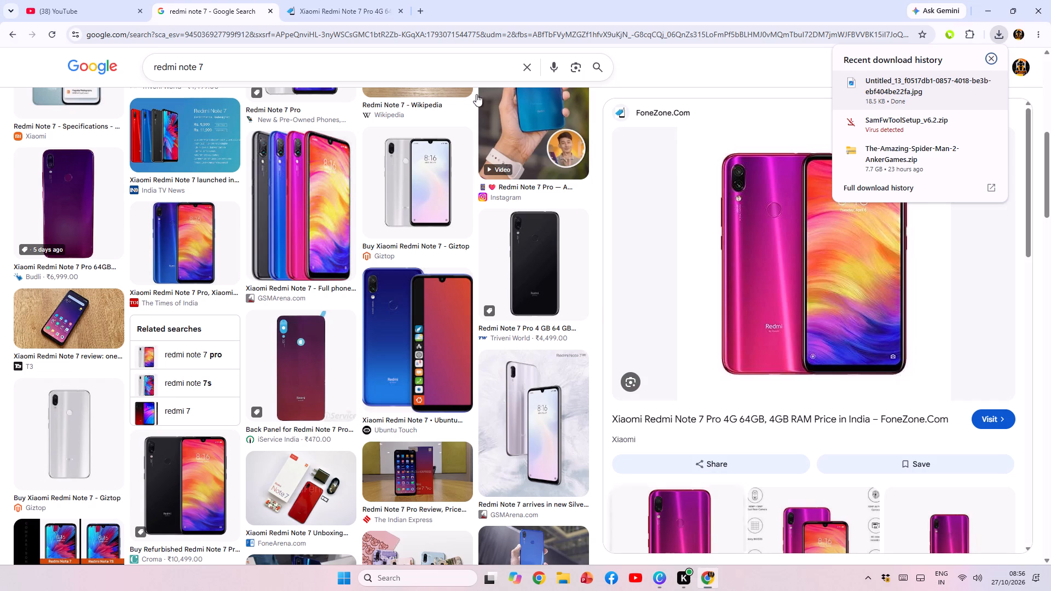
pyautogui.click(420, 11)
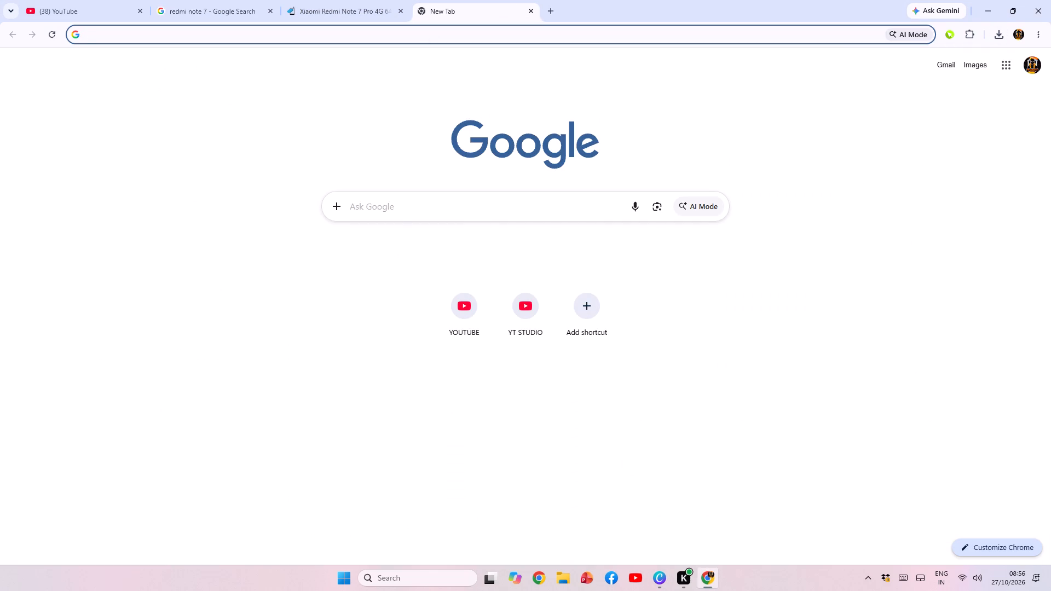
pyautogui.click(464, 207)
pyautogui.write('bg rem')
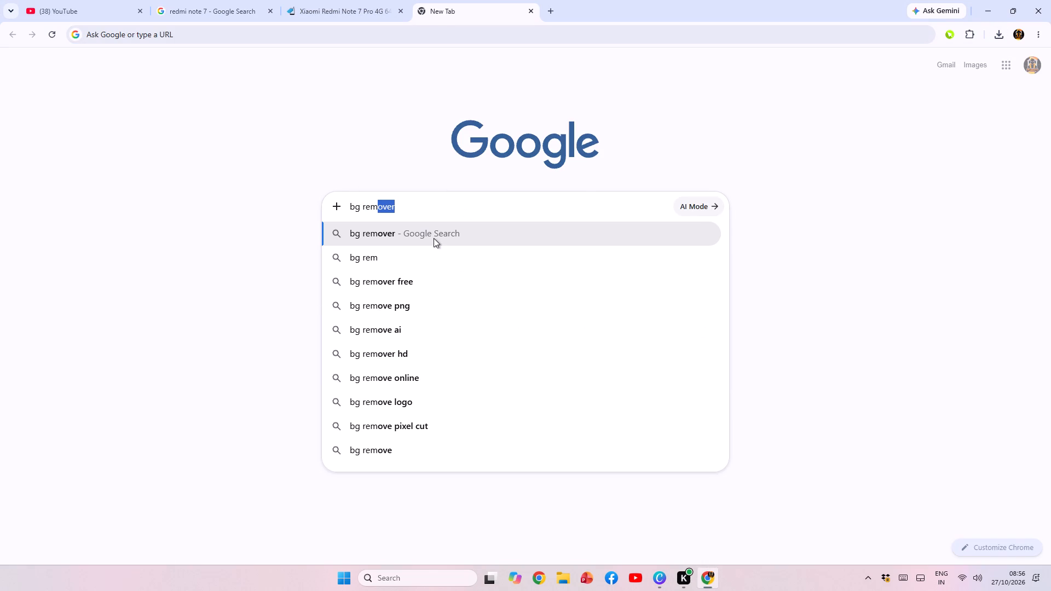
pyautogui.click(434, 238)
pyautogui.click(202, 172)
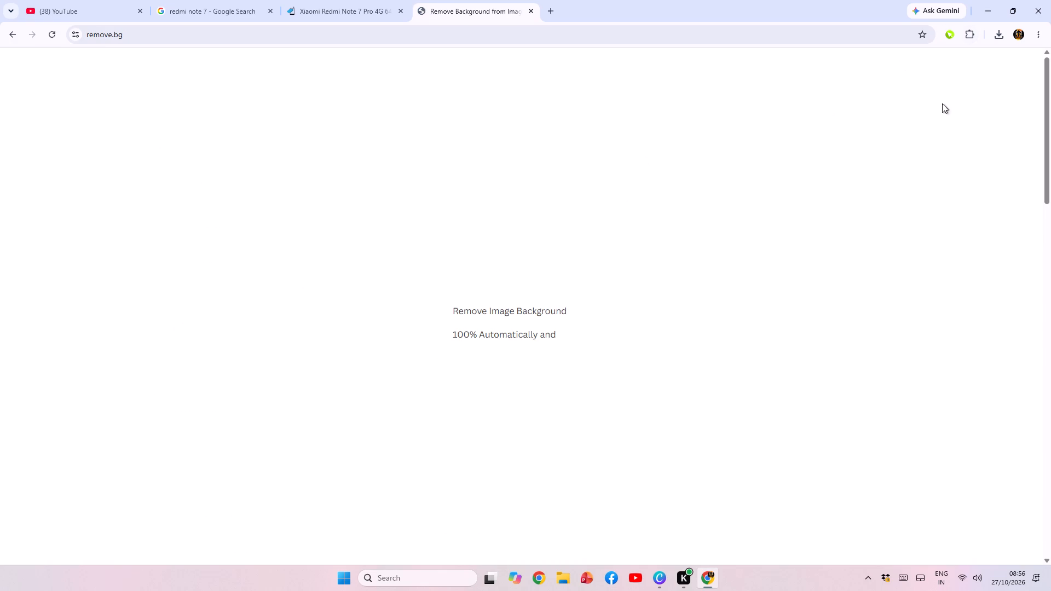
# Upload the saved Redmi phone JPG from Documents to remove its background.
pyautogui.click(656, 351)
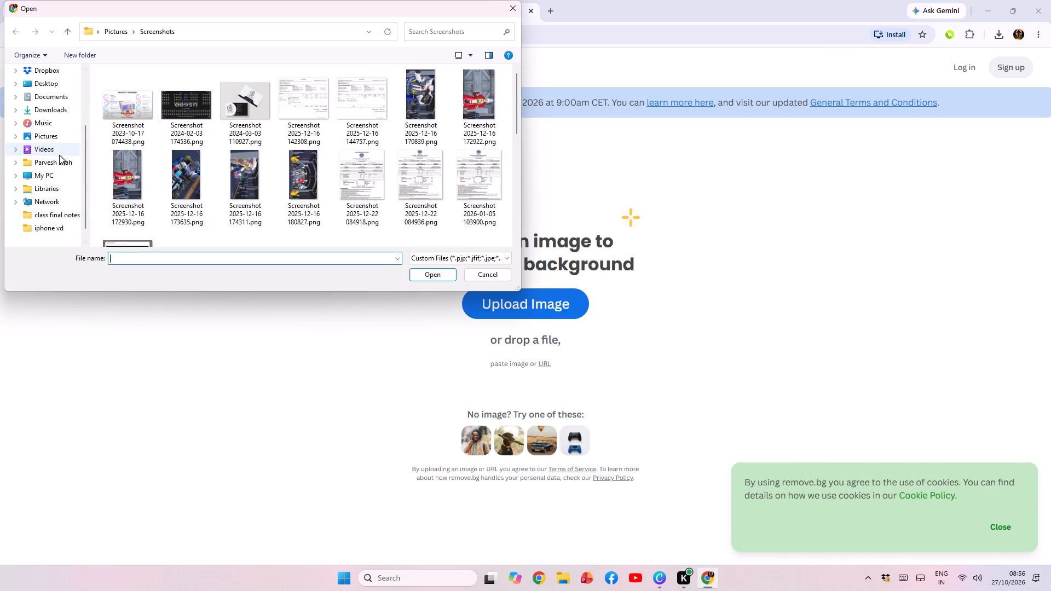
pyautogui.click(55, 96)
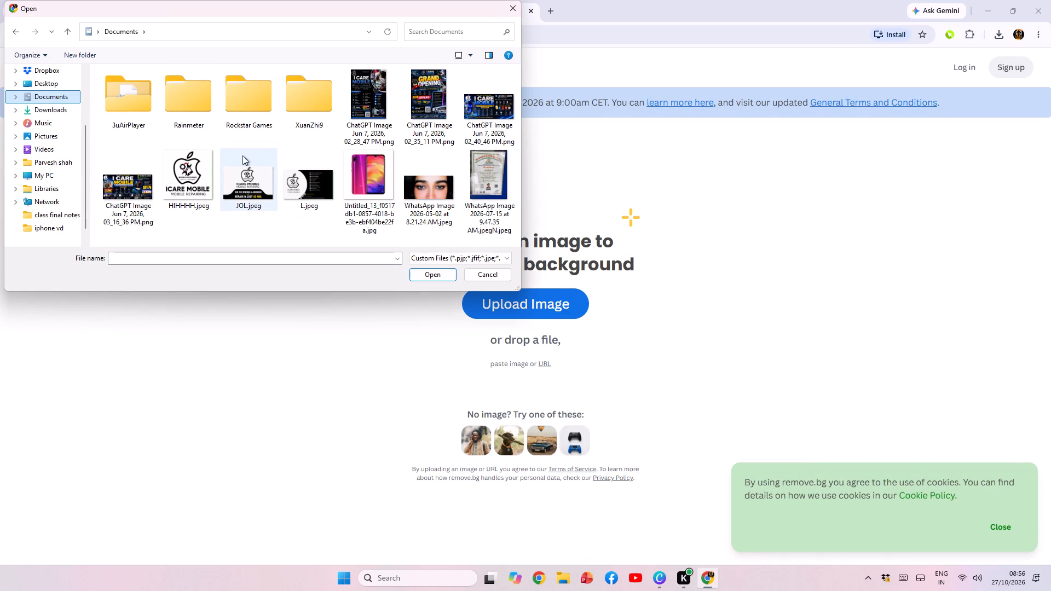
pyautogui.click(365, 180)
pyautogui.click(431, 276)
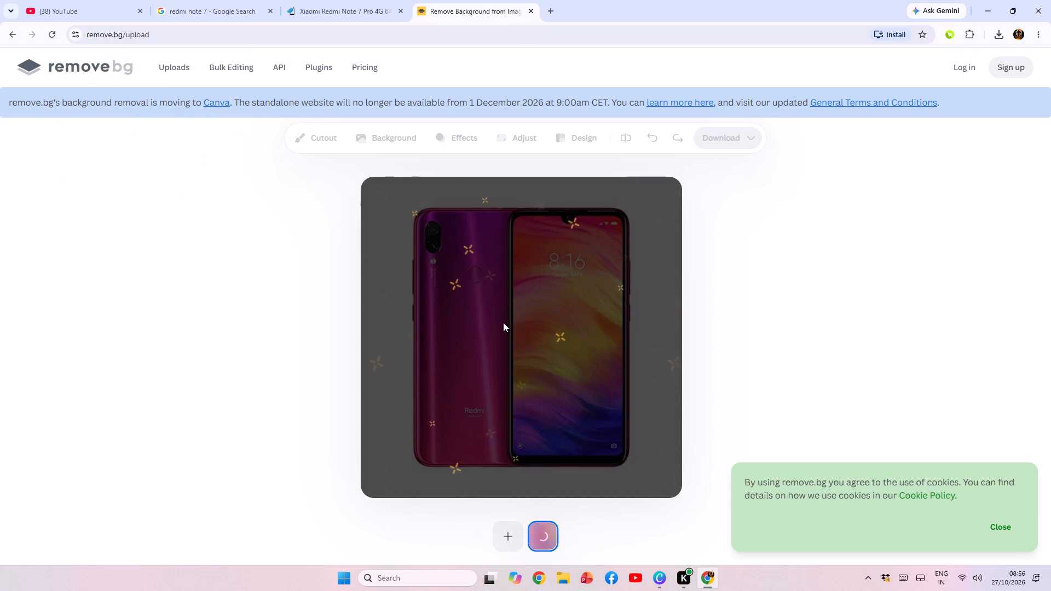
pyautogui.scroll(-7, 523, 283)
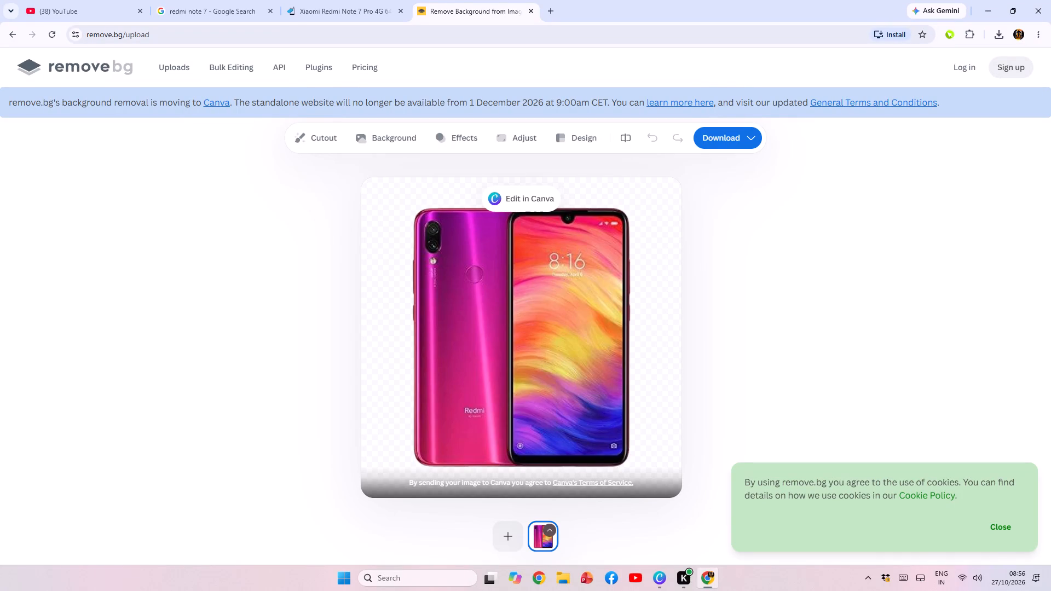
# Download the free 500 x 500 preview of the phone cutout and save it as a PNG in Documents.
pyautogui.click(724, 136)
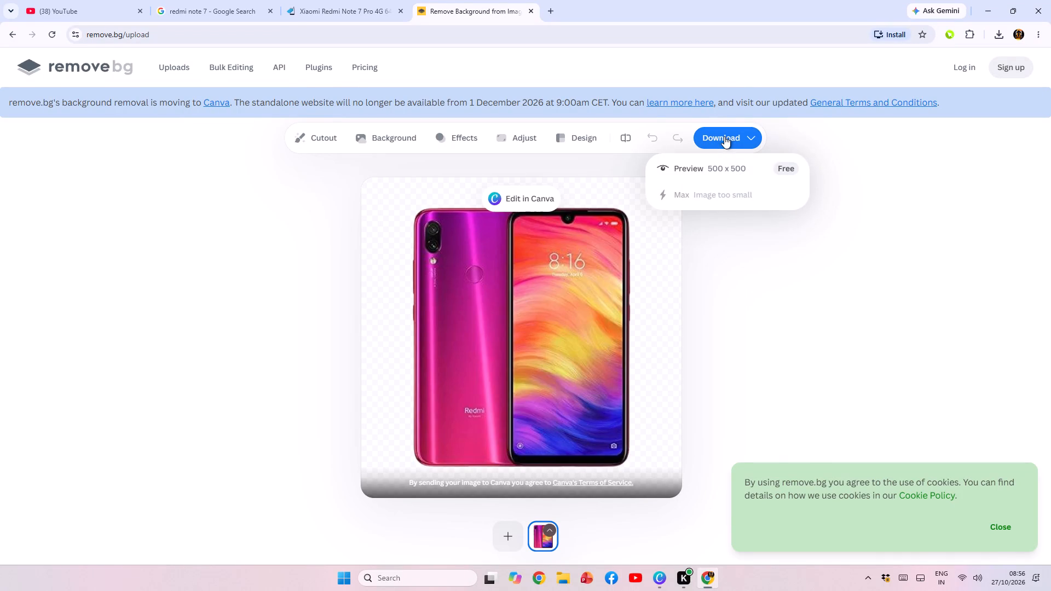
pyautogui.click(734, 164)
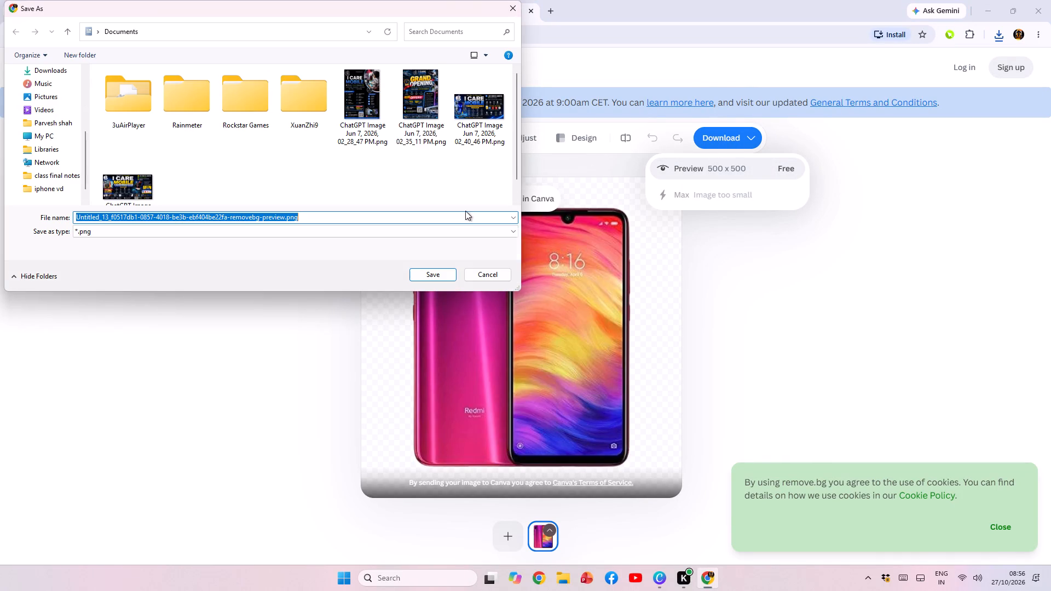
pyautogui.click(431, 279)
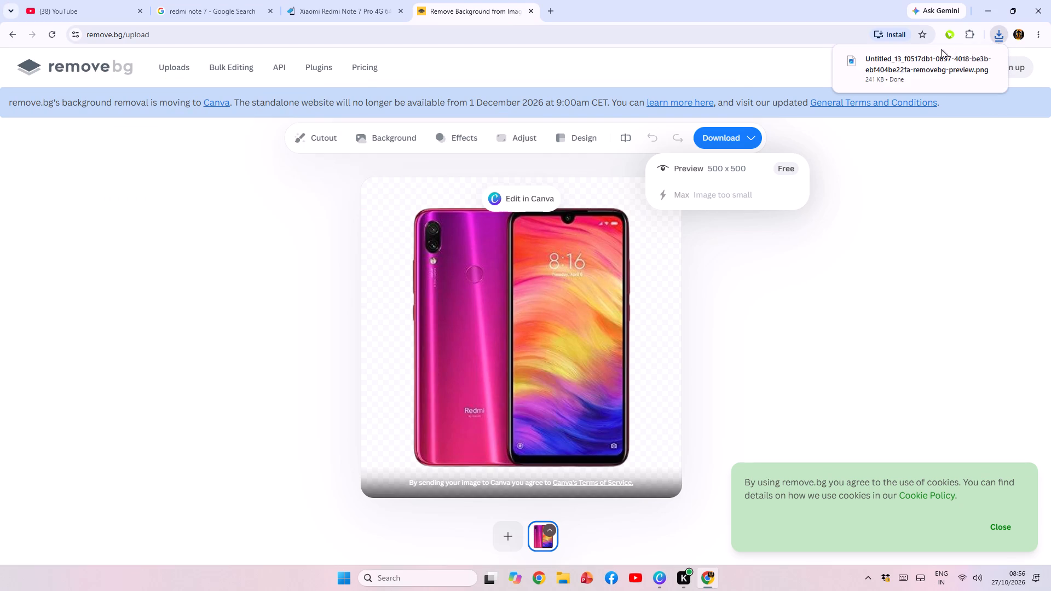
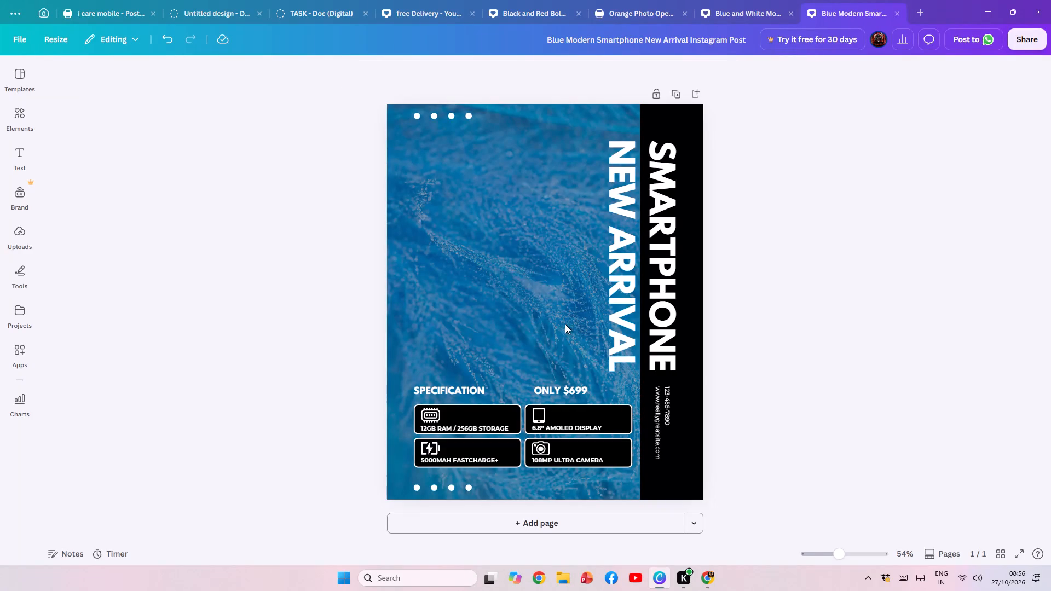
# Place the Redmi phone cutout in the smartphone design and enlarge it to fill the blue area above the specifications.
pyautogui.moveTo(569, 323); pyautogui.dragTo(531, 302)
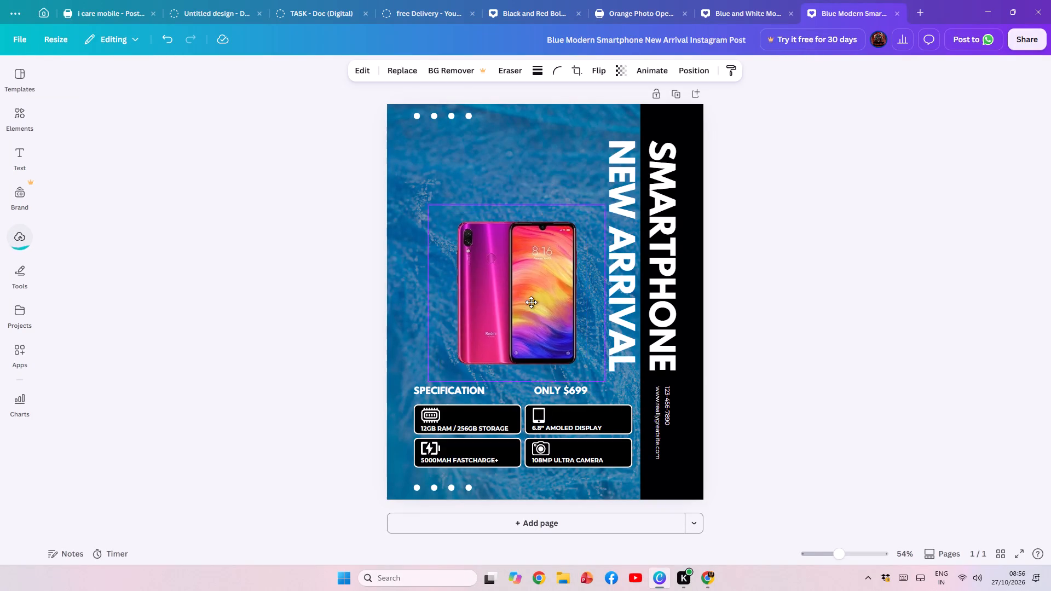
pyautogui.moveTo(531, 302); pyautogui.dragTo(493, 237)
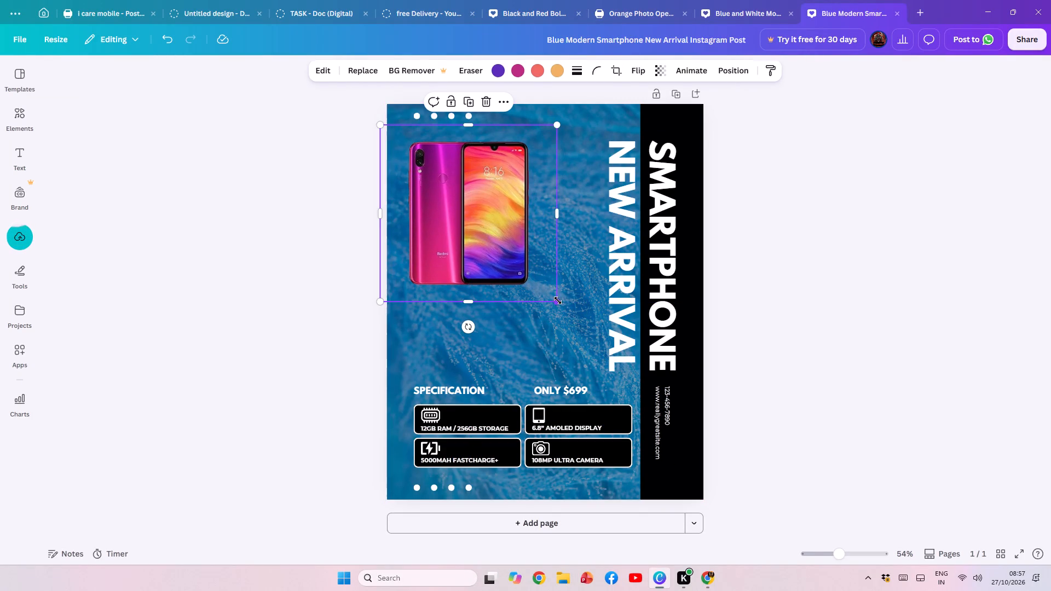
pyautogui.moveTo(558, 300); pyautogui.dragTo(623, 378)
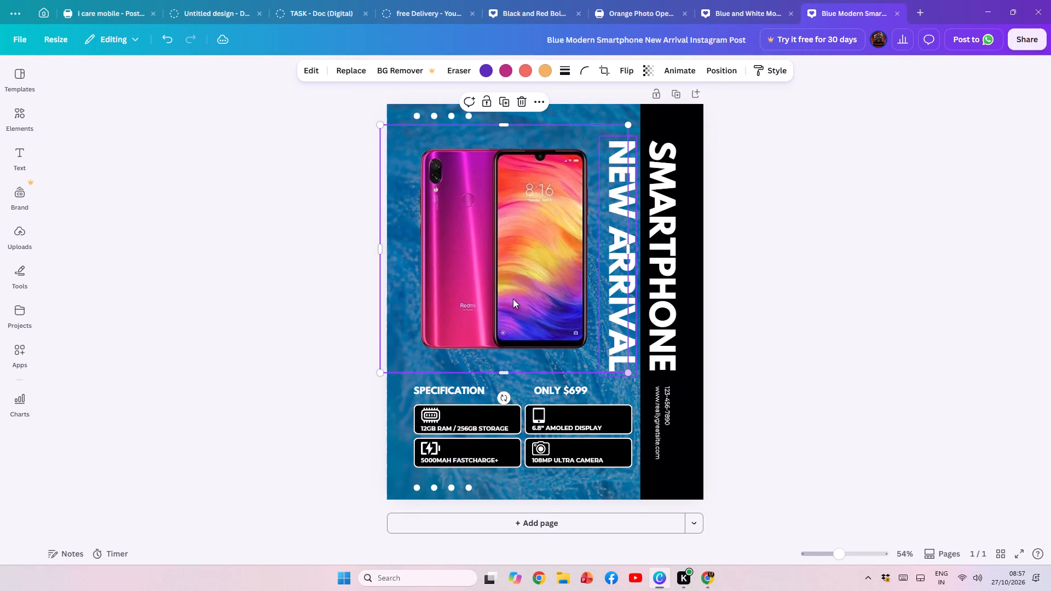
pyautogui.moveTo(509, 284); pyautogui.dragTo(506, 279)
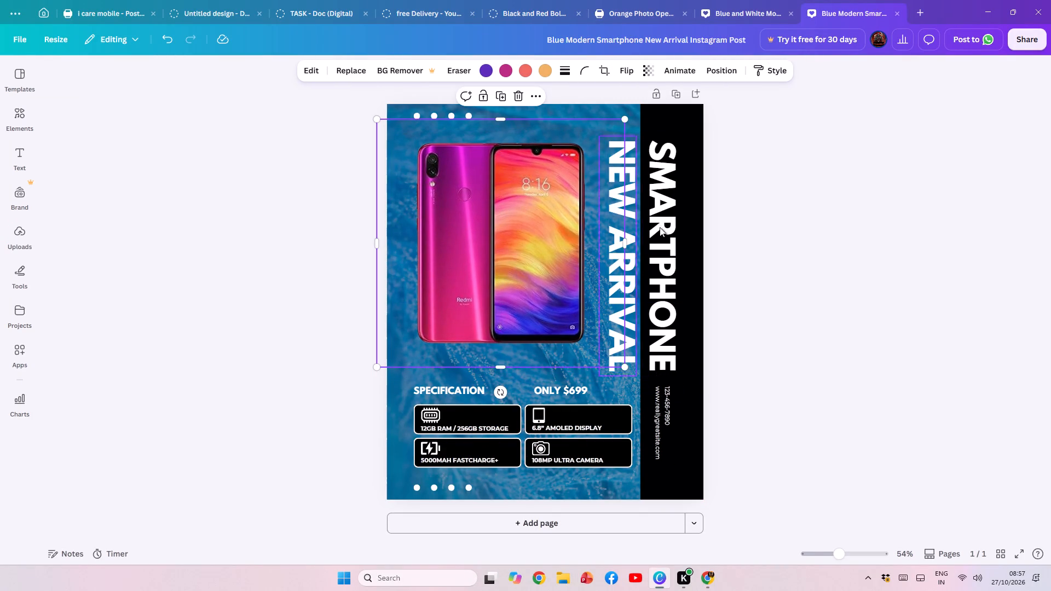
pyautogui.click(667, 230)
pyautogui.click(544, 240)
pyautogui.moveTo(624, 369); pyautogui.dragTo(642, 393)
pyautogui.moveTo(547, 302); pyautogui.dragTo(542, 302)
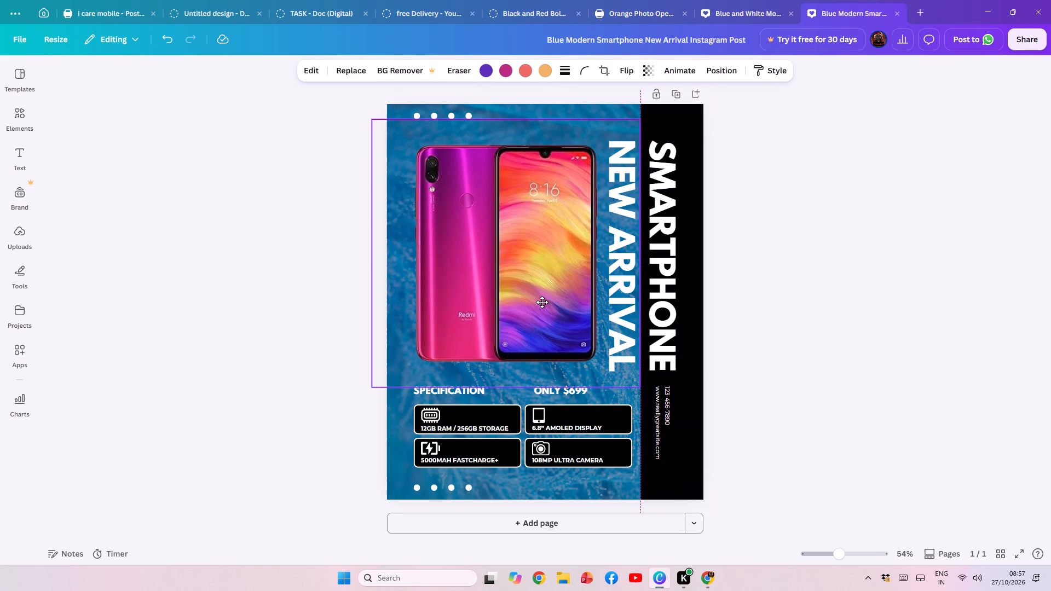
pyautogui.moveTo(542, 302); pyautogui.dragTo(540, 294)
pyautogui.click(816, 291)
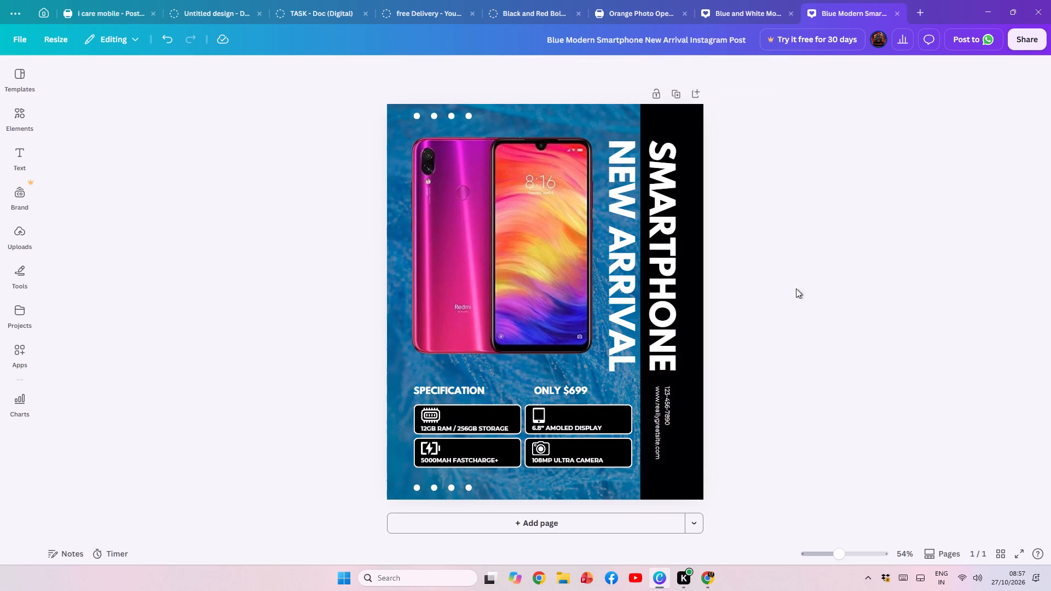
# Replace the vertical NEW ARRIVAL heading with REDMI NOTE 7.
pyautogui.click(625, 172)
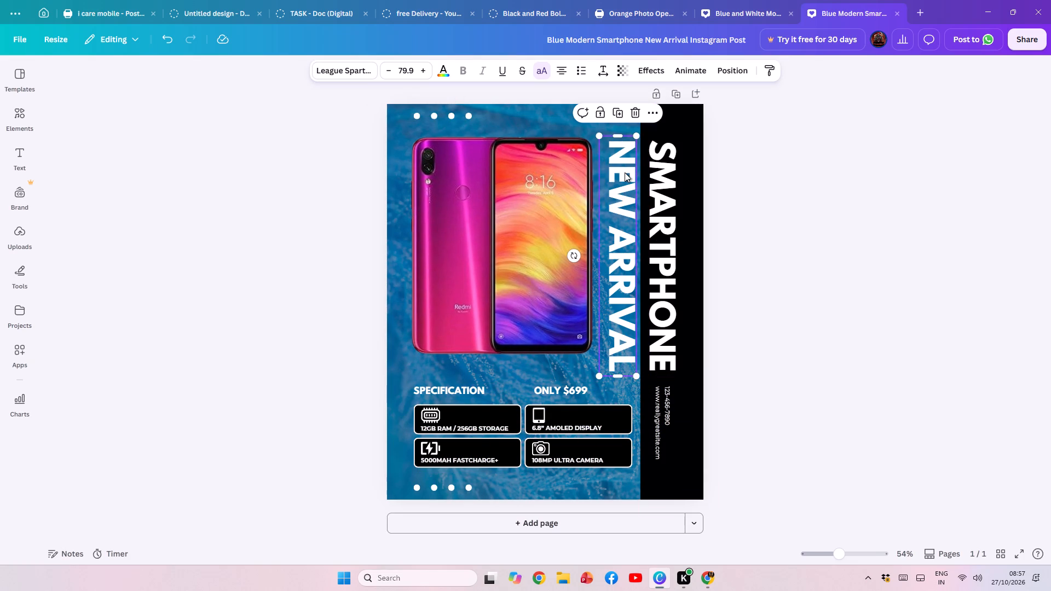
pyautogui.click(625, 172)
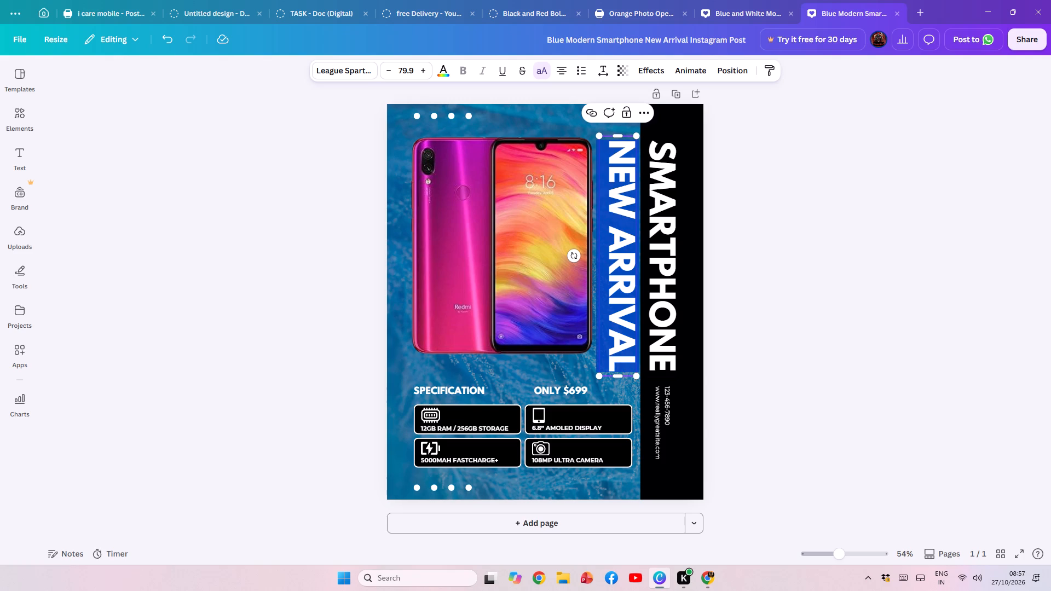
pyautogui.write('redm')
pyautogui.write('i')
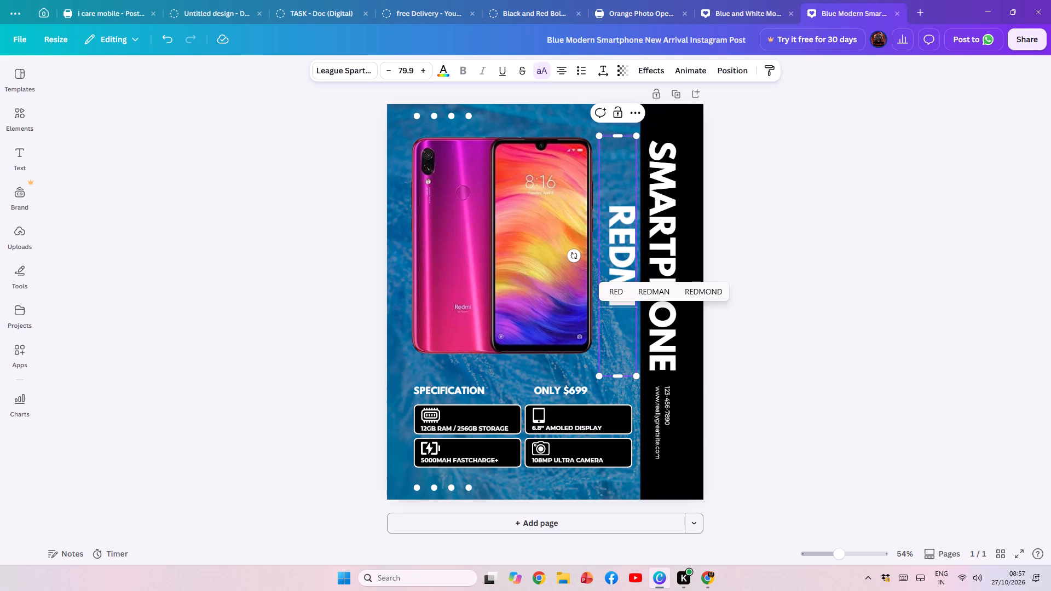
pyautogui.press('space')
pyautogui.write('note 7')
pyautogui.press('space')
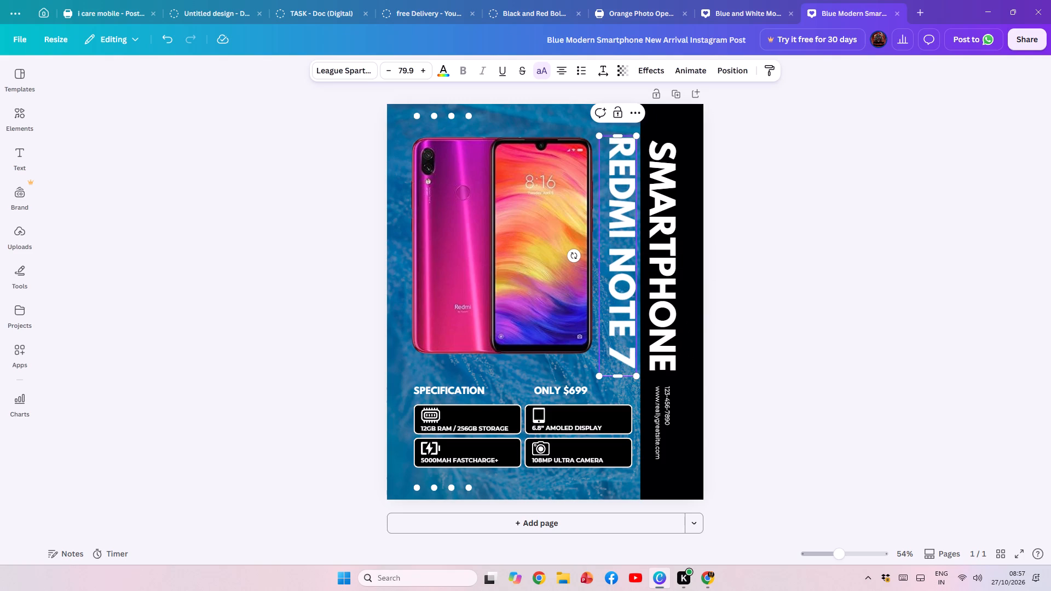
# Replace the vertical SMARTPHONE heading with SECOND HAND and lengthen its text box so it fits on one line.
pyautogui.click(661, 297)
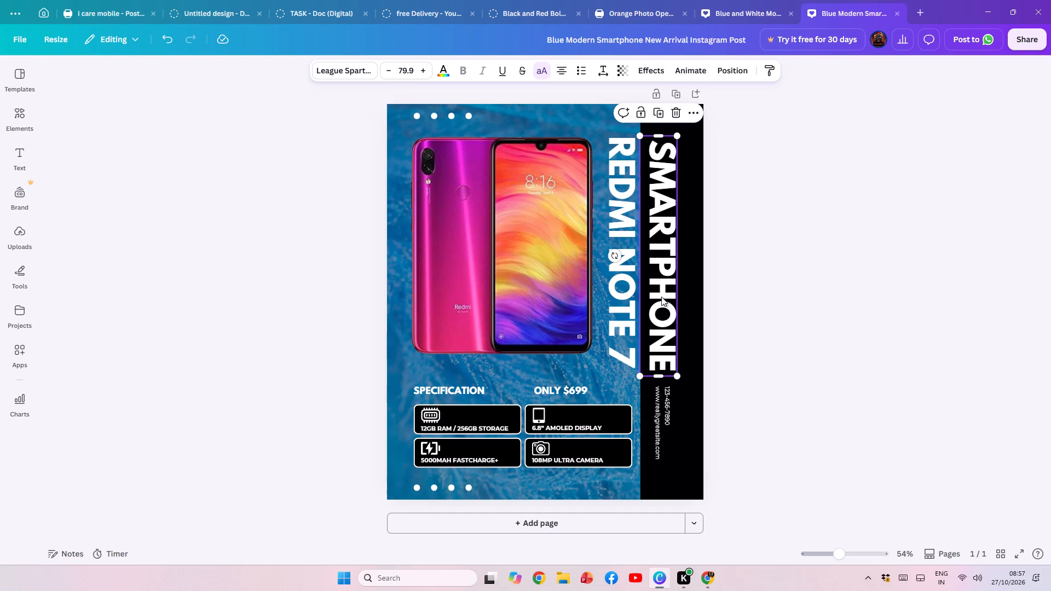
pyautogui.doubleClick(660, 297)
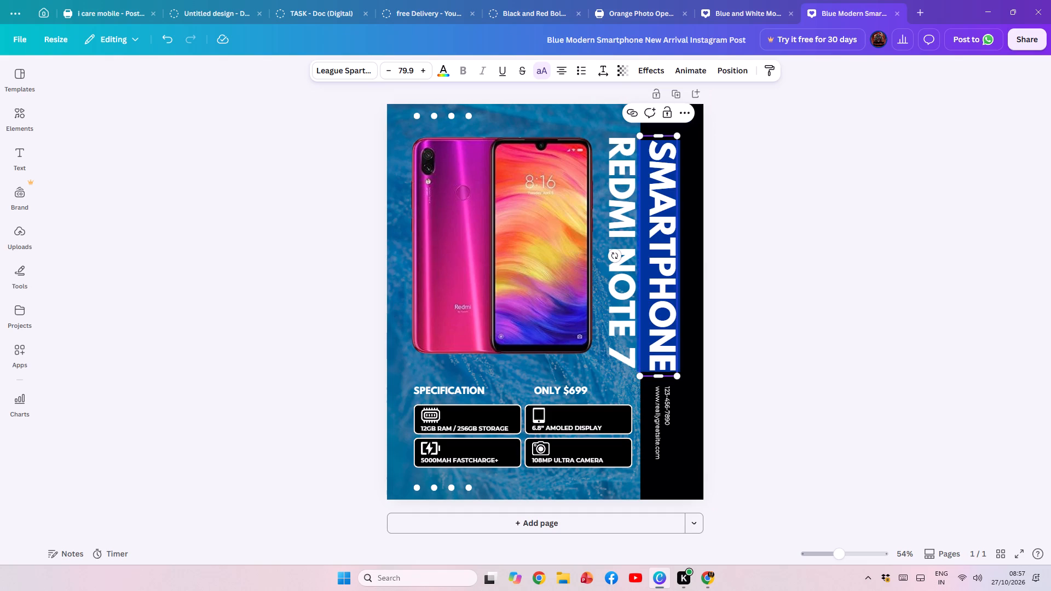
pyautogui.write('second')
pyautogui.press('space')
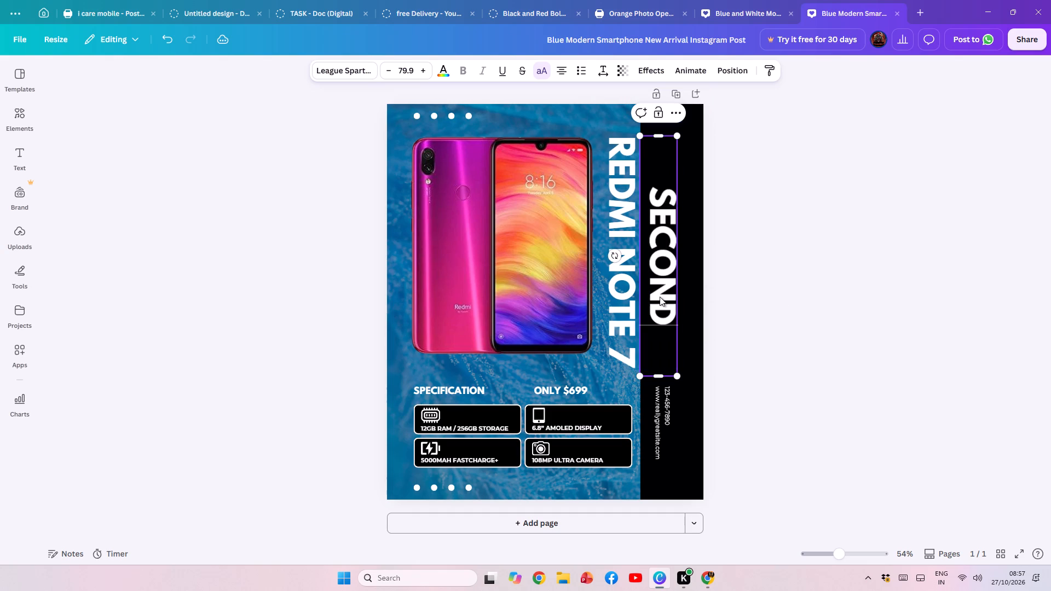
pyautogui.write('hand')
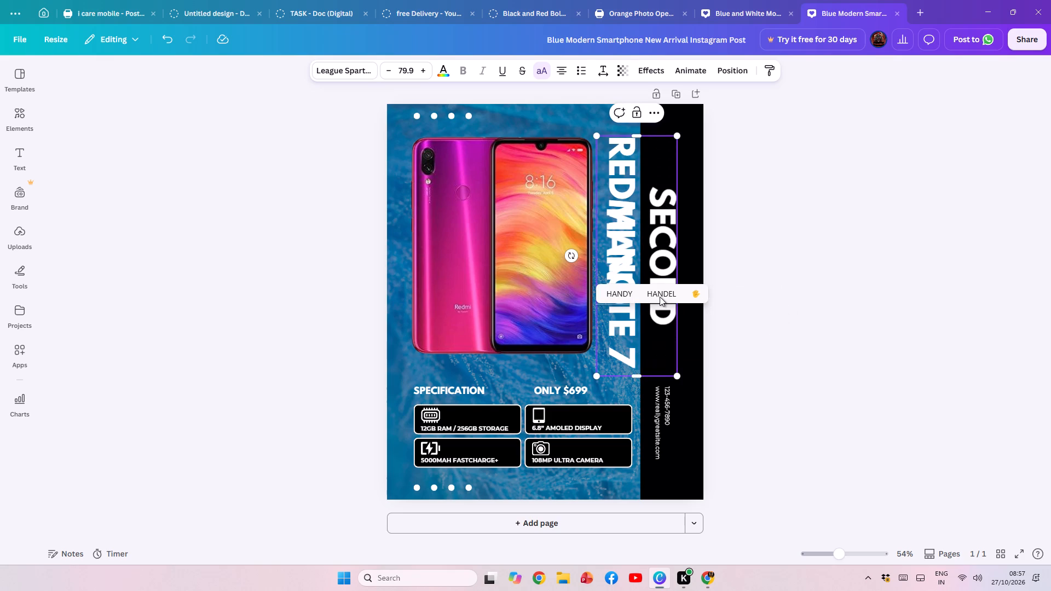
pyautogui.press('BackSpace')
pyautogui.press('BackSpace')
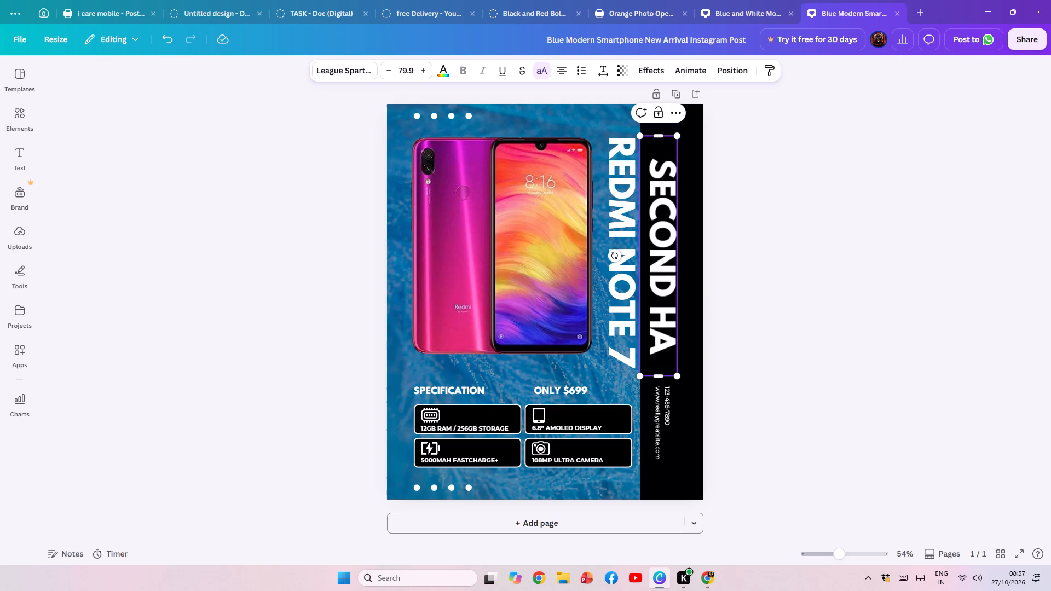
pyautogui.press('BackSpace')
pyautogui.press('BackSpace')
pyautogui.press('space')
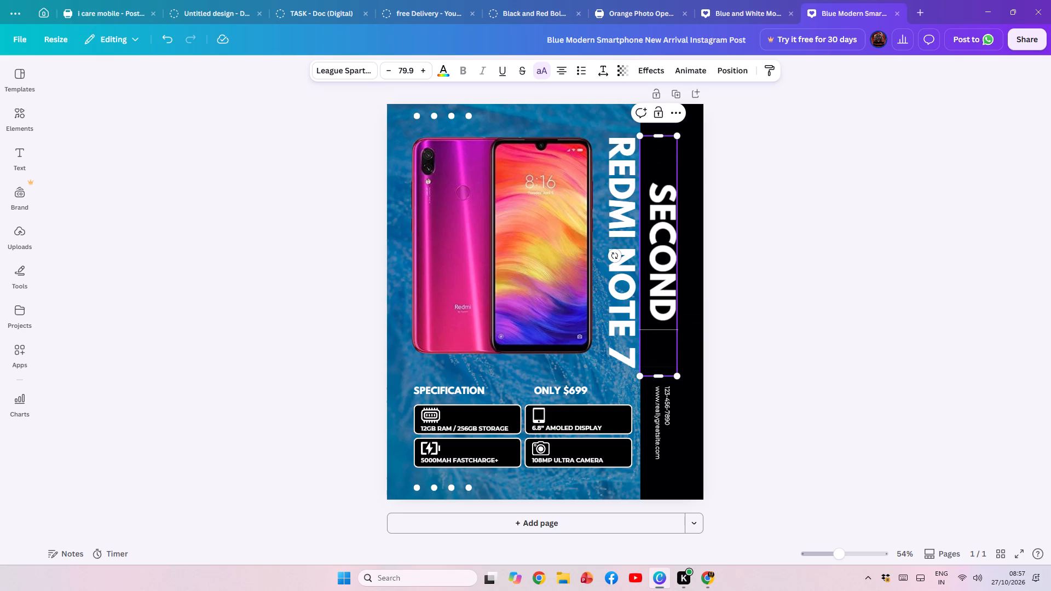
pyautogui.write('hand')
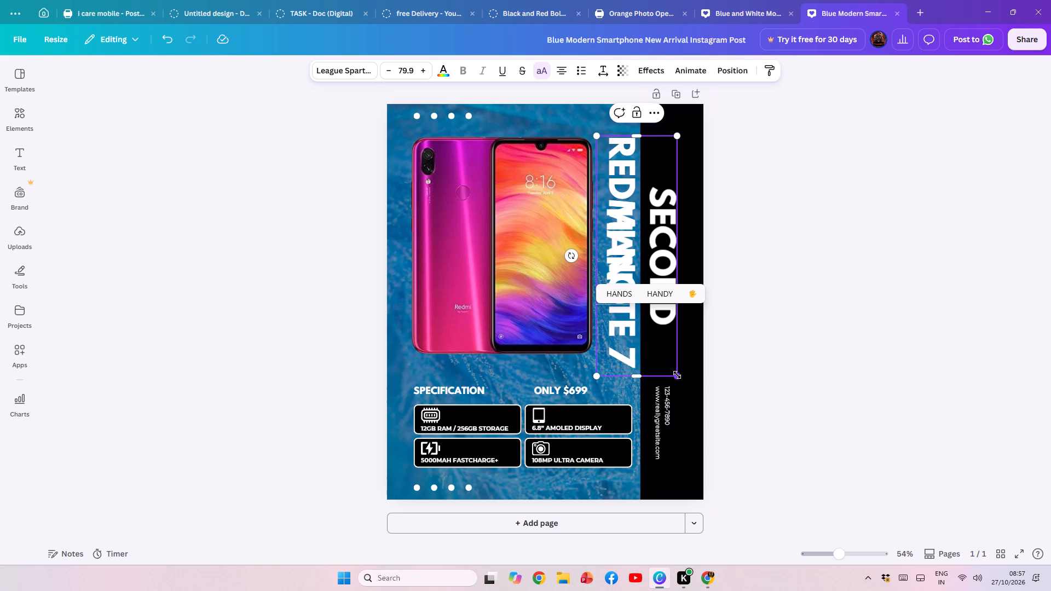
pyautogui.click(644, 375)
pyautogui.moveTo(635, 378); pyautogui.dragTo(636, 383)
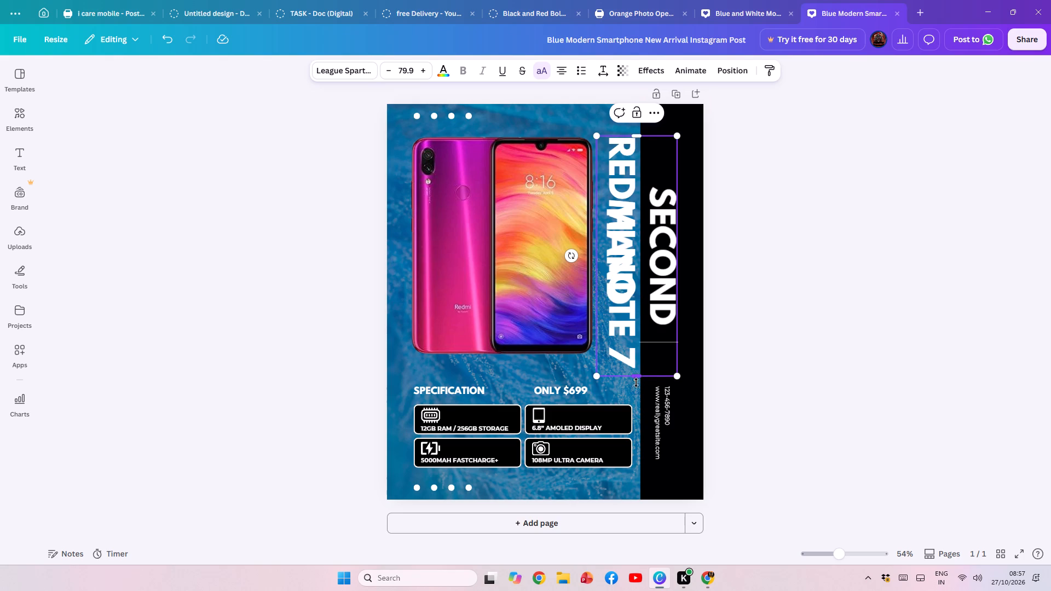
pyautogui.moveTo(636, 383); pyautogui.dragTo(638, 429)
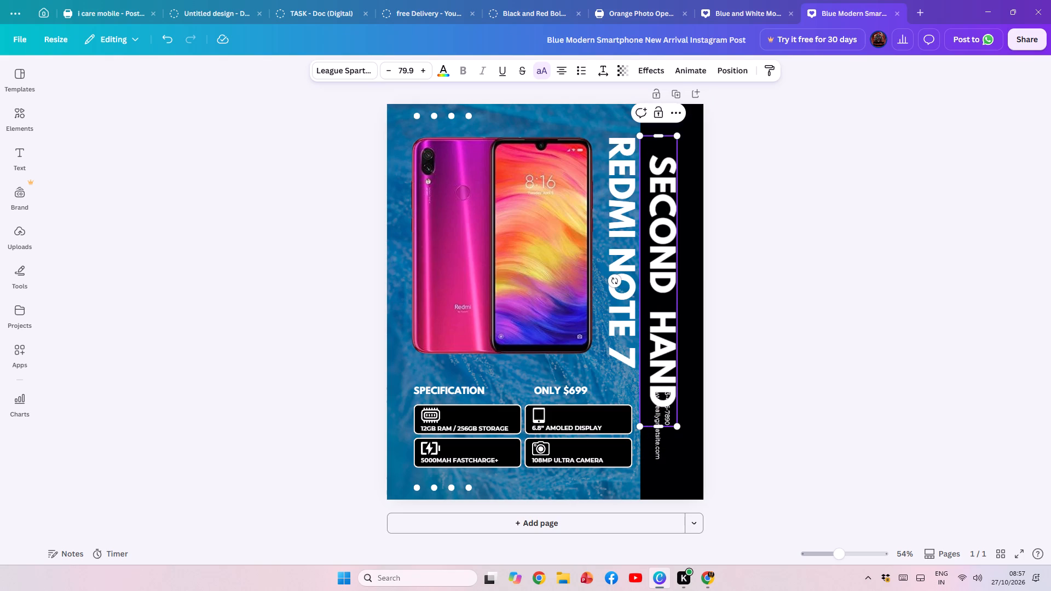
# Move the SECOND HAND heading up the black strip, away from the contact lines.
pyautogui.click(724, 305)
pyautogui.moveTo(663, 285); pyautogui.dragTo(666, 246)
pyautogui.click(790, 315)
pyautogui.click(656, 301)
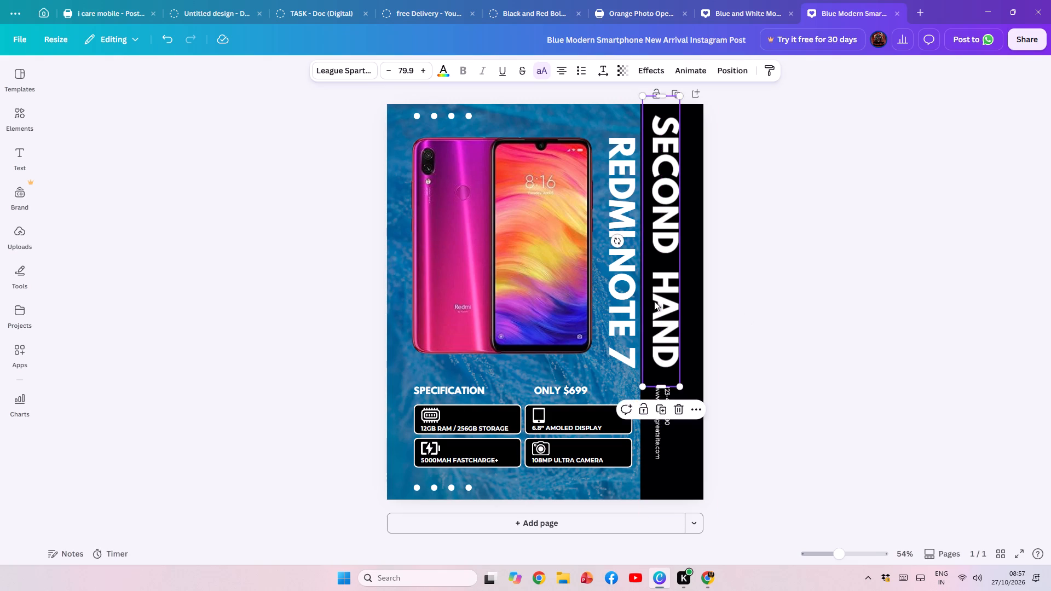
pyautogui.click(793, 298)
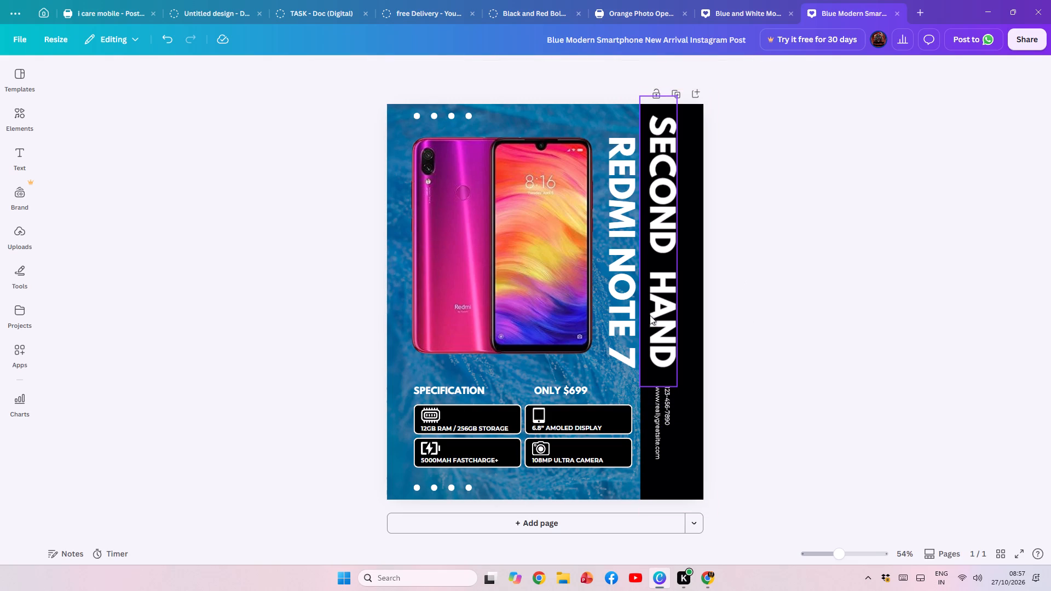
# Delete the placeholder phone number and website lines from the black strip.
pyautogui.click(667, 414)
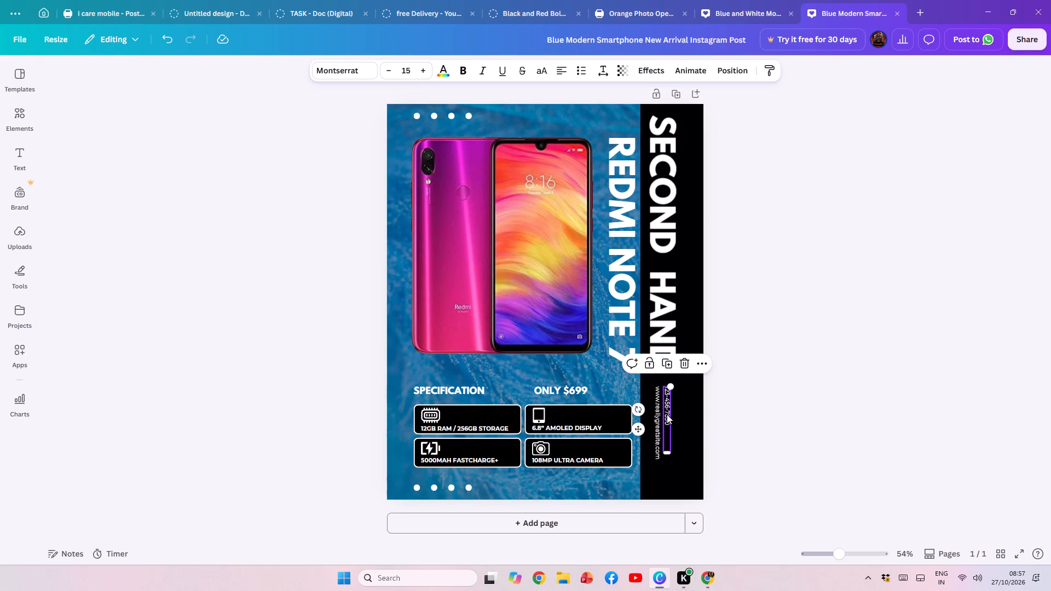
pyautogui.press('BackSpace')
pyautogui.click(657, 415)
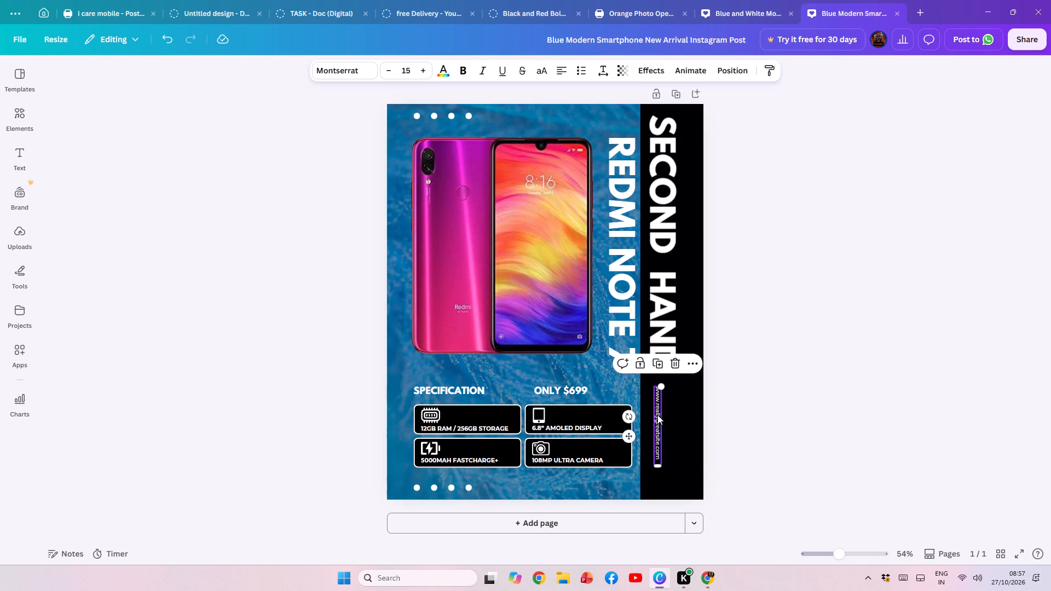
pyautogui.press('BackSpace')
# Move the SECOND HAND heading down to about the middle of the black strip and nudge REDMI NOTE 7 slightly down.
pyautogui.moveTo(657, 311); pyautogui.dragTo(663, 376)
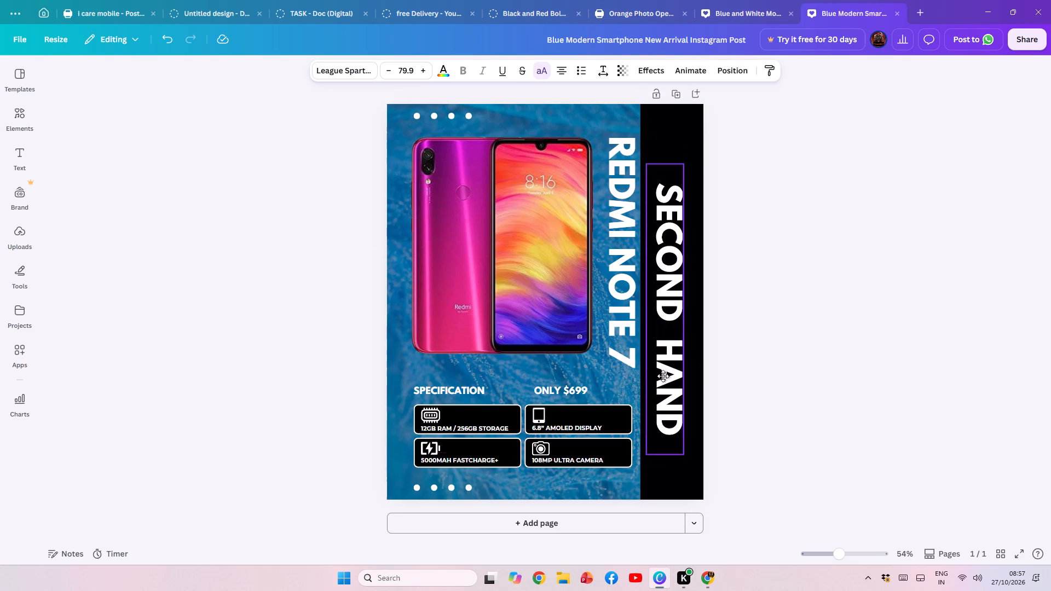
pyautogui.moveTo(663, 376); pyautogui.dragTo(663, 363)
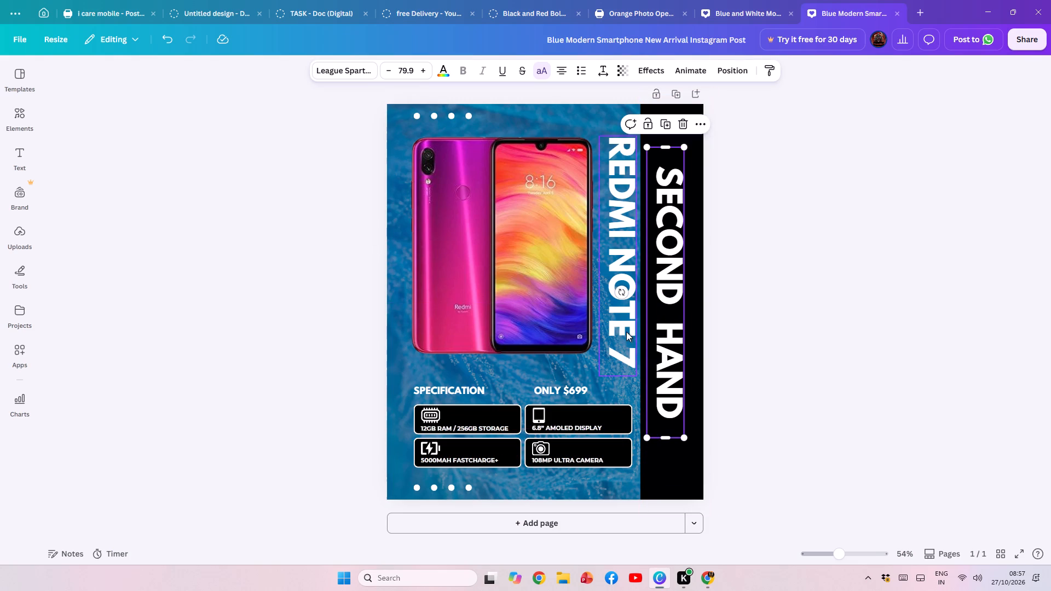
pyautogui.click(626, 332)
pyautogui.moveTo(626, 332); pyautogui.dragTo(626, 338)
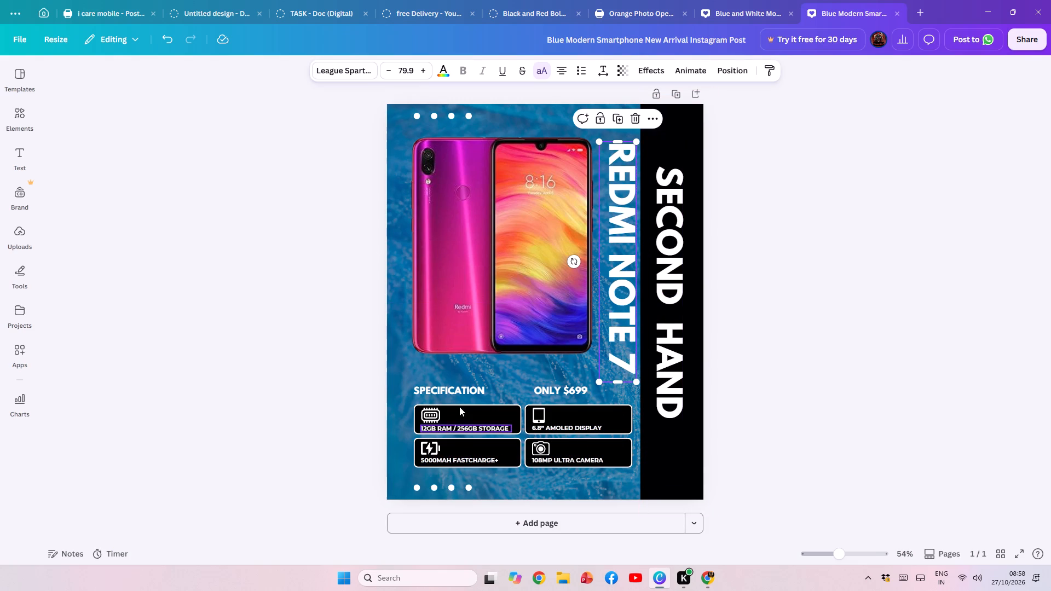
# Change the storage figure in the RAM and storage specification to 64GB.
pyautogui.click(470, 424)
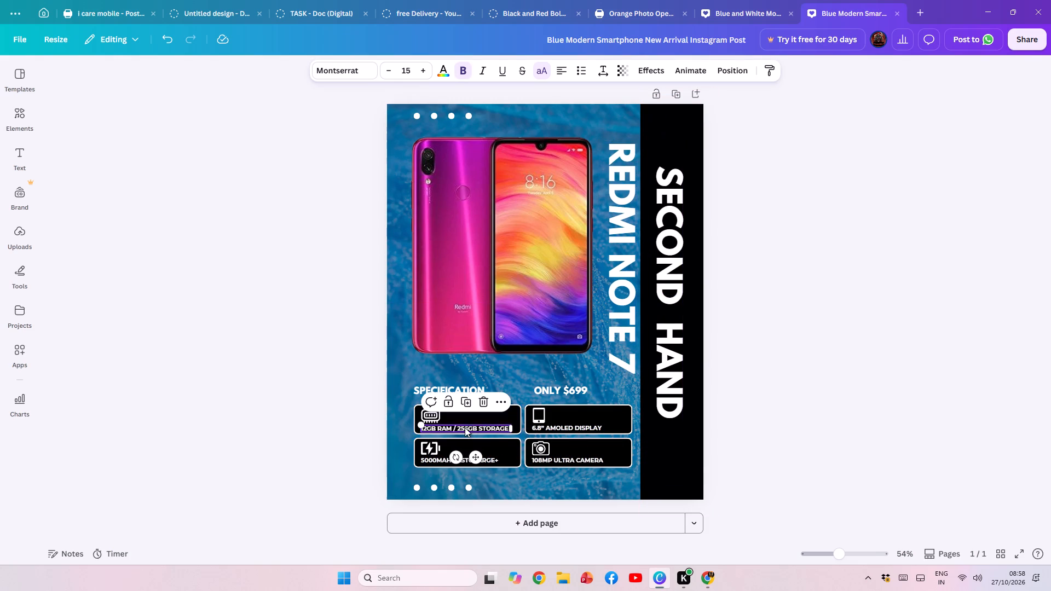
pyautogui.click(475, 427)
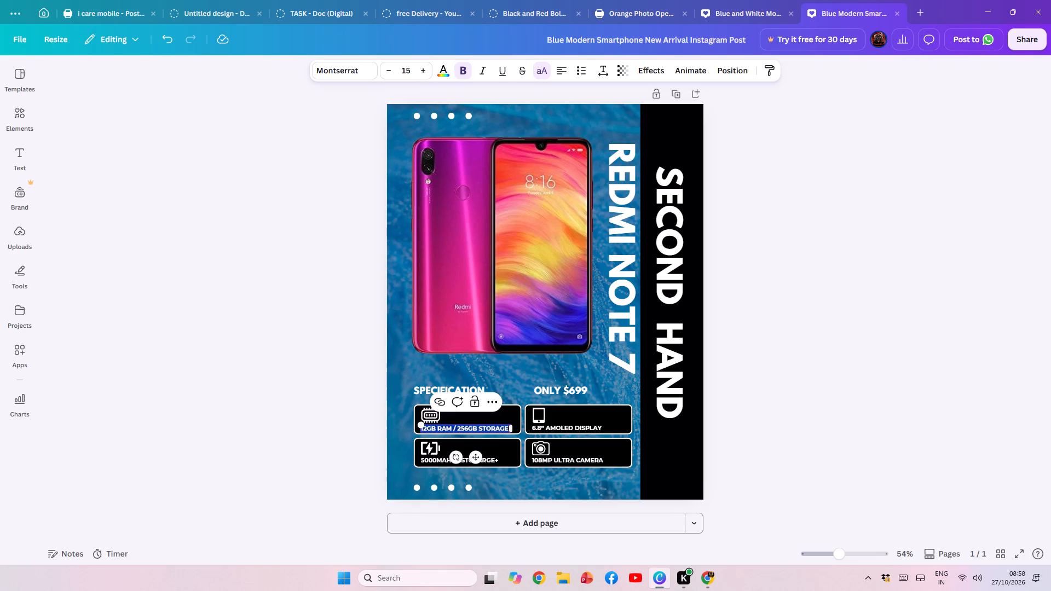
pyautogui.click(471, 426)
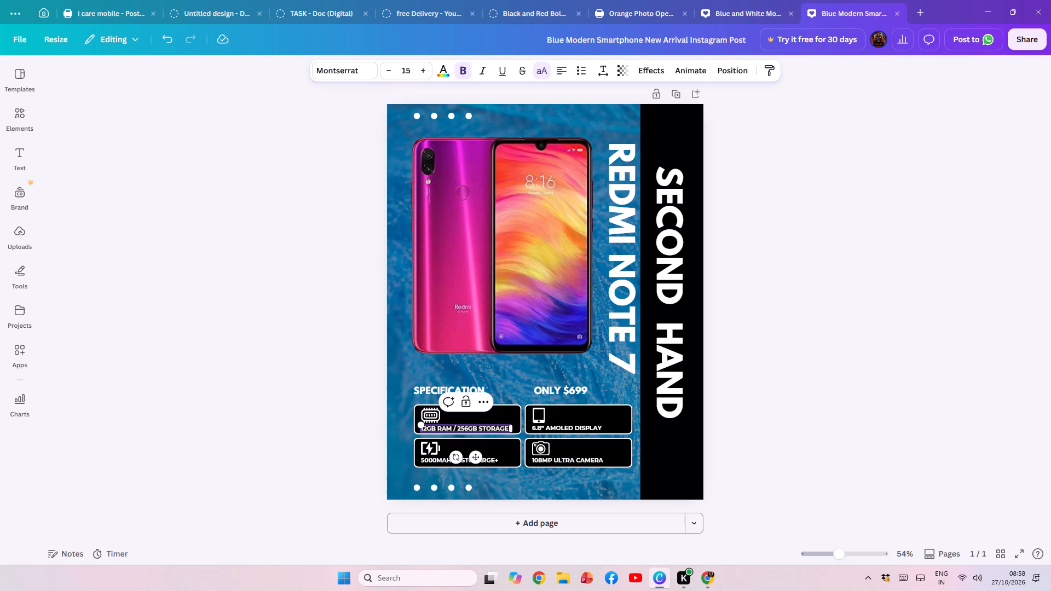
pyautogui.click(469, 427)
pyautogui.press('BackSpace')
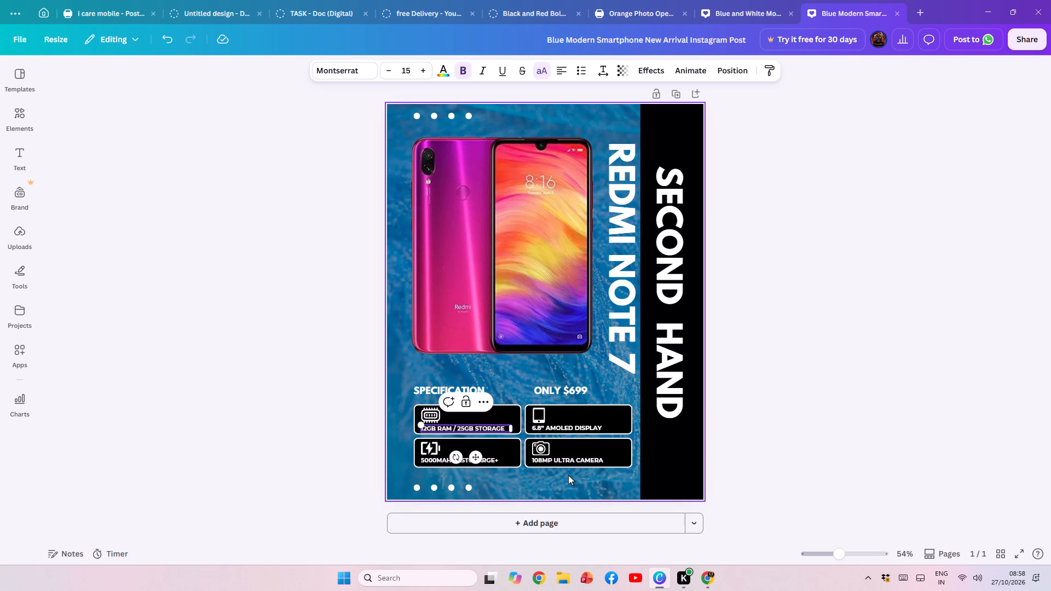
pyautogui.press('BackSpace')
pyautogui.press('BackSpace')
pyautogui.press('5')
pyautogui.press('BackSpace')
pyautogui.write('64')
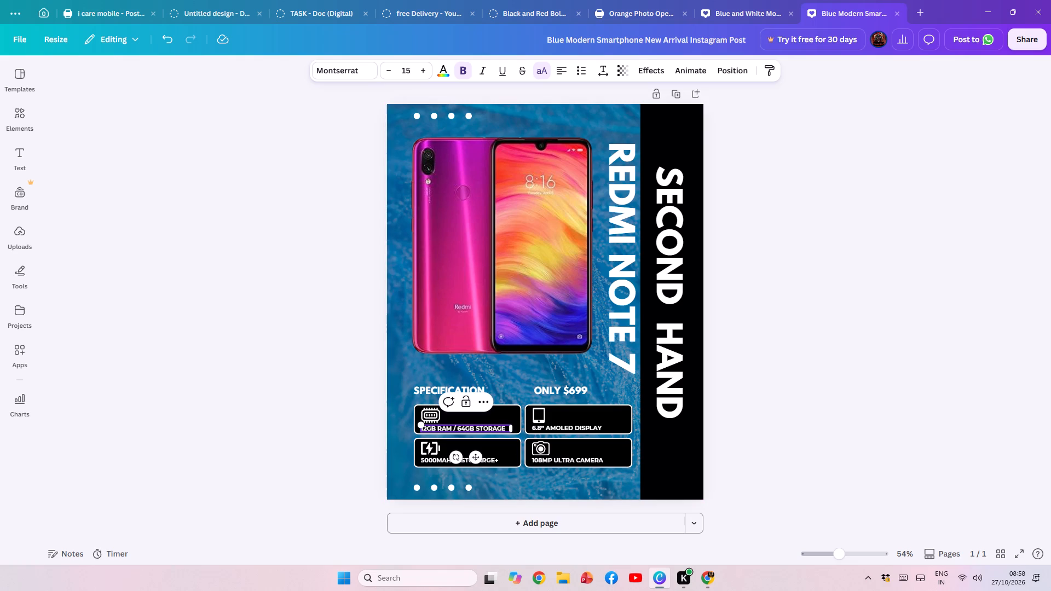
# Change the RAM figure in the same specification line to 4GB.
pyautogui.click(433, 428)
pyautogui.click(427, 428)
pyautogui.press('BackSpace')
pyautogui.press('BackSpace')
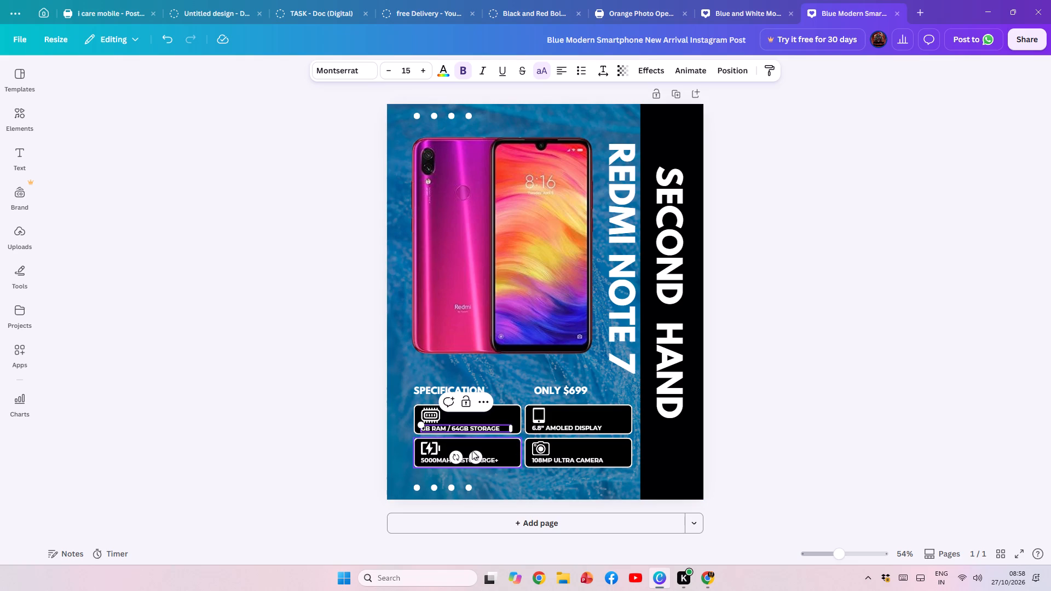
pyautogui.press('4')
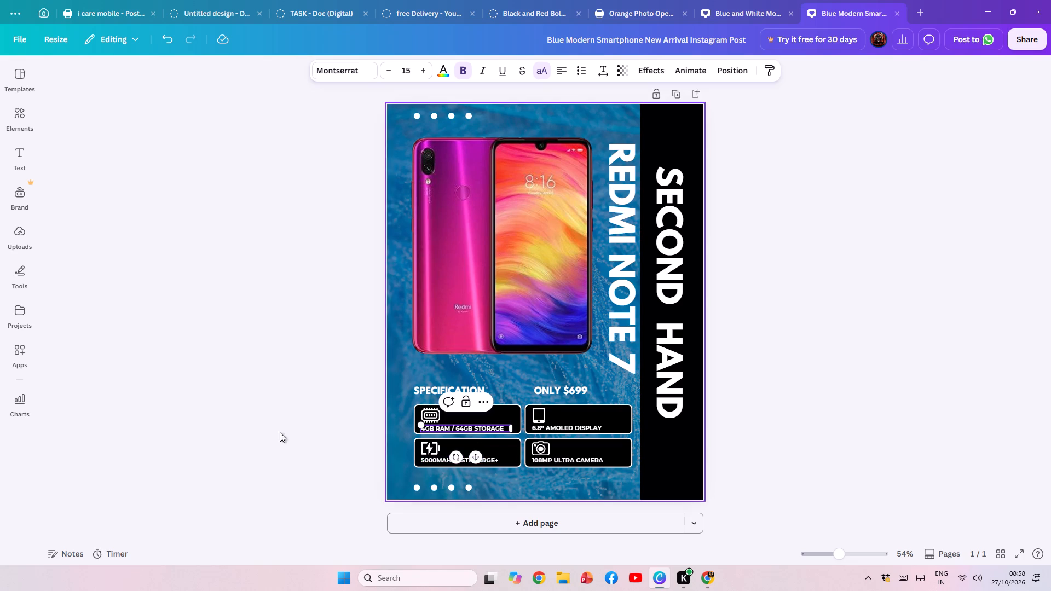
# Change the megapixel figure in the ultra camera specification to 48MP.
pyautogui.click(317, 441)
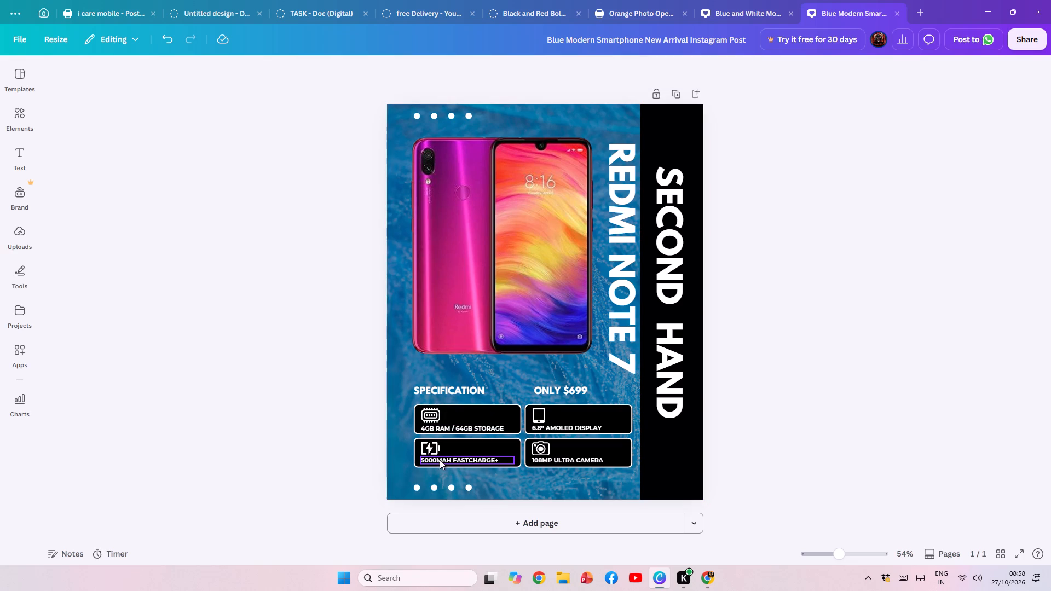
pyautogui.click(565, 460)
pyautogui.click(545, 460)
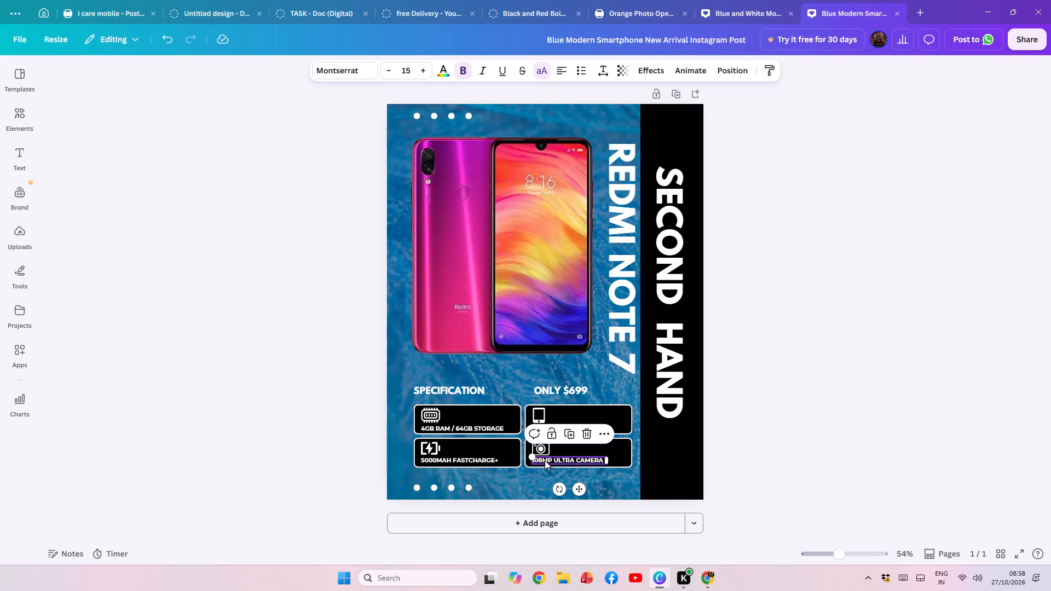
pyautogui.click(544, 460)
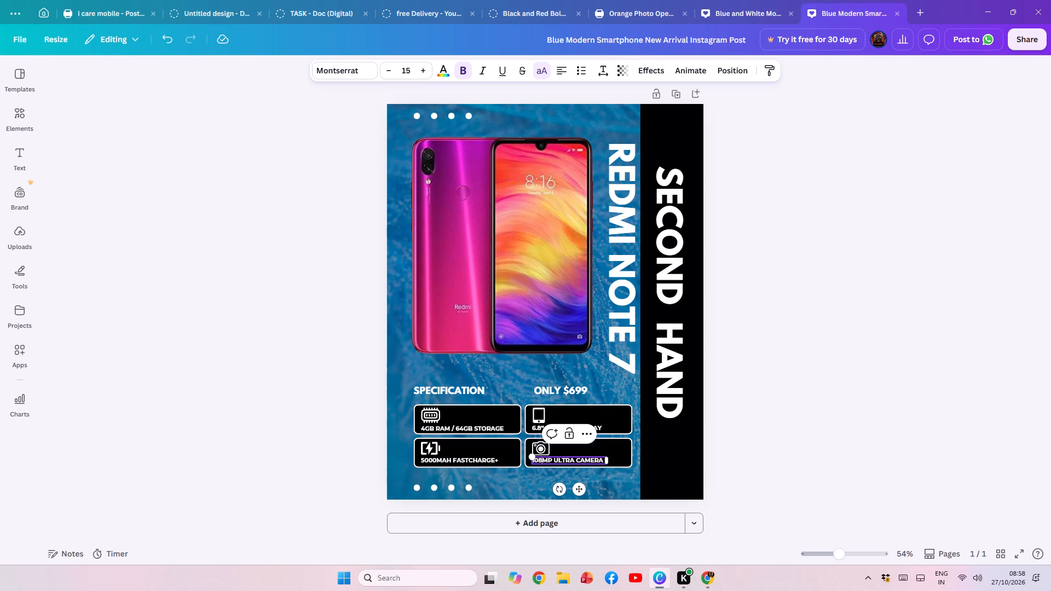
pyautogui.press('BackSpace')
pyautogui.press('BackSpace')
pyautogui.write('48')
pyautogui.press('BackSpace')
pyautogui.press('BackSpace')
pyautogui.press('BackSpace')
pyautogui.write('48')
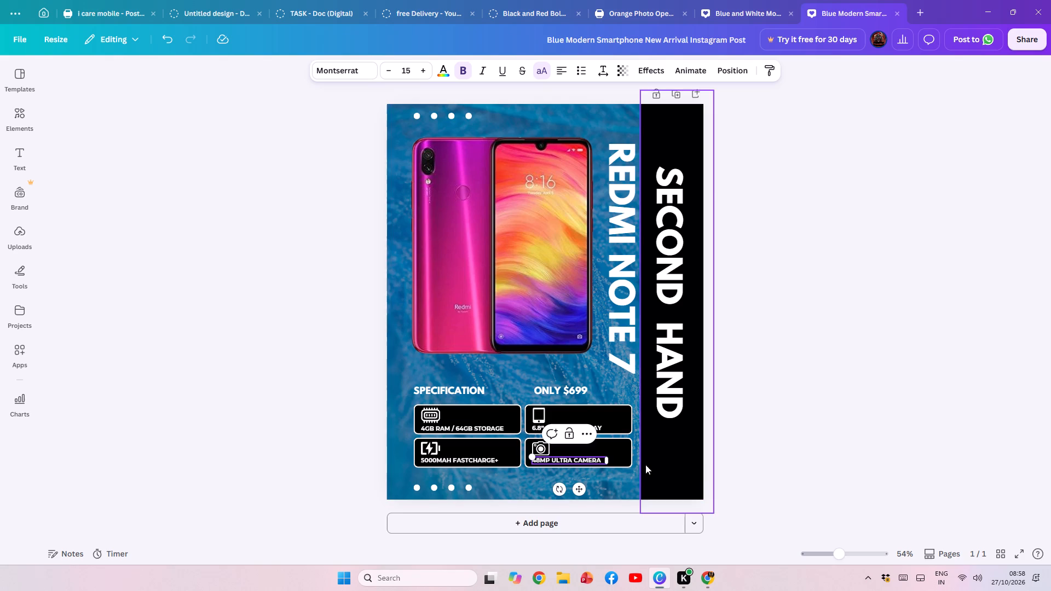
pyautogui.click(782, 440)
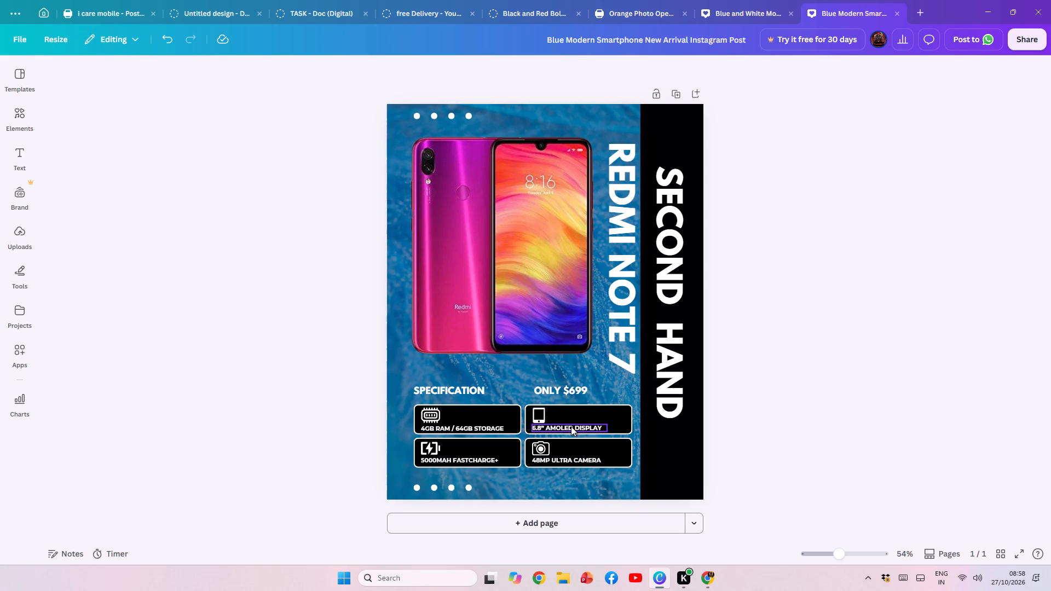
# Delete the size and AMOLED wording from the display specification, keeping only the word DISPLAY.
pyautogui.click(566, 429)
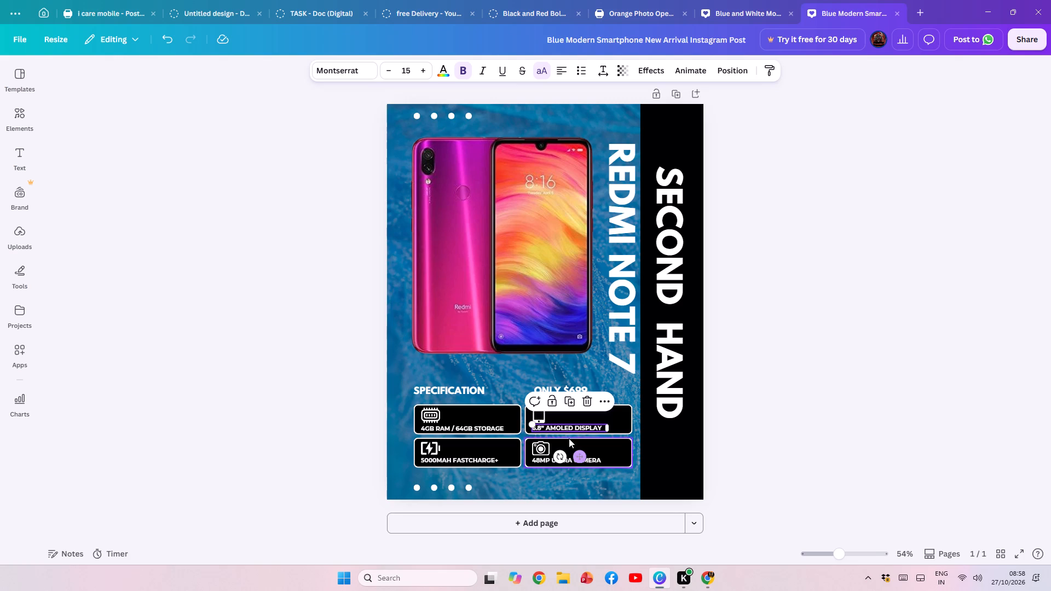
pyautogui.click(573, 427)
pyautogui.click(572, 428)
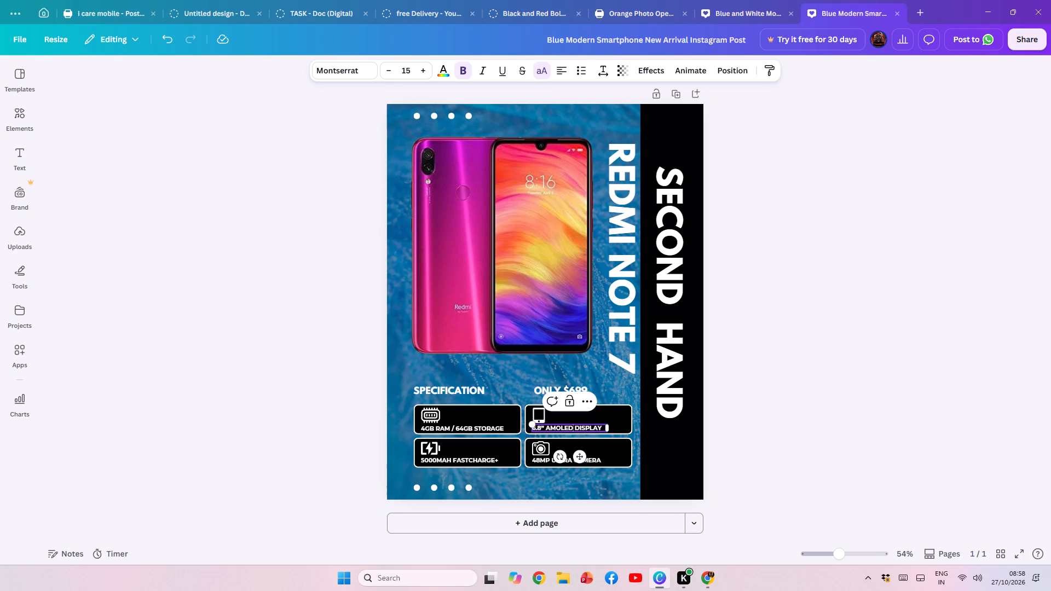
pyautogui.press('BackSpace')
pyautogui.press('BackSpace')
pyautogui.press('BackSpace')
pyautogui.press('BackSpace')
pyautogui.press('BackSpace')
pyautogui.press('BackSpace')
pyautogui.press('BackSpace')
pyautogui.press('BackSpace')
pyautogui.press('BackSpace')
pyautogui.press('BackSpace')
pyautogui.press('BackSpace')
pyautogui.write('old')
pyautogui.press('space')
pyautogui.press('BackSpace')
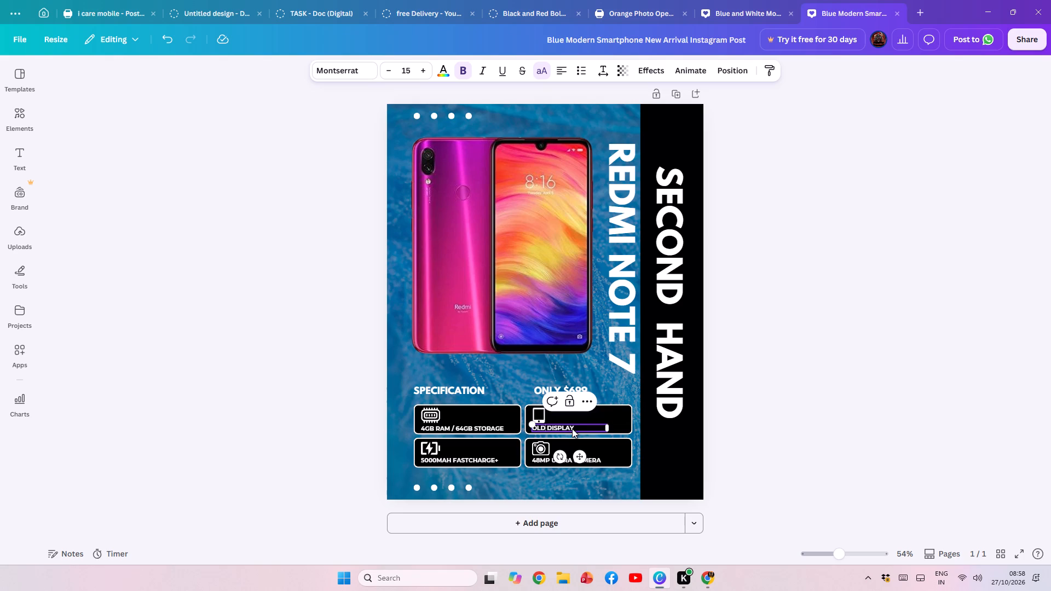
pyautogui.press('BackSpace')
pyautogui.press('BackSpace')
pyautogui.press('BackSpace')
# Insert the word SOOMTH before DISPLAY in the display specification line.
pyautogui.write('soomth')
pyautogui.press('space')
# Change the price text beside the SPECIFICATION heading to ONLY 4000, without the dollar sign.
pyautogui.click(471, 392)
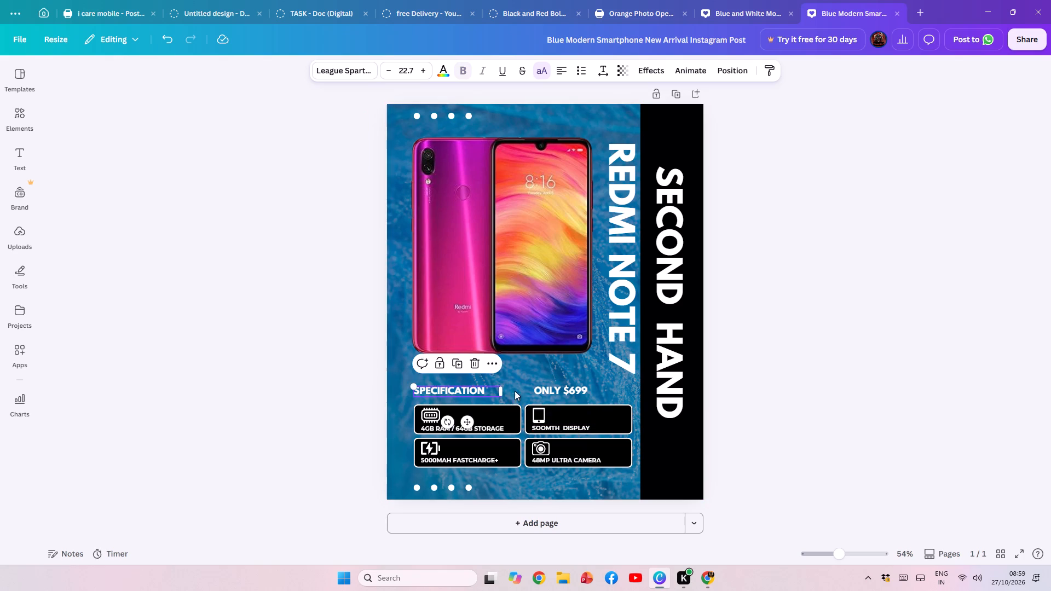
pyautogui.click(551, 391)
pyautogui.click(562, 390)
pyautogui.click(583, 389)
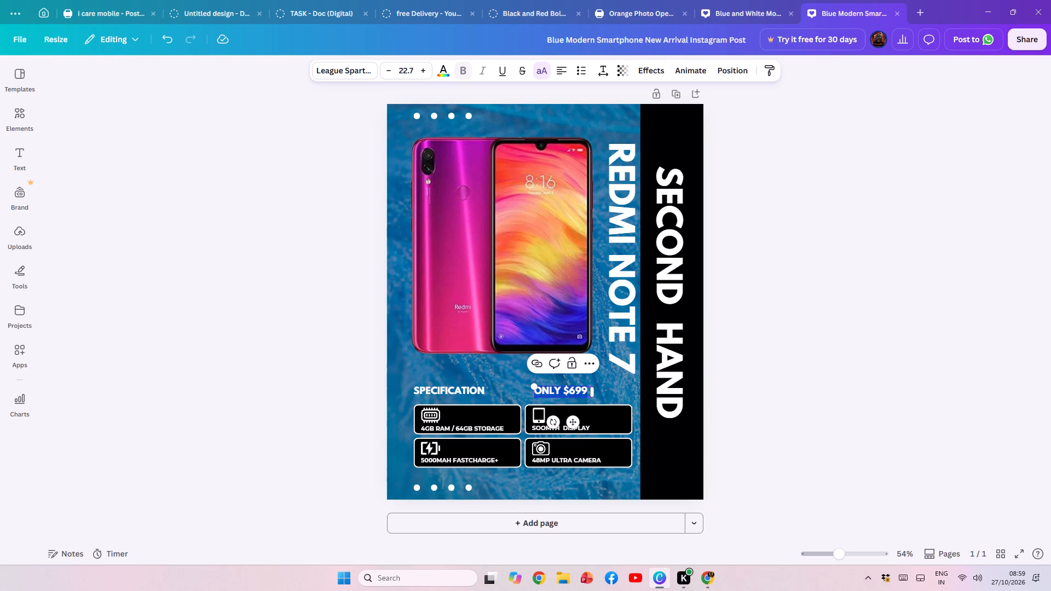
pyautogui.click(589, 391)
pyautogui.press('BackSpace')
pyautogui.press('BackSpace')
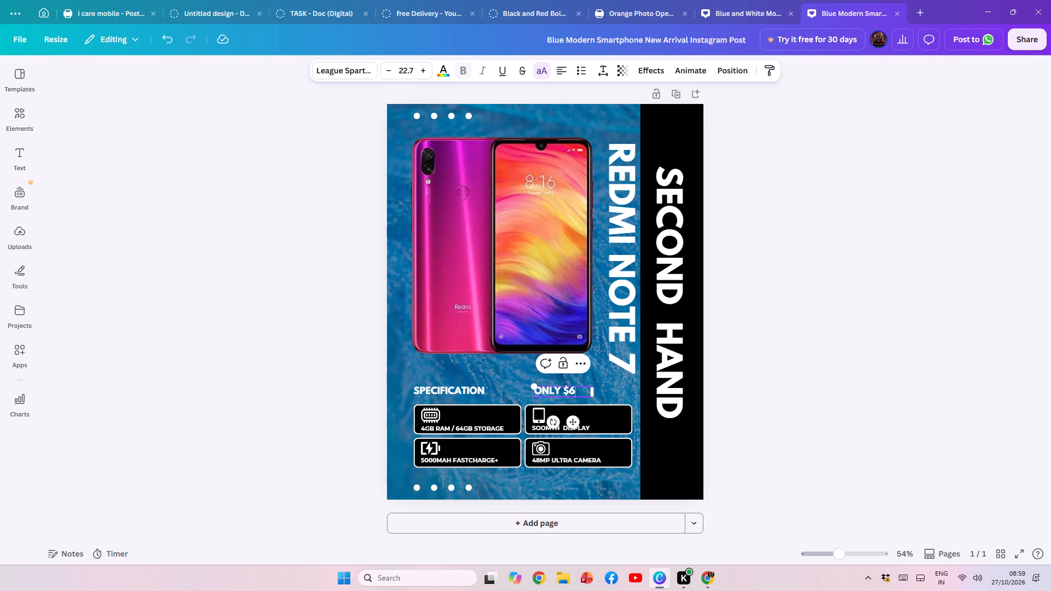
pyautogui.press('BackSpace')
pyautogui.press('BackSpace')
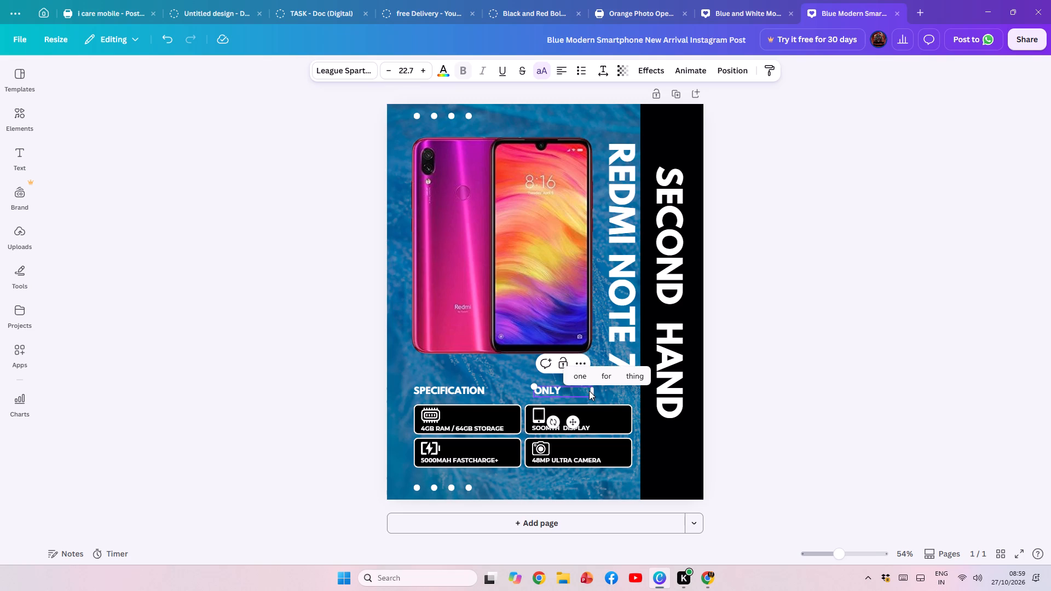
pyautogui.write('4000')
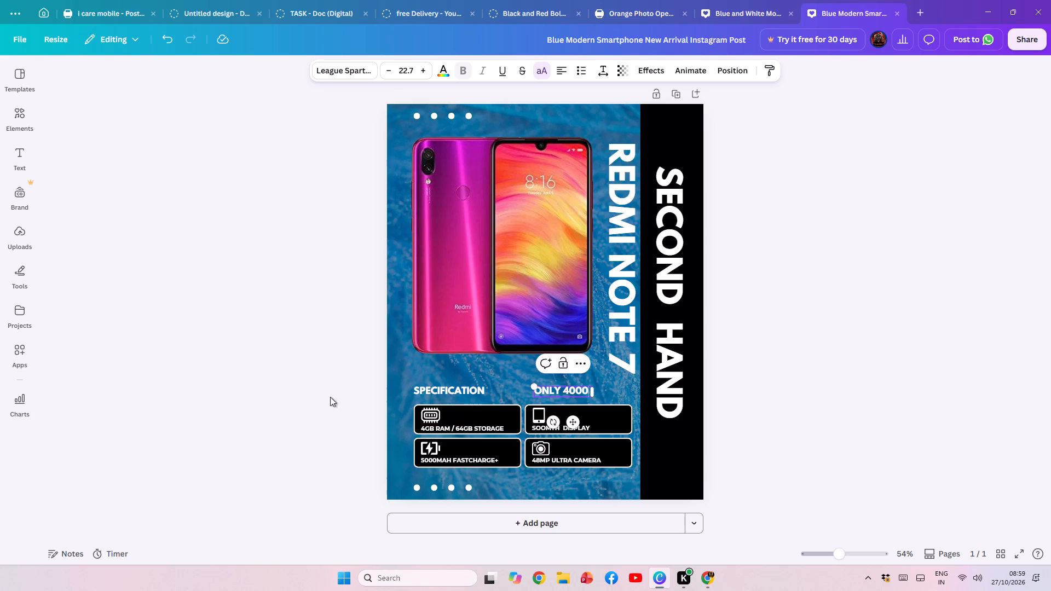
pyautogui.click(328, 395)
# Search the elements for Rs, insert the outlined rupee symbol and shrink it to a small icon over the phone image.
pyautogui.click(585, 389)
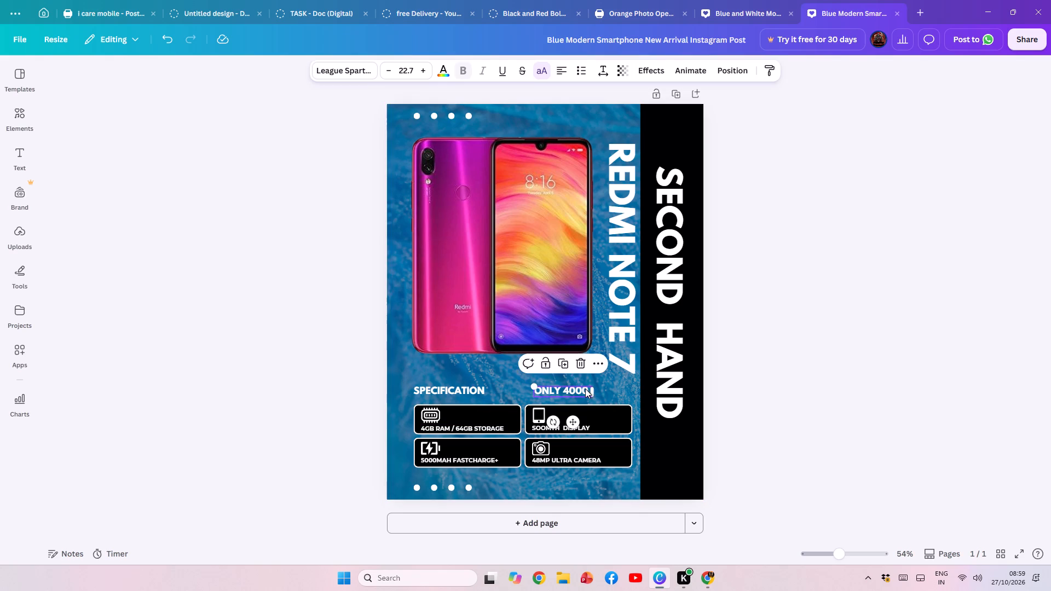
pyautogui.click(587, 389)
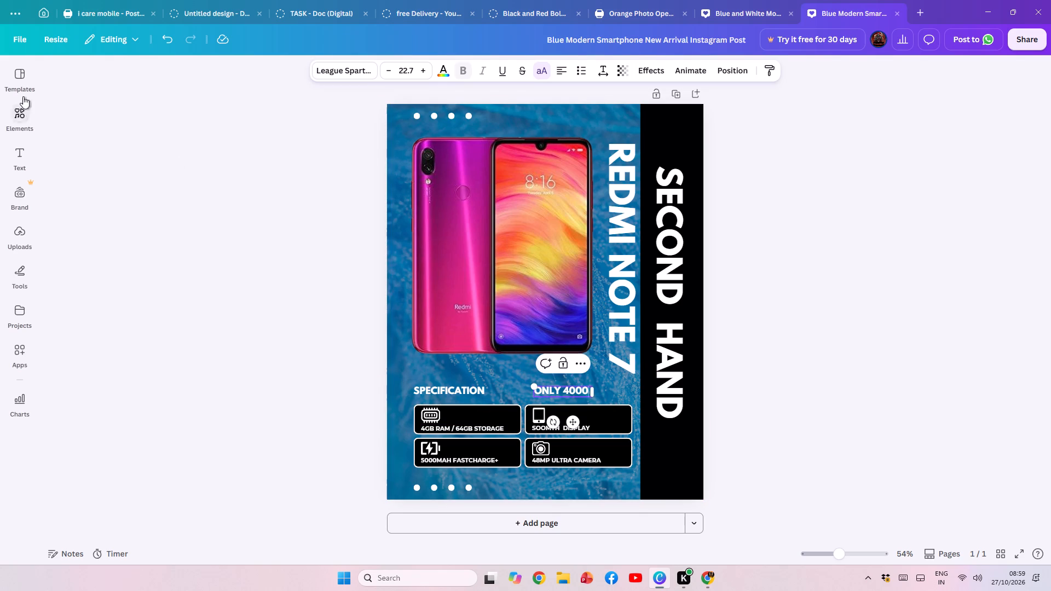
pyautogui.click(22, 120)
pyautogui.click(105, 82)
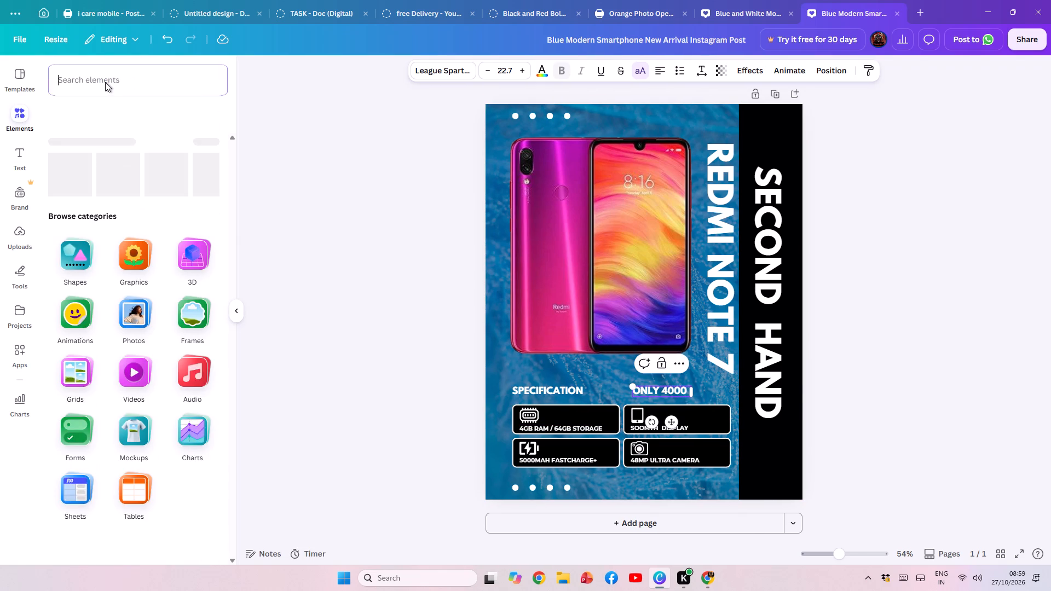
pyautogui.write('rs')
pyautogui.press('space')
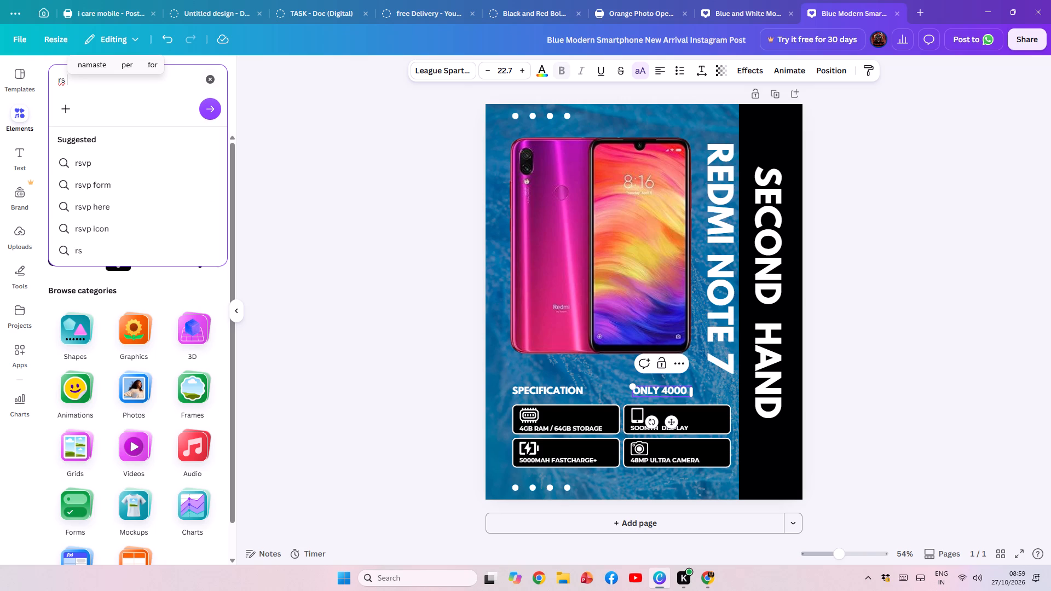
pyautogui.press('BackSpace')
pyautogui.press('BackSpace')
pyautogui.press('BackSpace')
pyautogui.press('BackSpace')
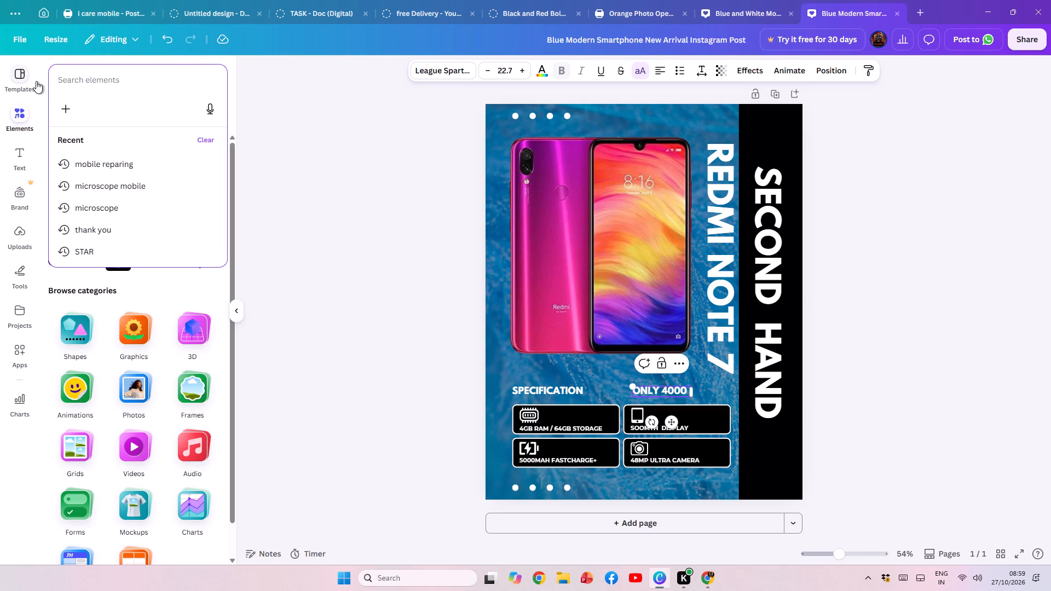
pyautogui.press('s')
pyautogui.press('Return')
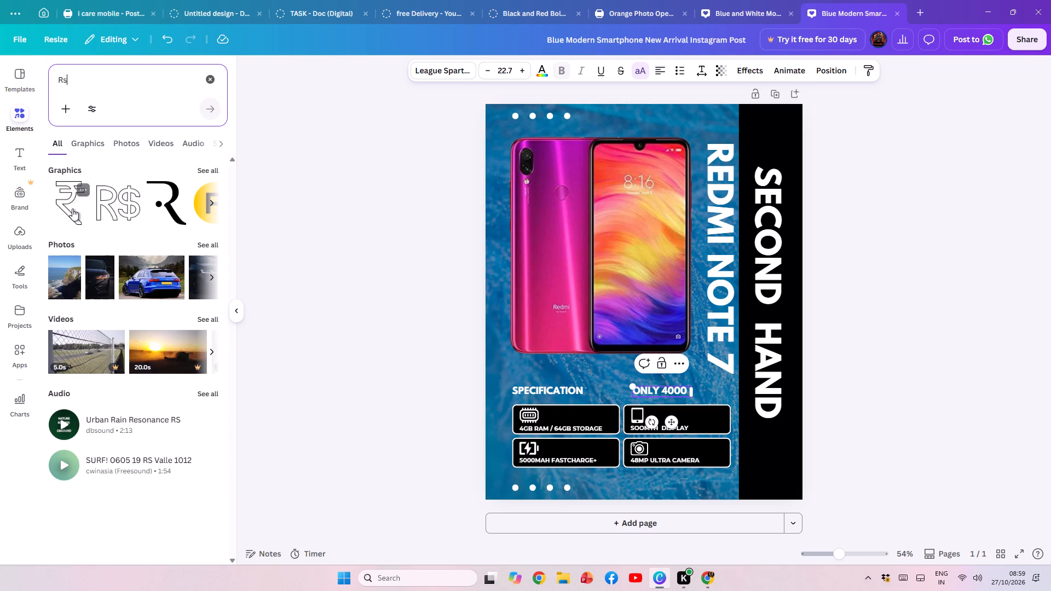
pyautogui.click(71, 207)
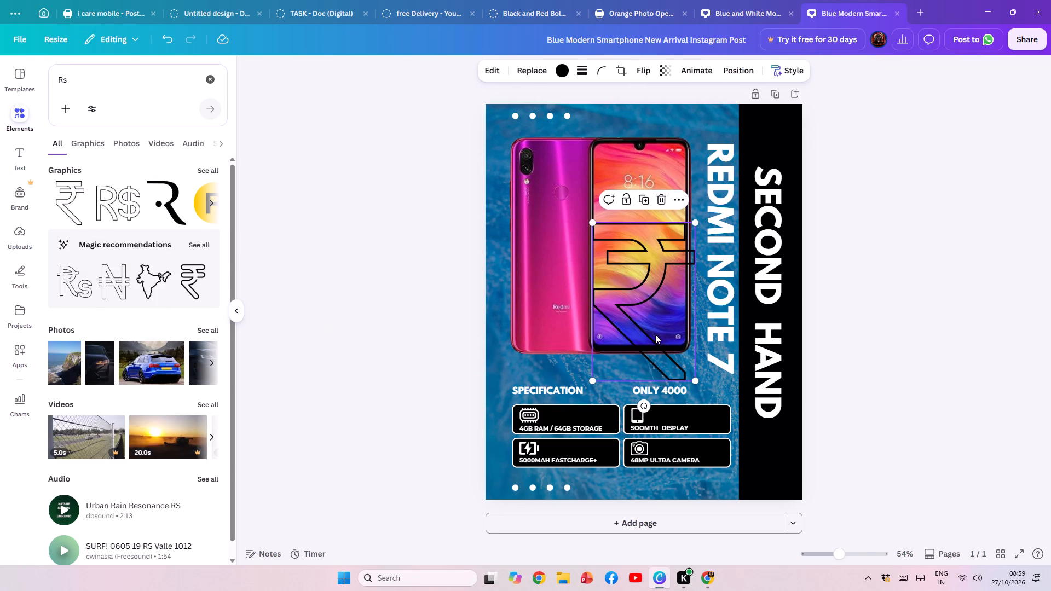
pyautogui.moveTo(694, 379); pyautogui.dragTo(604, 254)
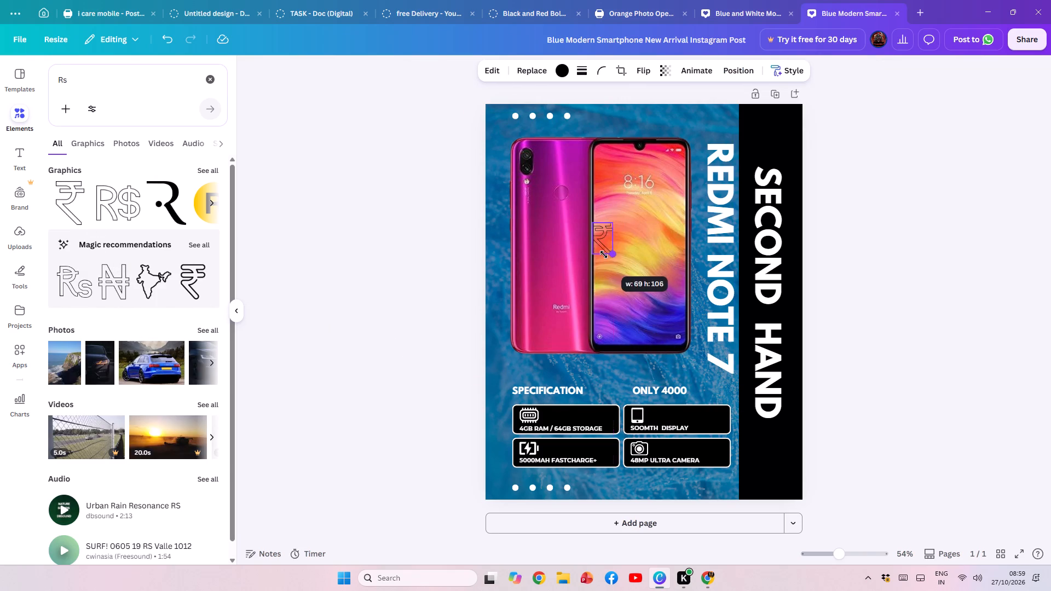
pyautogui.moveTo(604, 254); pyautogui.dragTo(604, 251)
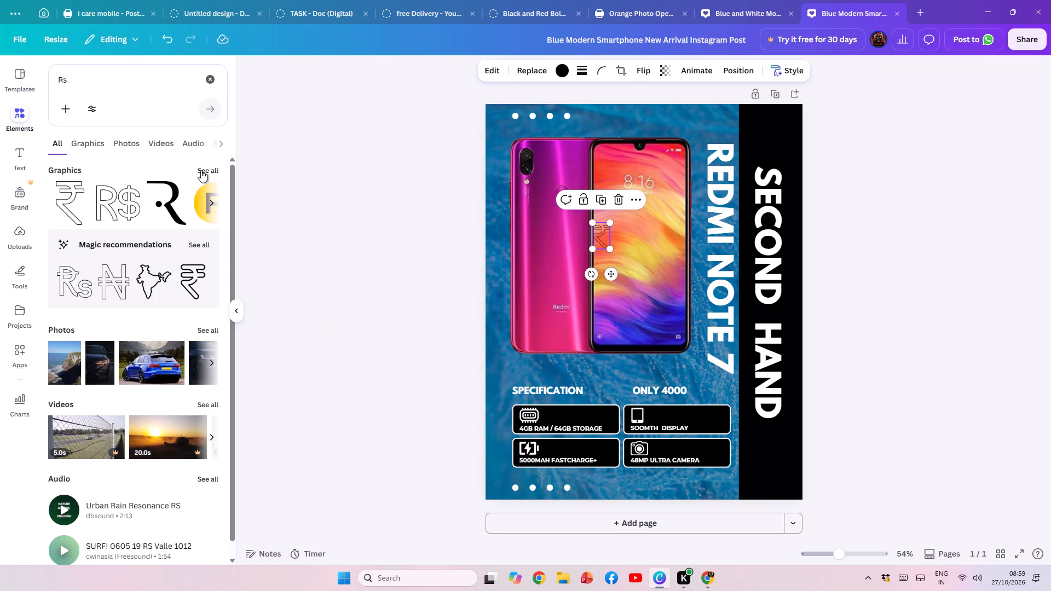
# Browse the full set of Rs graphics for an alternative rupee symbol.
pyautogui.click(202, 170)
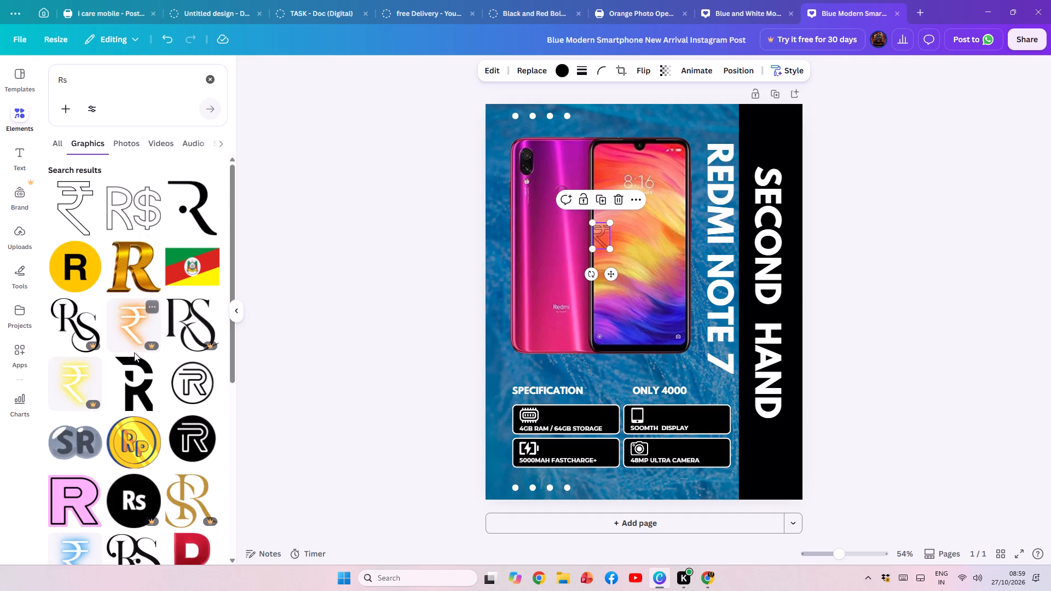
pyautogui.scroll(-4, 134, 352)
pyautogui.scroll(2, 133, 352)
pyautogui.scroll(-3, 133, 352)
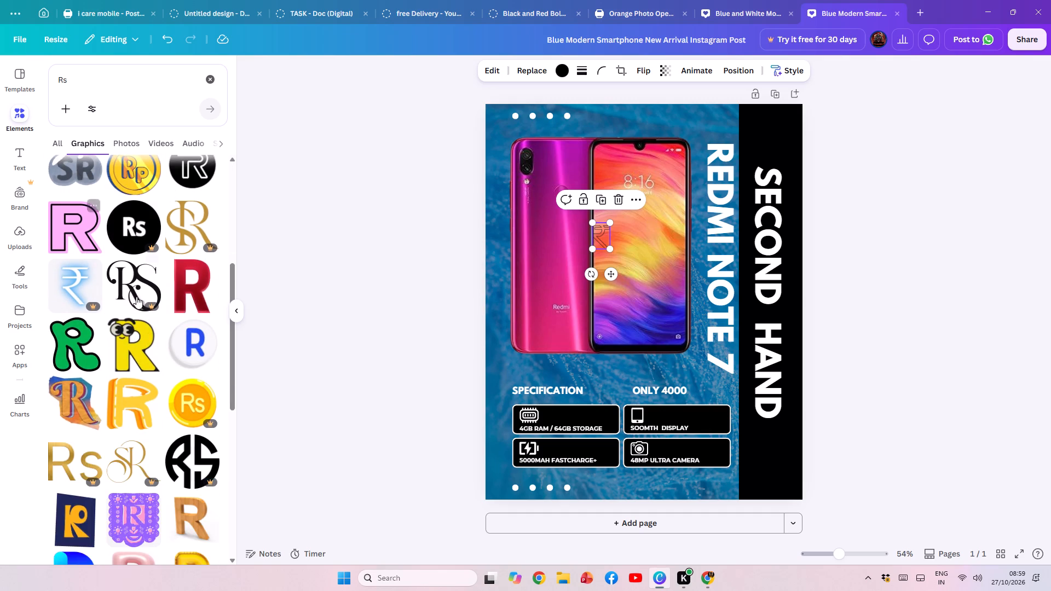
pyautogui.scroll(-12, 135, 310)
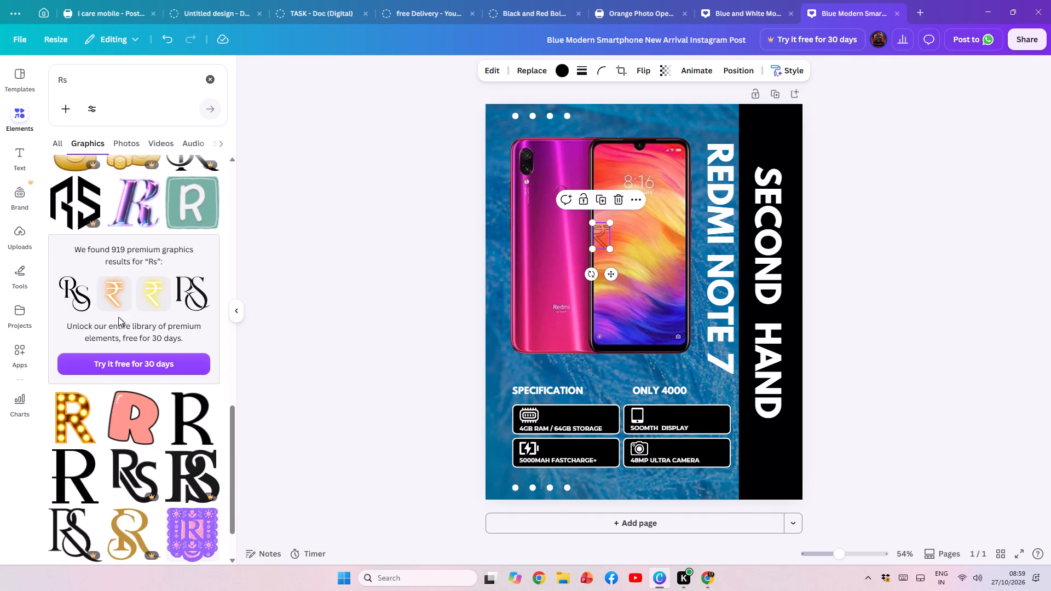
pyautogui.scroll(-6, 118, 317)
pyautogui.scroll(-5, 151, 356)
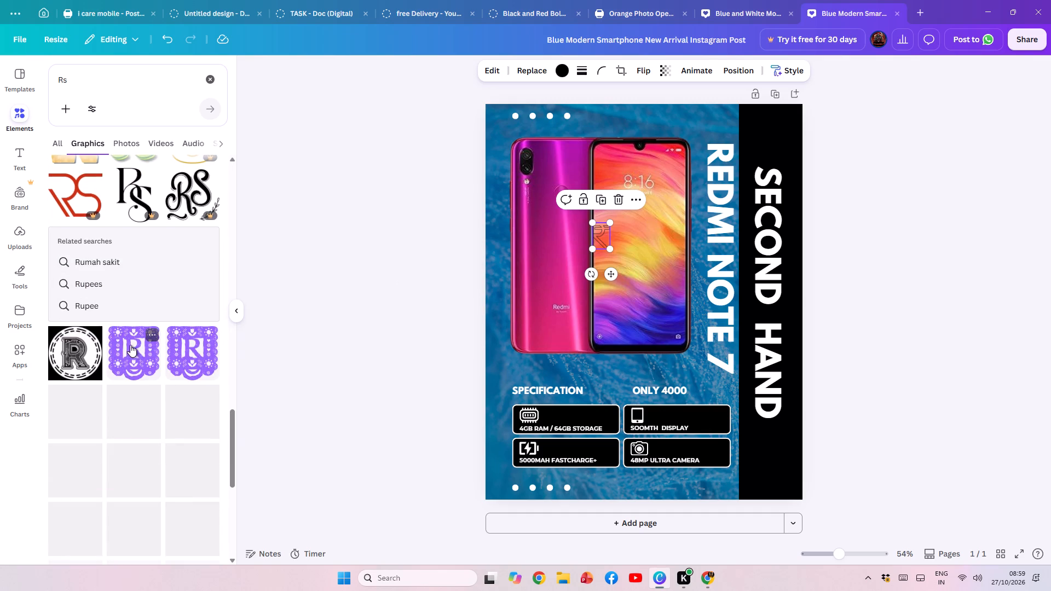
pyautogui.scroll(-11, 134, 329)
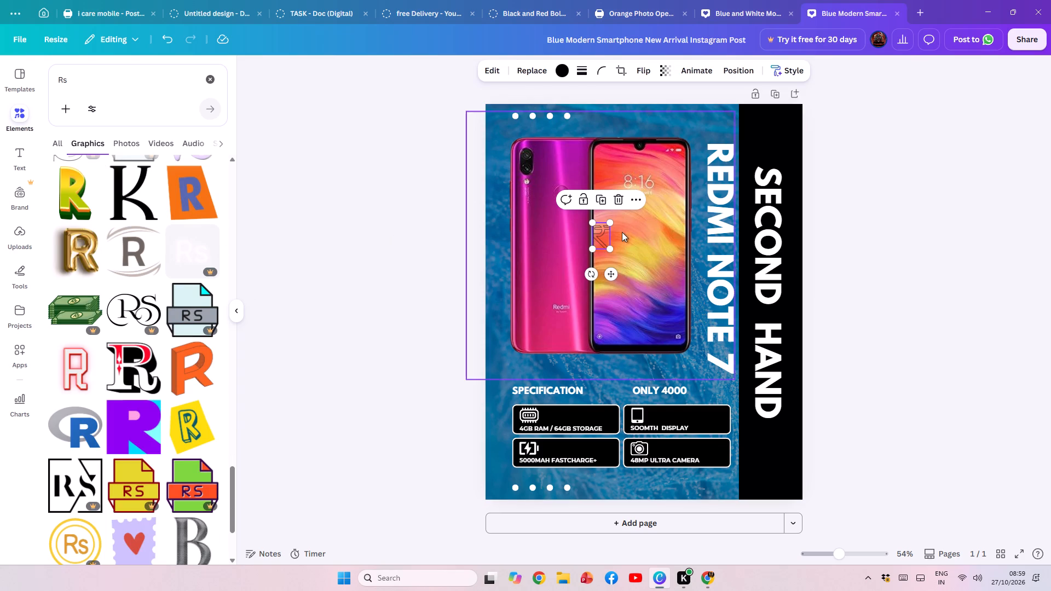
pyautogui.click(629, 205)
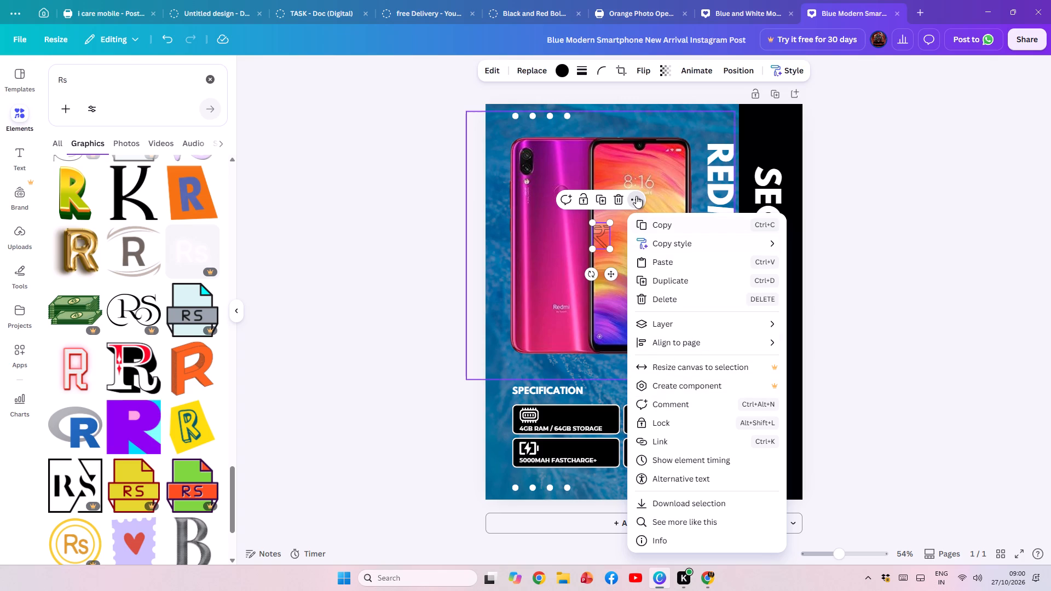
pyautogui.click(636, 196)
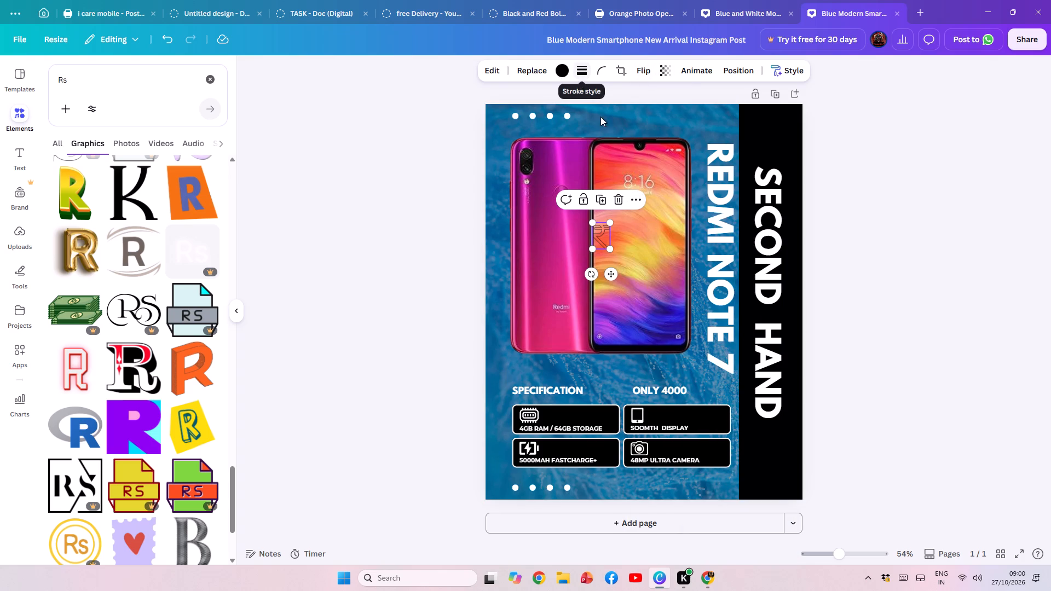
# Try the outlined rupee symbol beside the ONLY 4000 price text, then delete it from the design.
pyautogui.moveTo(611, 276); pyautogui.dragTo(687, 409)
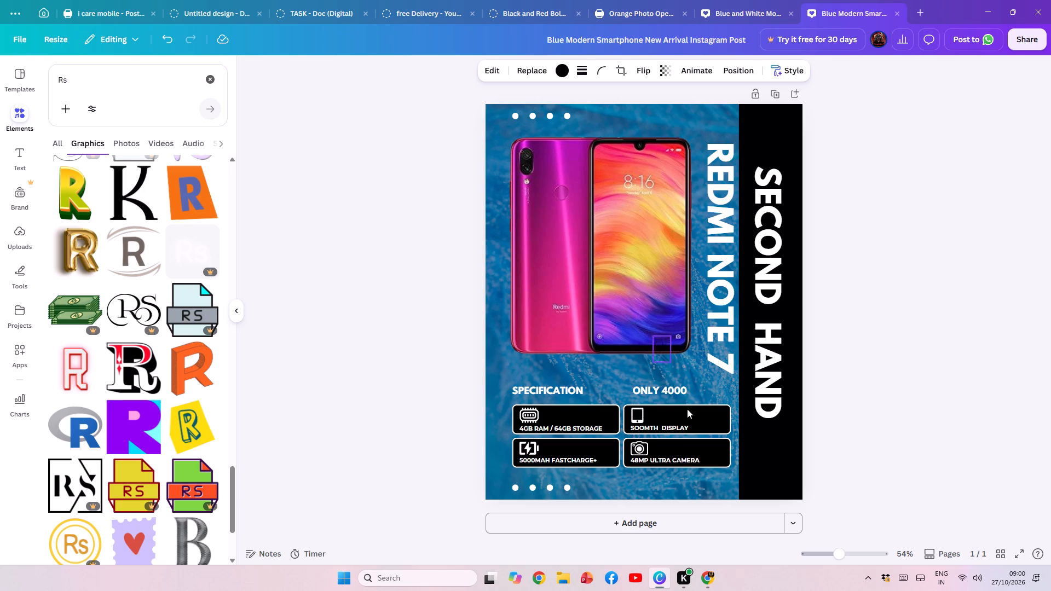
pyautogui.moveTo(687, 409); pyautogui.dragTo(703, 426)
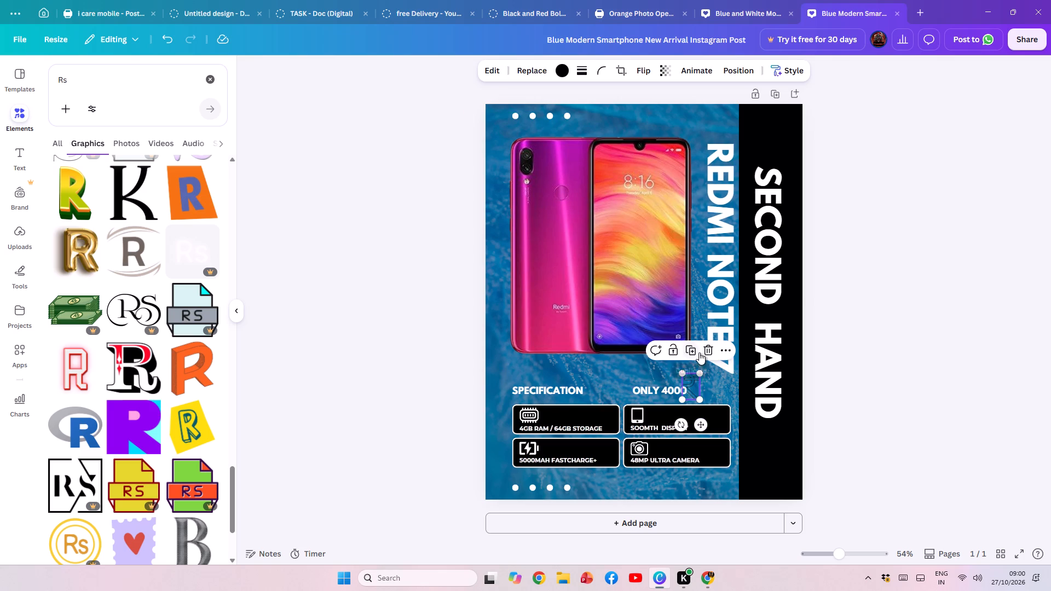
pyautogui.click(706, 351)
# Search the graphics for "Rs icon" and insert the solid black rupee symbol into the design.
pyautogui.scroll(20, 175, 360)
pyautogui.scroll(1, 175, 360)
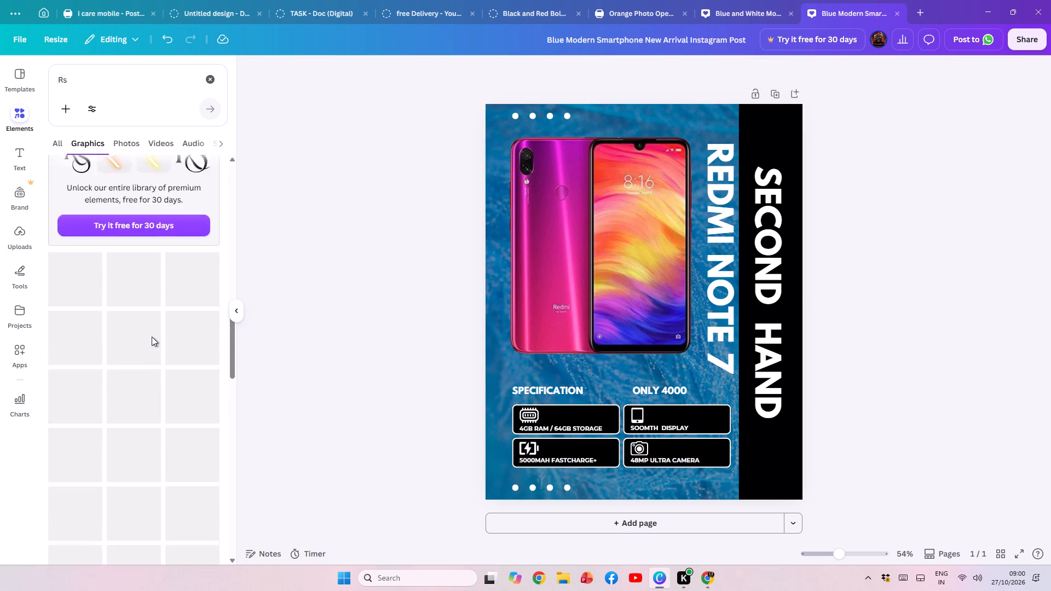
pyautogui.scroll(20, 152, 337)
pyautogui.scroll(3, 152, 337)
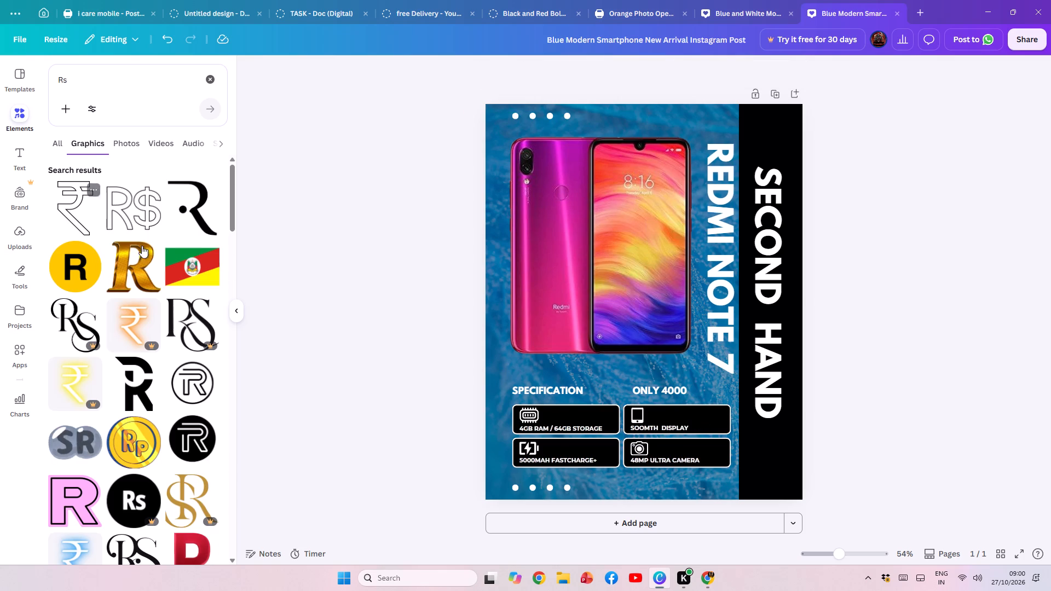
pyautogui.click(119, 103)
pyautogui.press('space')
pyautogui.click(84, 93)
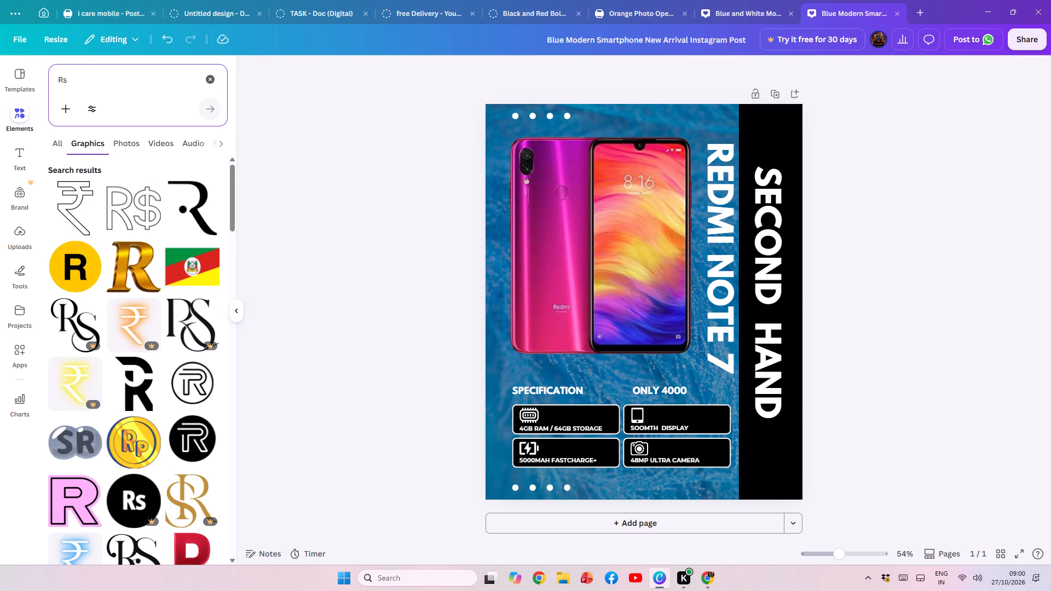
pyautogui.click(82, 75)
pyautogui.press('space')
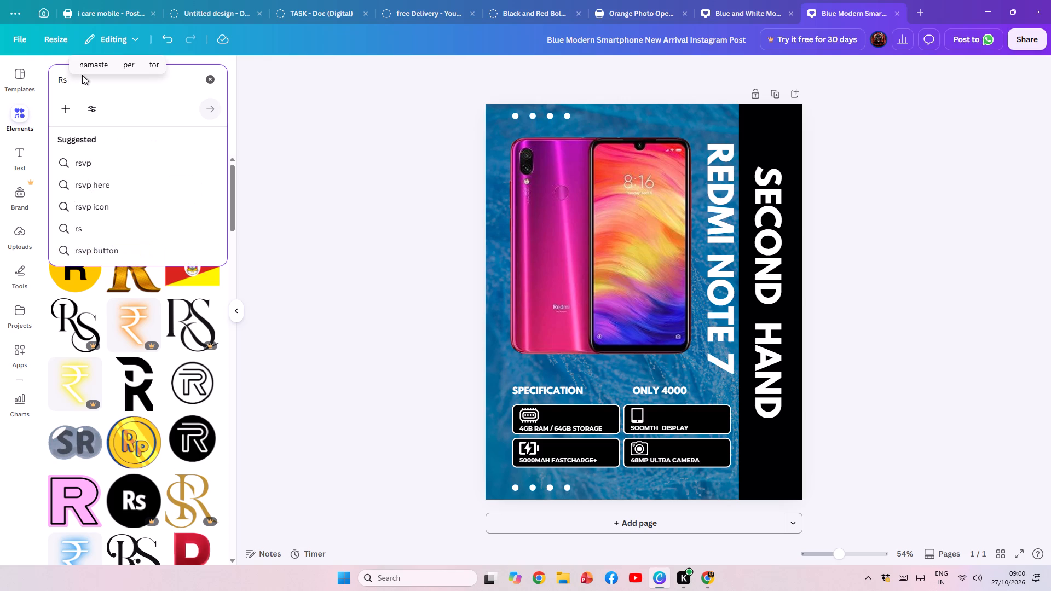
pyautogui.write('icon')
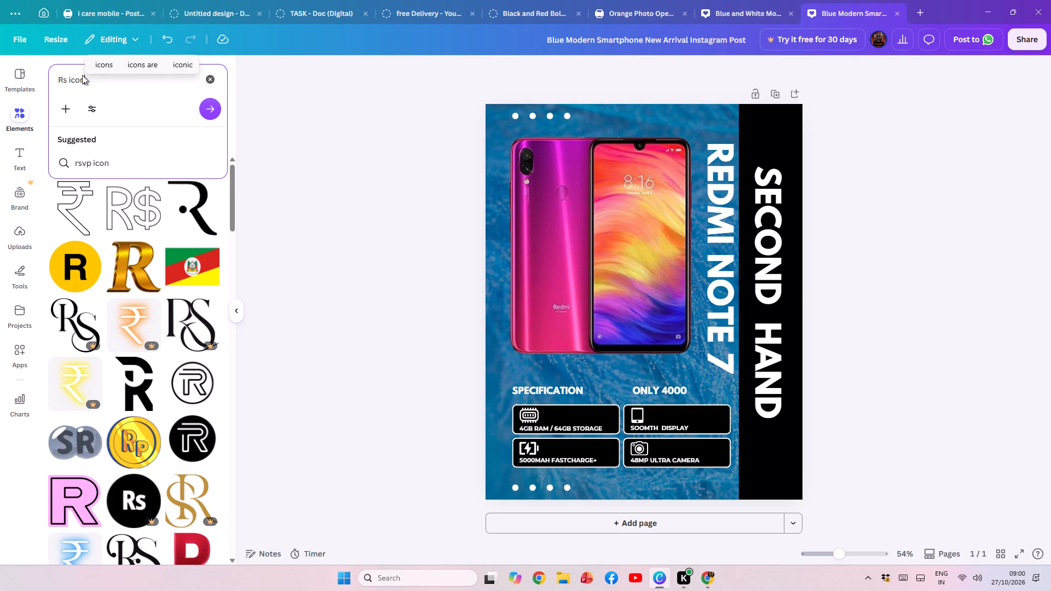
pyautogui.press('Return')
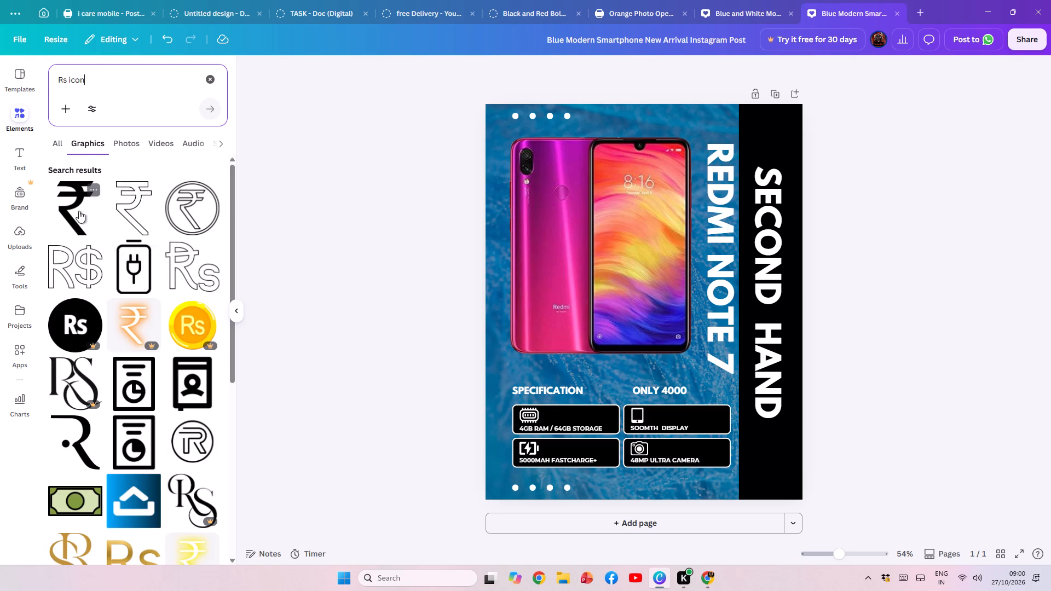
pyautogui.click(78, 210)
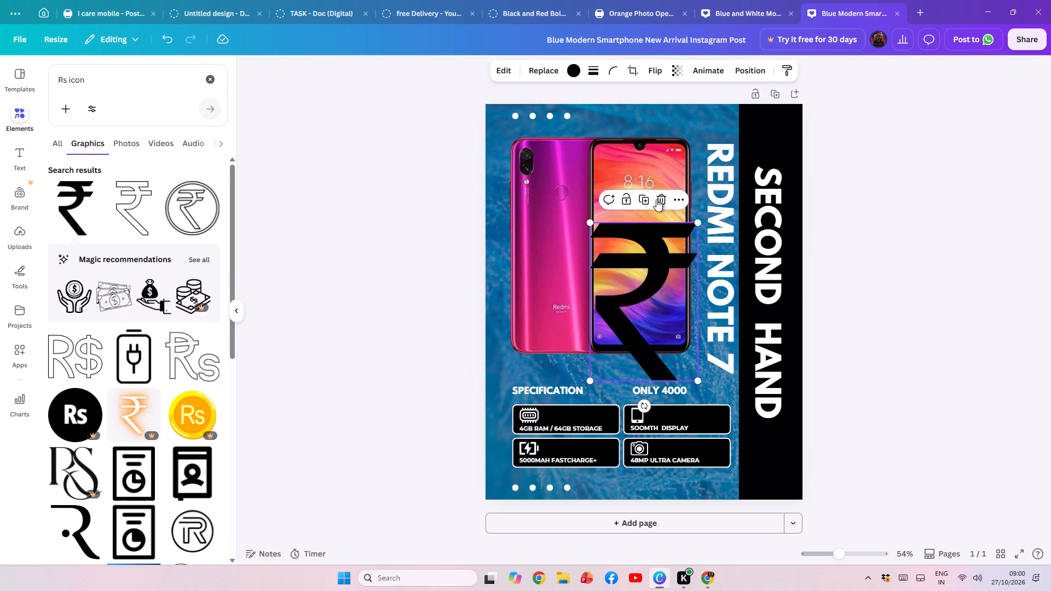
# Recolour the solid rupee symbol white.
pyautogui.click(563, 65)
pyautogui.click(116, 154)
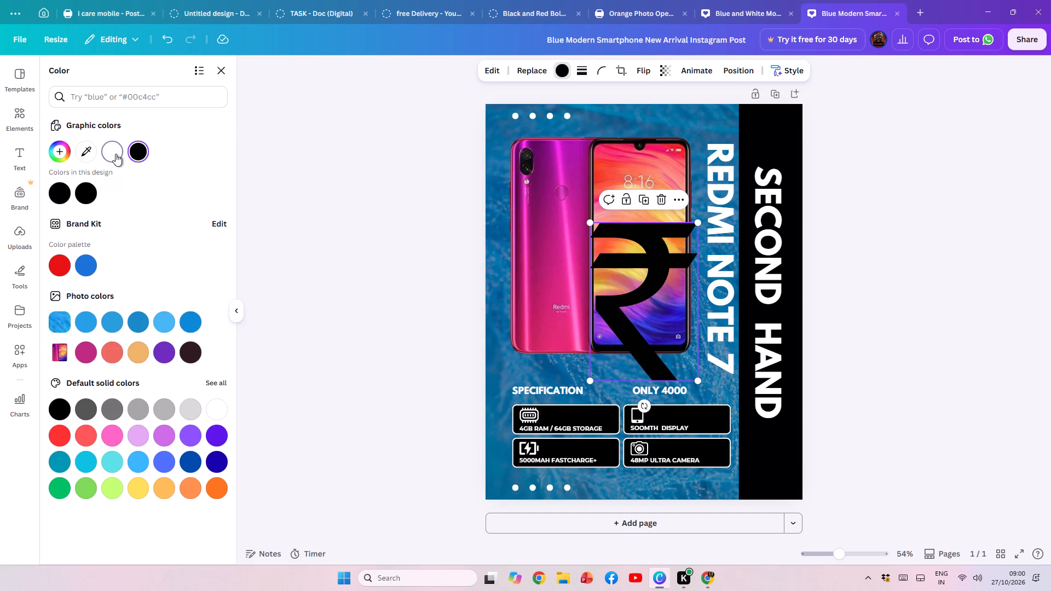
# Shrink the white rupee symbol to about the height of the price text and place it directly after ONLY 4000.
pyautogui.moveTo(696, 379); pyautogui.dragTo(652, 330)
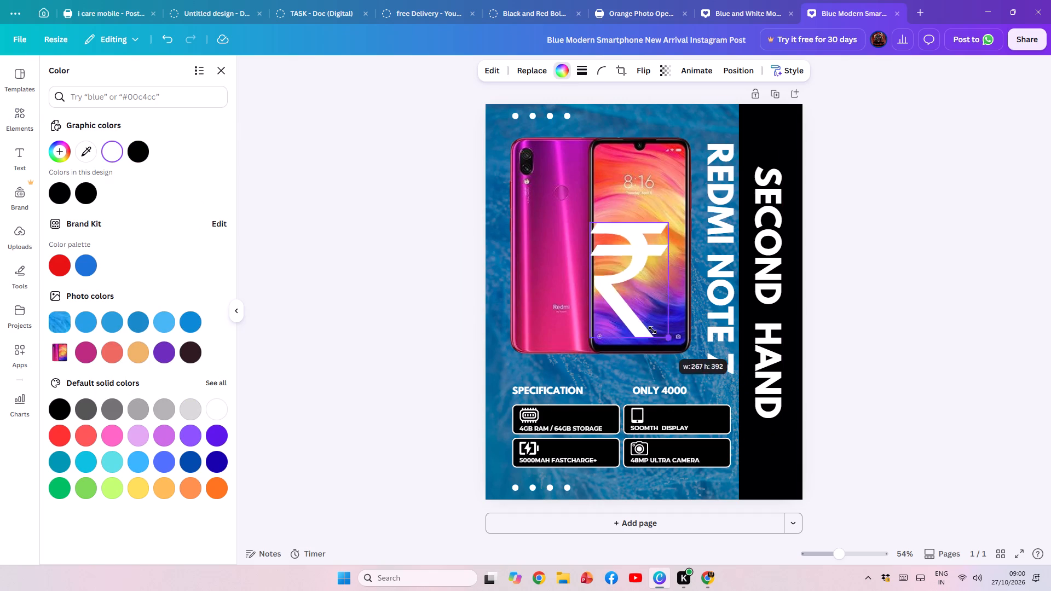
pyautogui.moveTo(652, 330); pyautogui.dragTo(593, 244)
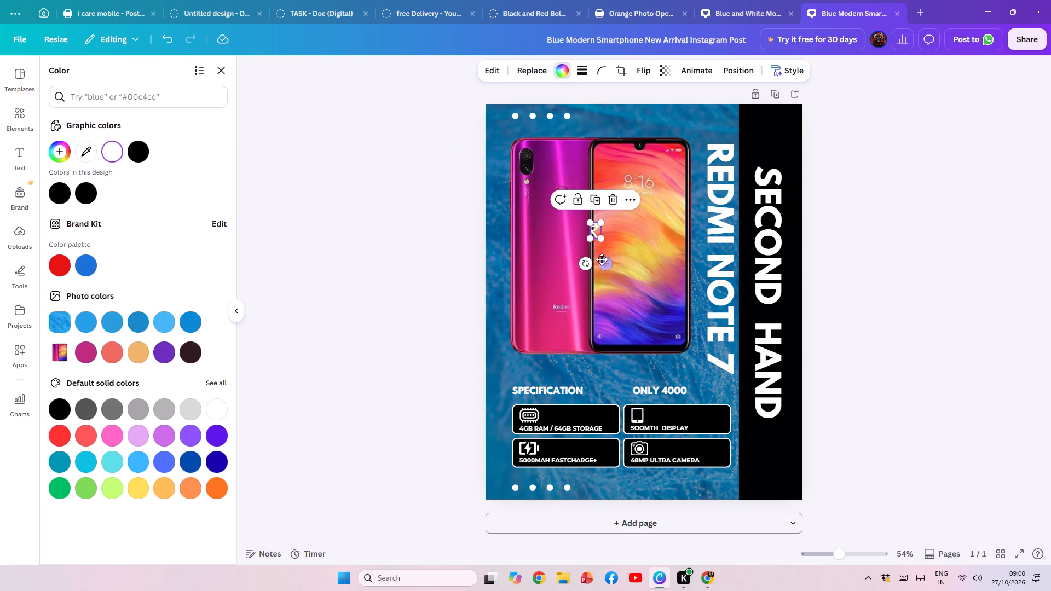
pyautogui.moveTo(602, 259); pyautogui.dragTo(702, 419)
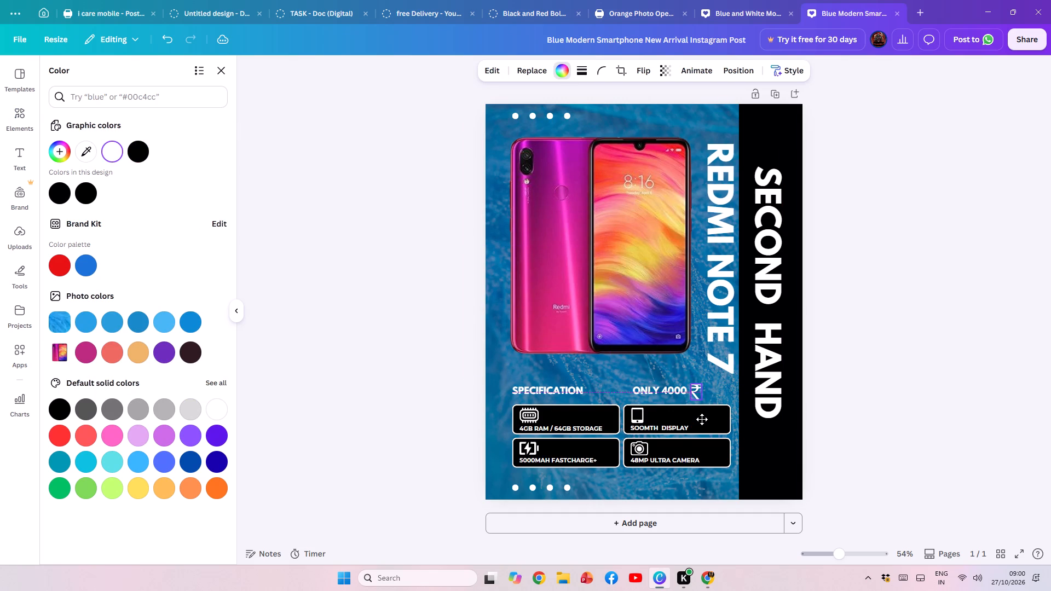
pyautogui.moveTo(702, 419); pyautogui.dragTo(702, 418)
pyautogui.click(702, 400)
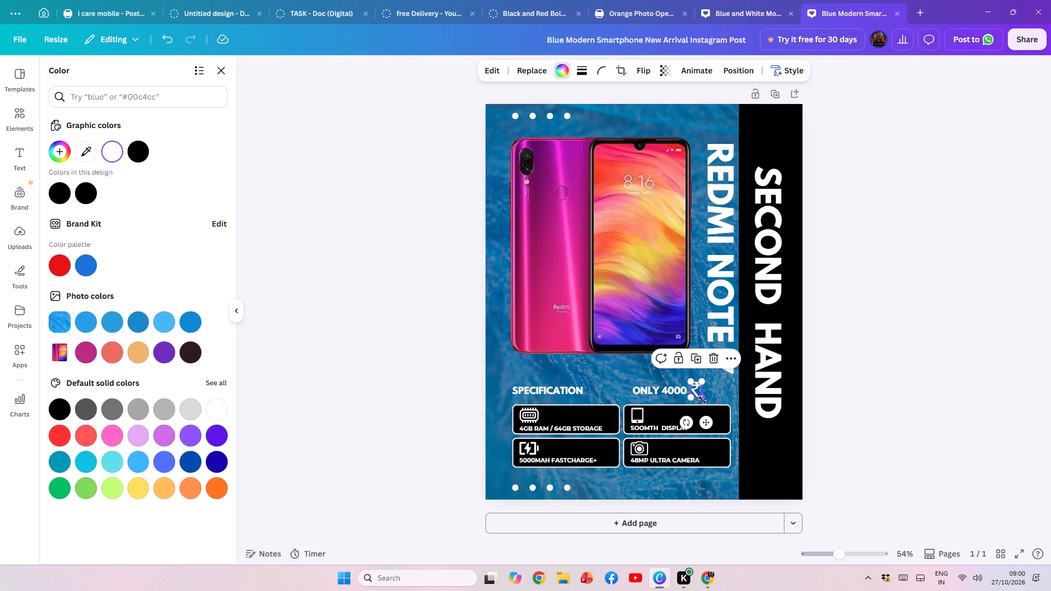
pyautogui.click(702, 413)
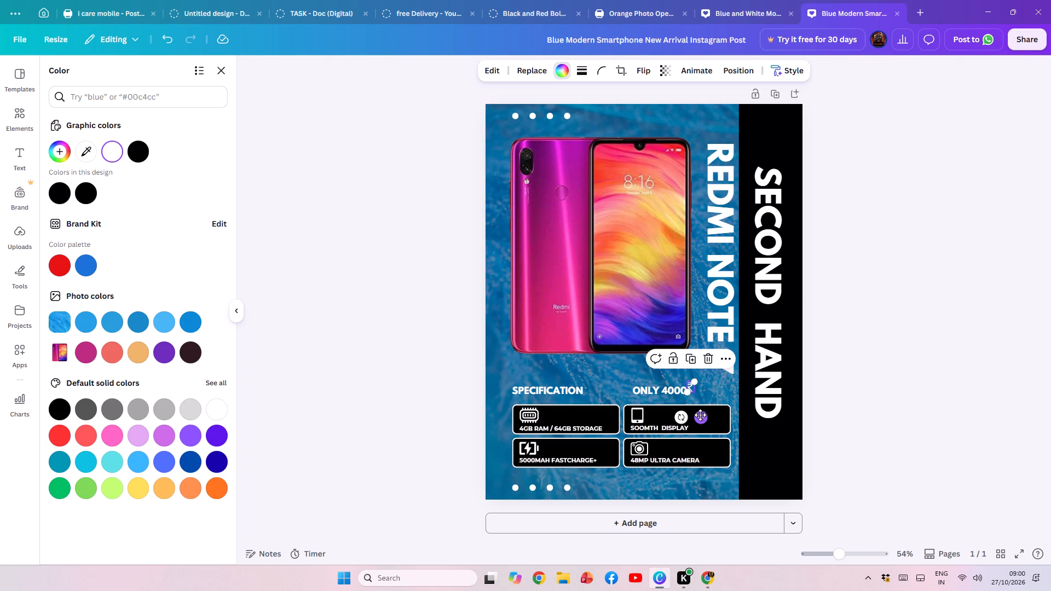
# Nudge the rupee symbol down until it is level with the ONLY 4000 text.
pyautogui.press('Down')
pyautogui.press('Down')
pyautogui.press('Down')
pyautogui.press('Down')
pyautogui.press('Down')
pyautogui.press('Down')
pyautogui.press('Down')
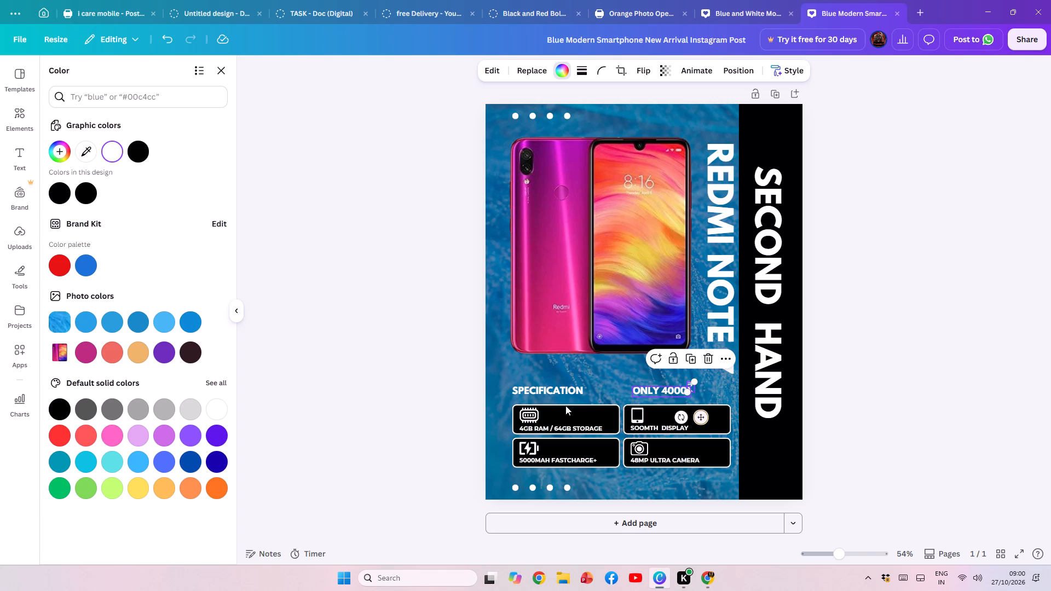
pyautogui.press('Down')
pyautogui.press('Down')
pyautogui.press('Down')
pyautogui.click(894, 400)
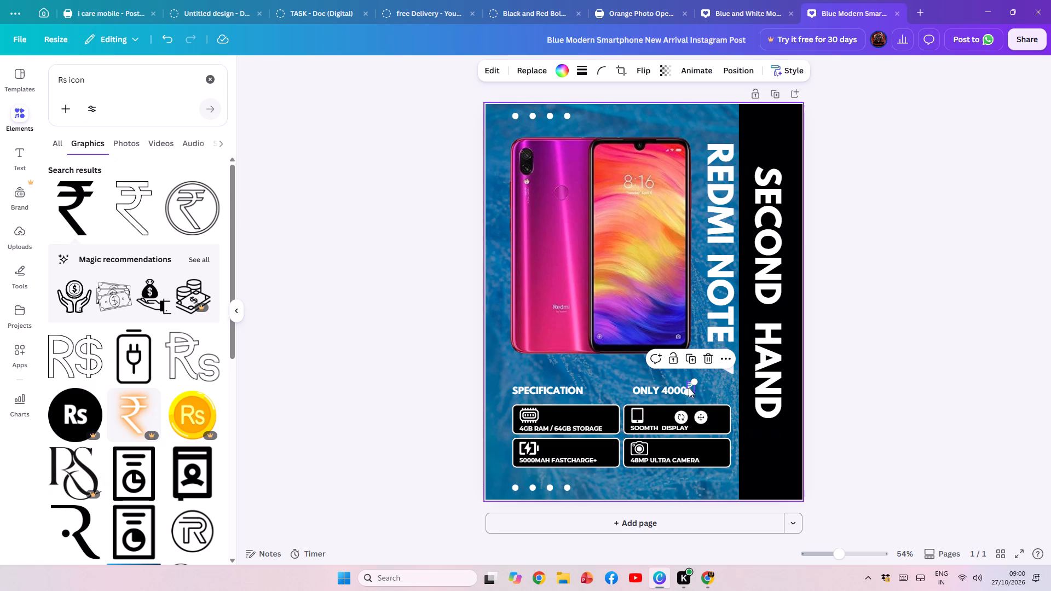
pyautogui.click(900, 381)
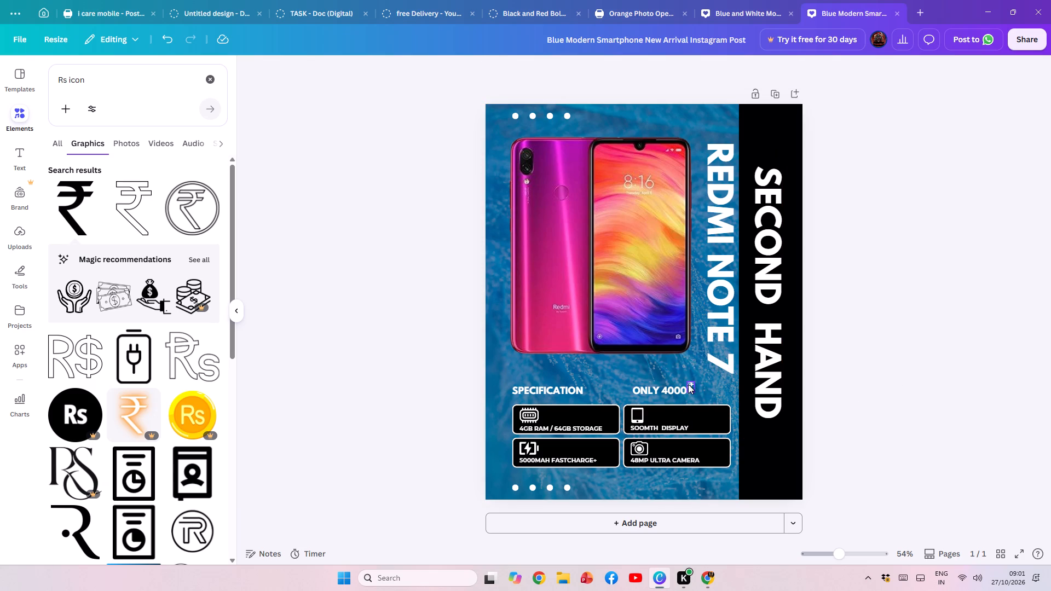
pyautogui.click(688, 384)
pyautogui.press('Down')
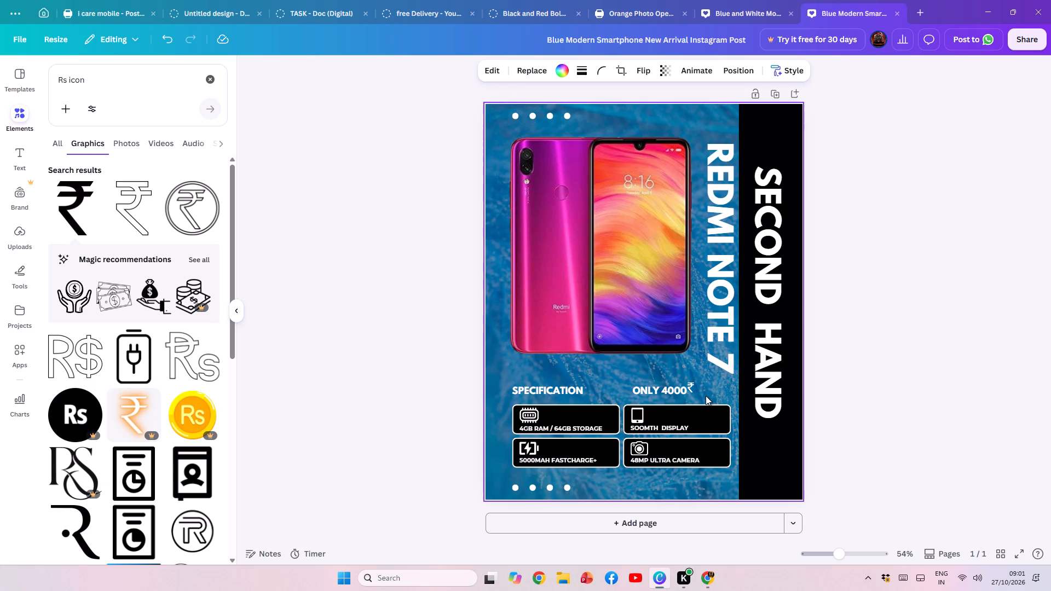
pyautogui.press('Down')
pyautogui.press('Down')
pyautogui.press('Down')
pyautogui.press('Down')
pyautogui.press('Down')
pyautogui.press('Down')
pyautogui.press('Down')
pyautogui.press('Down')
pyautogui.press('Down')
# Nudge the rupee symbol away from the last zero to leave a small gap, and fine-tune its vertical alignment with the price.
pyautogui.press('Right')
pyautogui.press('Right')
pyautogui.press('Right')
pyautogui.press('Right')
pyautogui.press('Down')
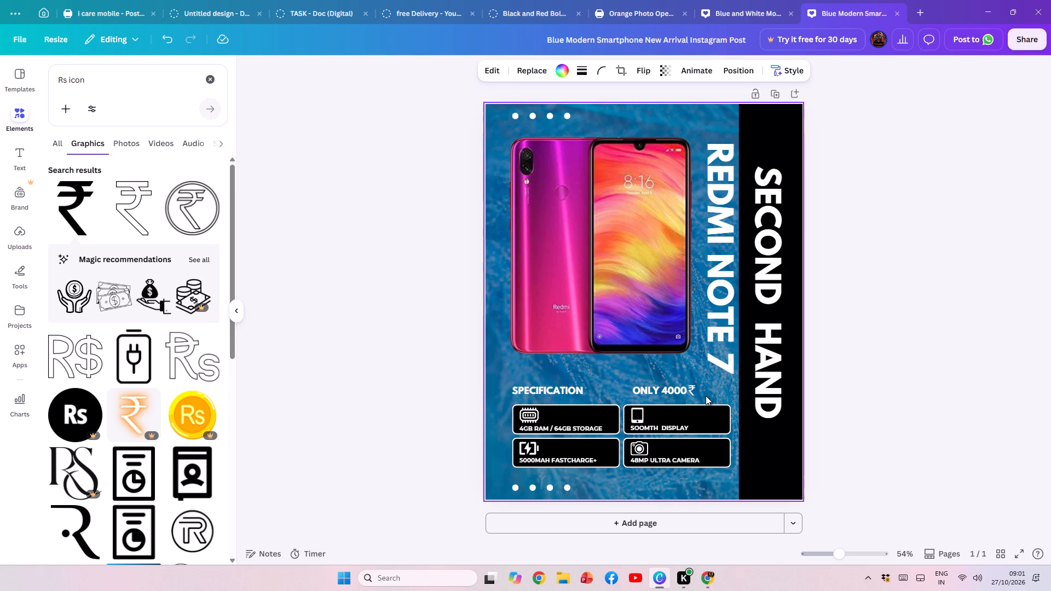
pyautogui.press('Right')
pyautogui.press('Down')
pyautogui.press('Up')
pyautogui.press('Up')
pyautogui.press('Down')
pyautogui.press('Up')
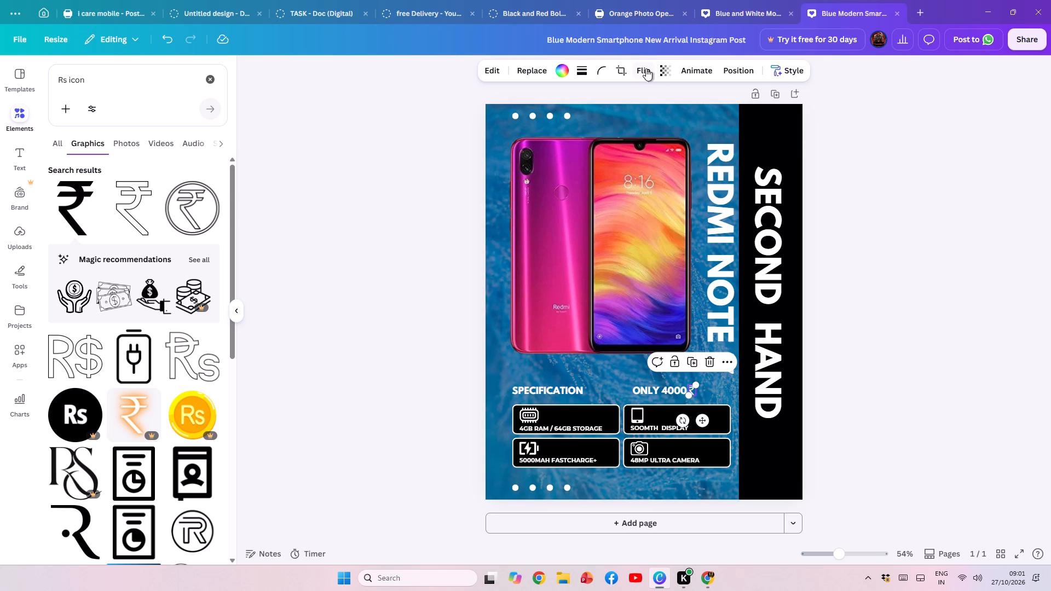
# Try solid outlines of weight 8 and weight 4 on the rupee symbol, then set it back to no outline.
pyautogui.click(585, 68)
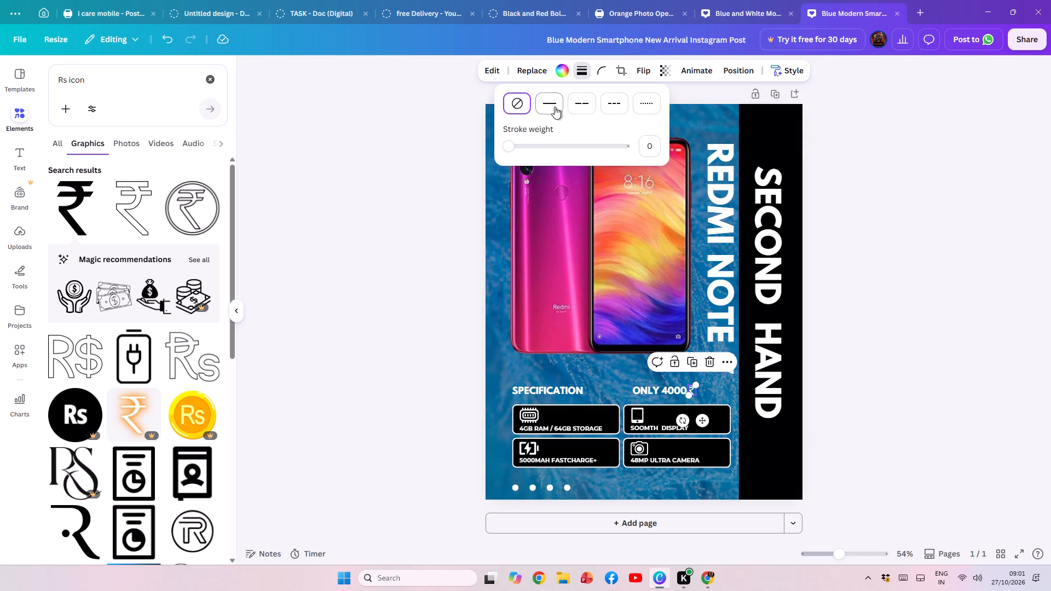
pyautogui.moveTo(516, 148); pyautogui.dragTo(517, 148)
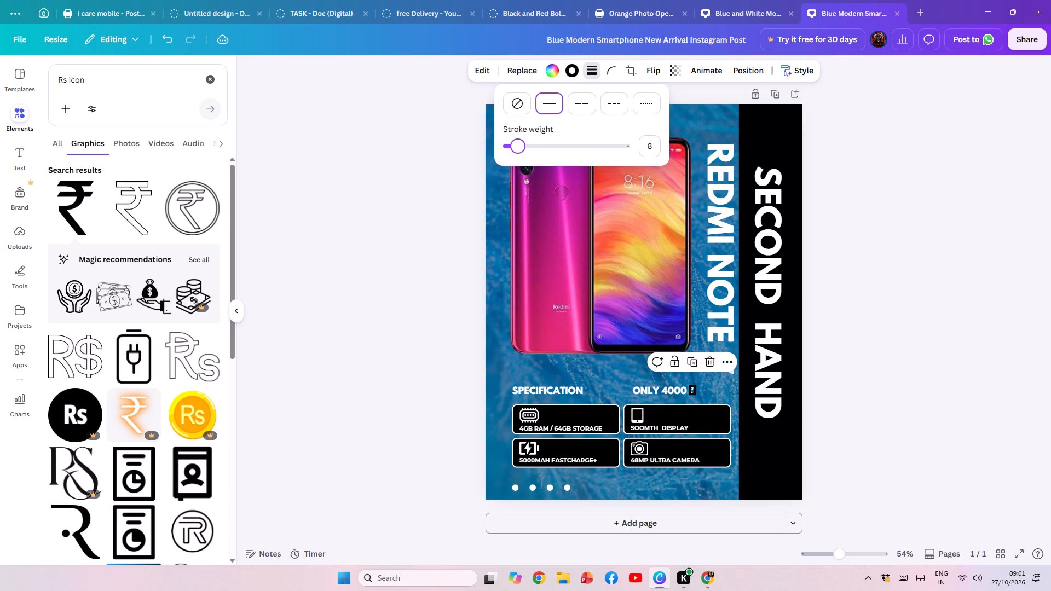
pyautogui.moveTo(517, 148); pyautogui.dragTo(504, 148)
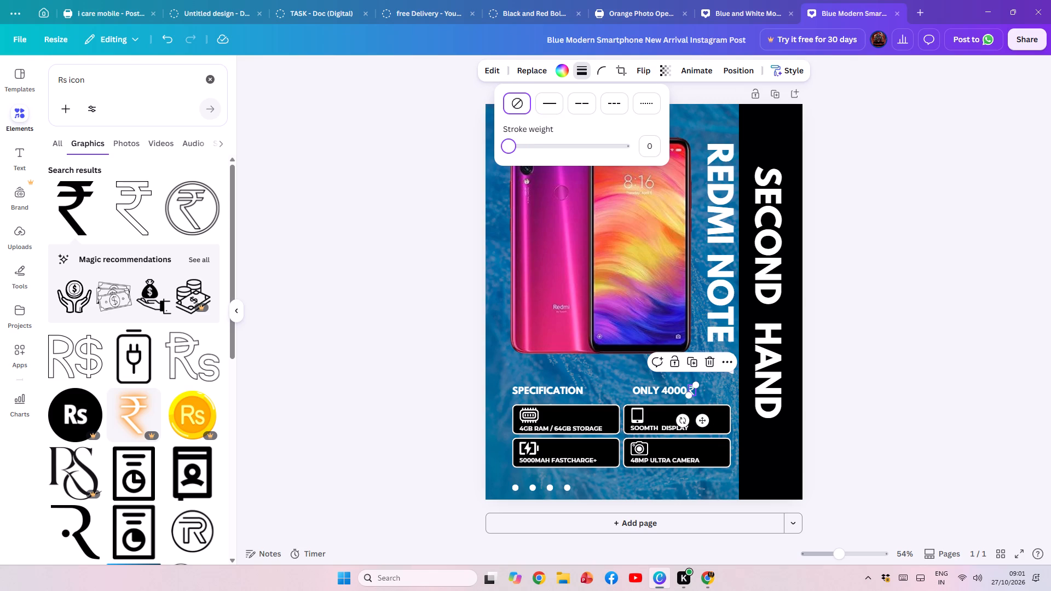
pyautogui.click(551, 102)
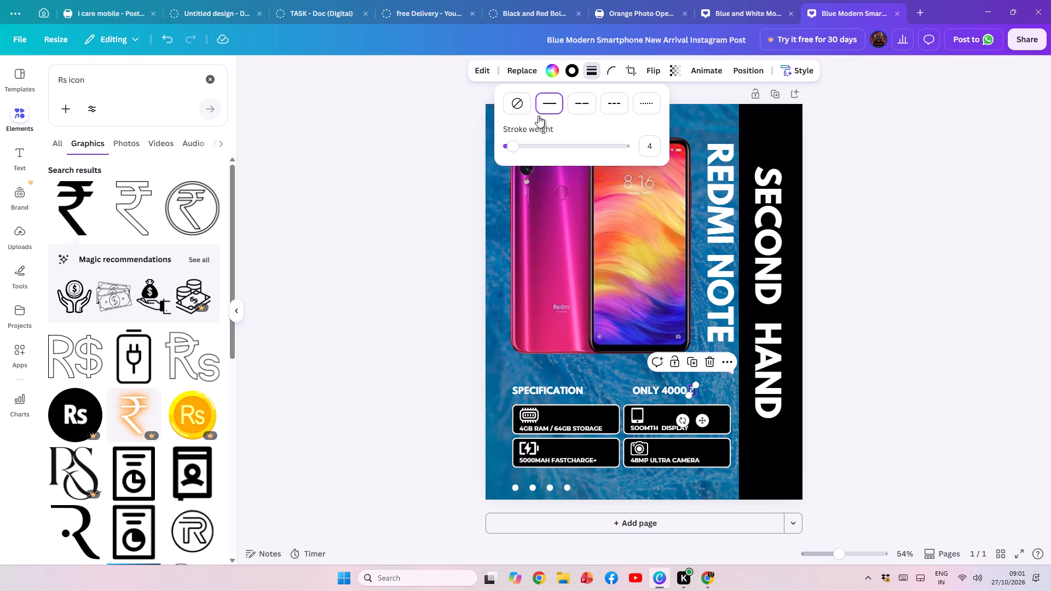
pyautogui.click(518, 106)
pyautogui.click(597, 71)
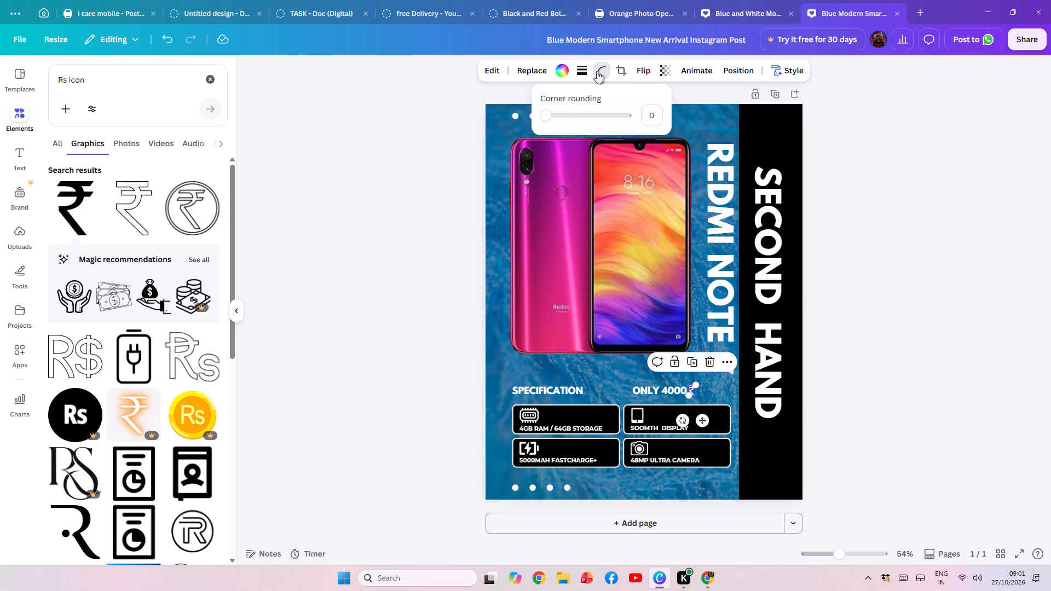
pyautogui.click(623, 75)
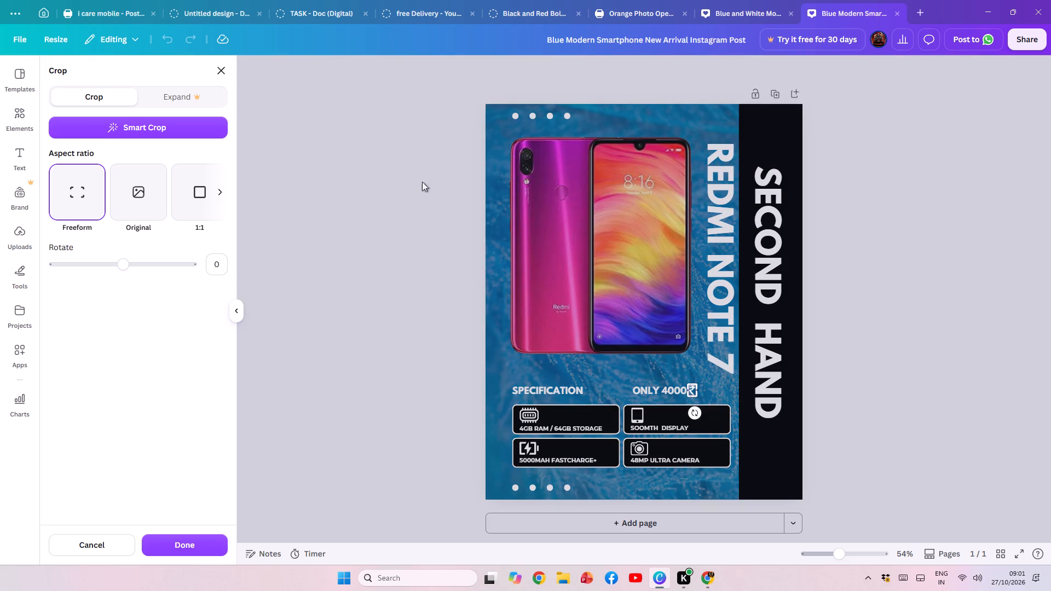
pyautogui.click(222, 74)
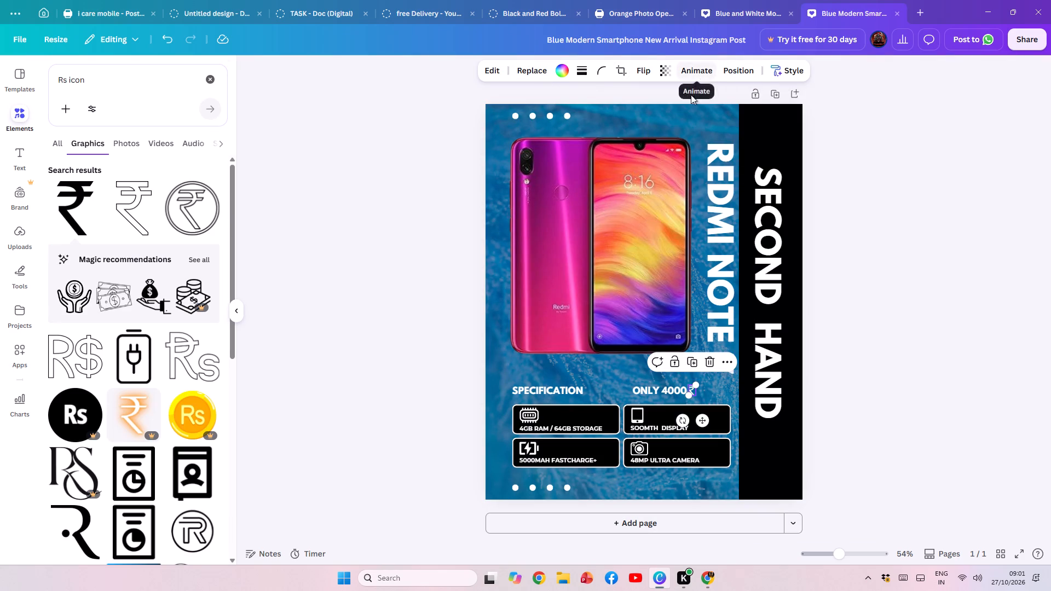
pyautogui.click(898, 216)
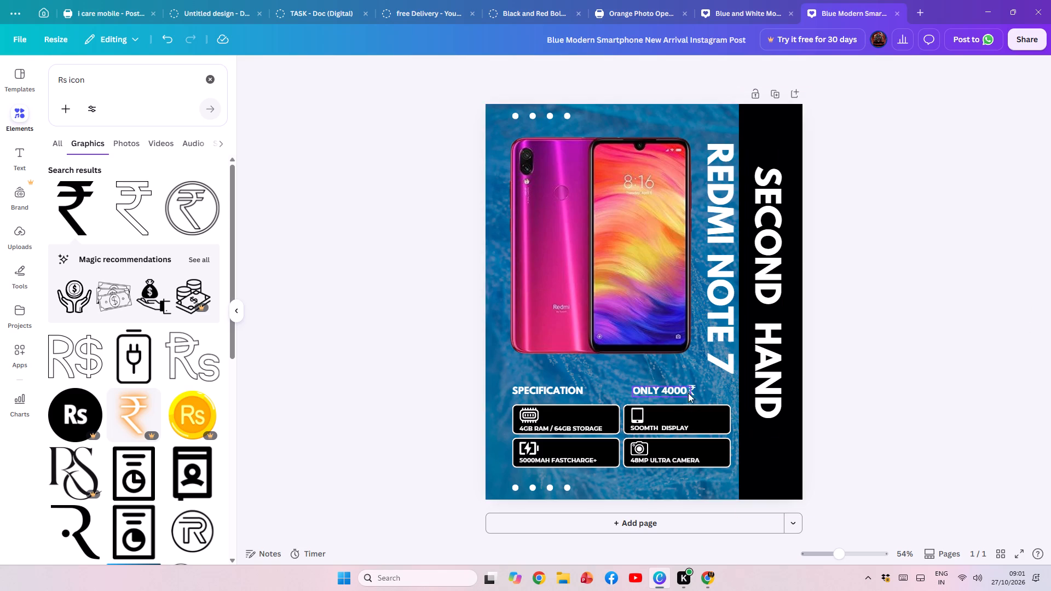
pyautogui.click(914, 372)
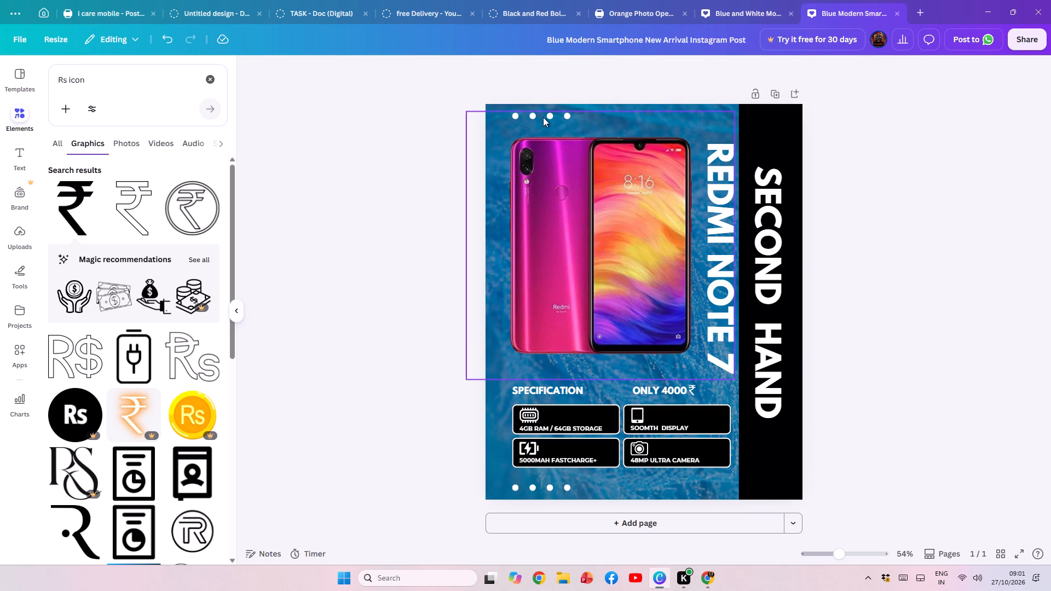
# Duplicate the vertical SECOND HAND text, move the copy over the phone picture and rotate it to horizontal.
pyautogui.click(773, 238)
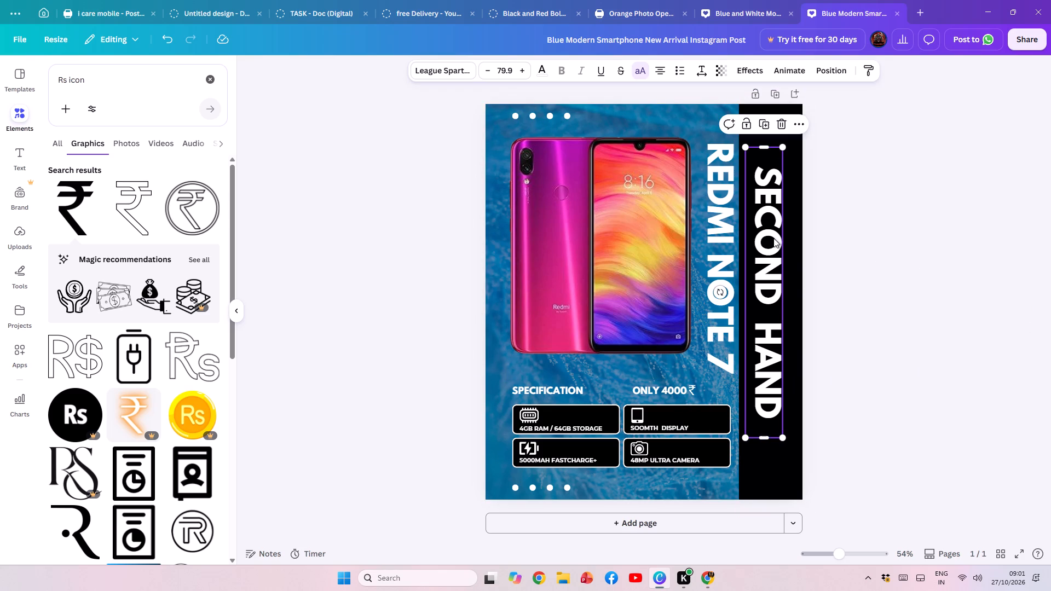
pyautogui.hotkey('ctrl', 'c')
pyautogui.hotkey('ctrl', 'v')
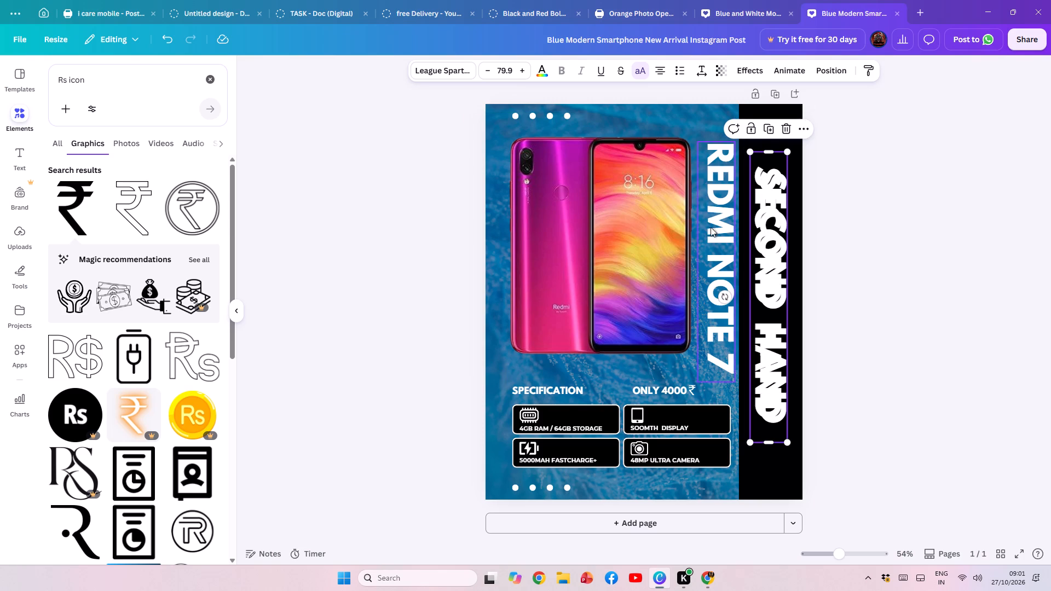
pyautogui.moveTo(763, 342); pyautogui.dragTo(638, 329)
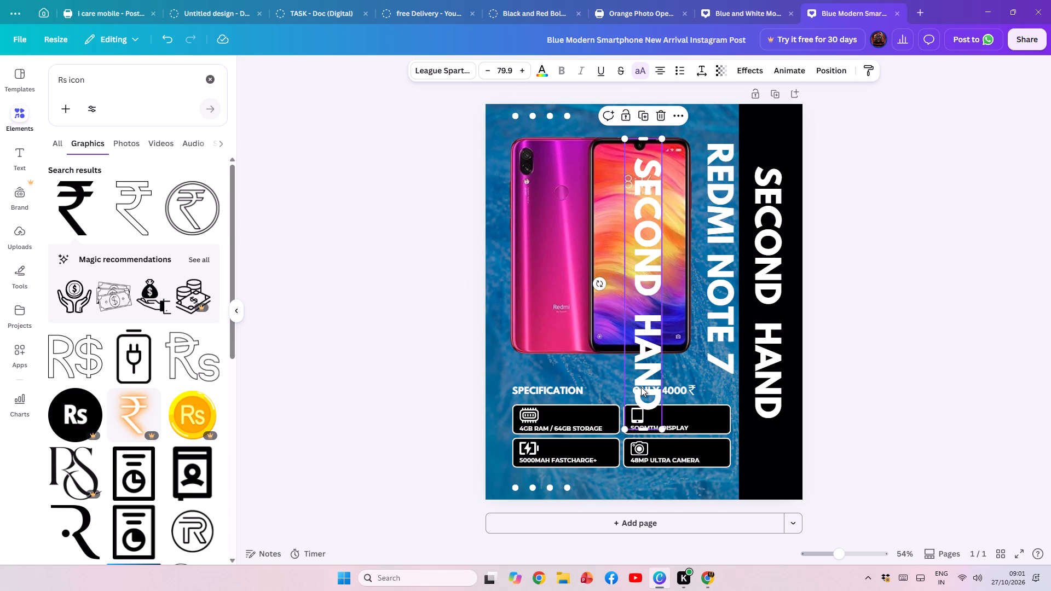
pyautogui.moveTo(598, 283); pyautogui.dragTo(652, 305)
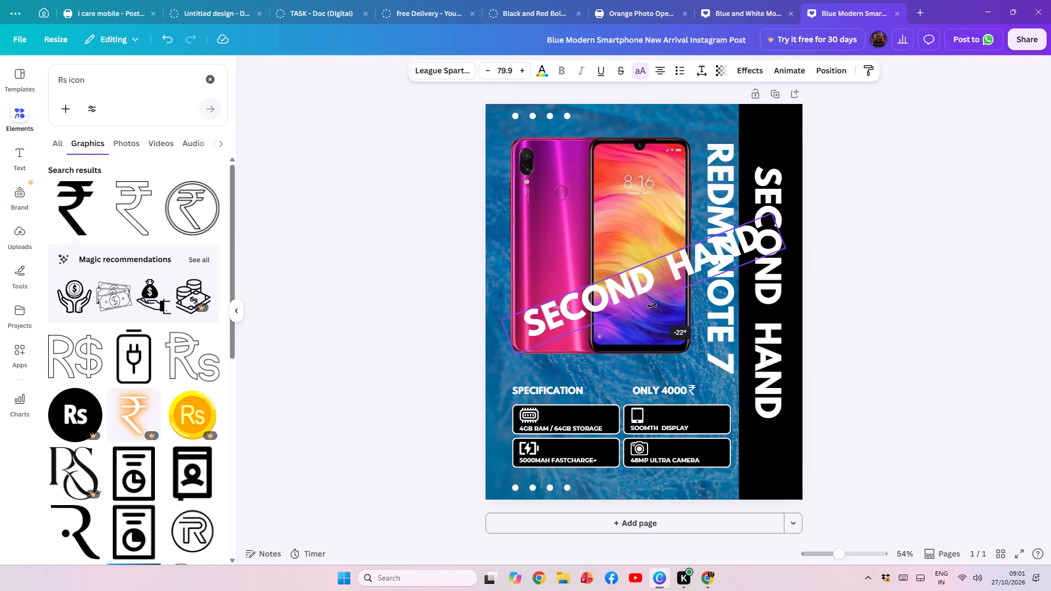
pyautogui.moveTo(652, 305); pyautogui.dragTo(643, 307)
# Replace the wording of the horizontal text copy with ICARE MOBILE CHIKHLI.
pyautogui.click(767, 278)
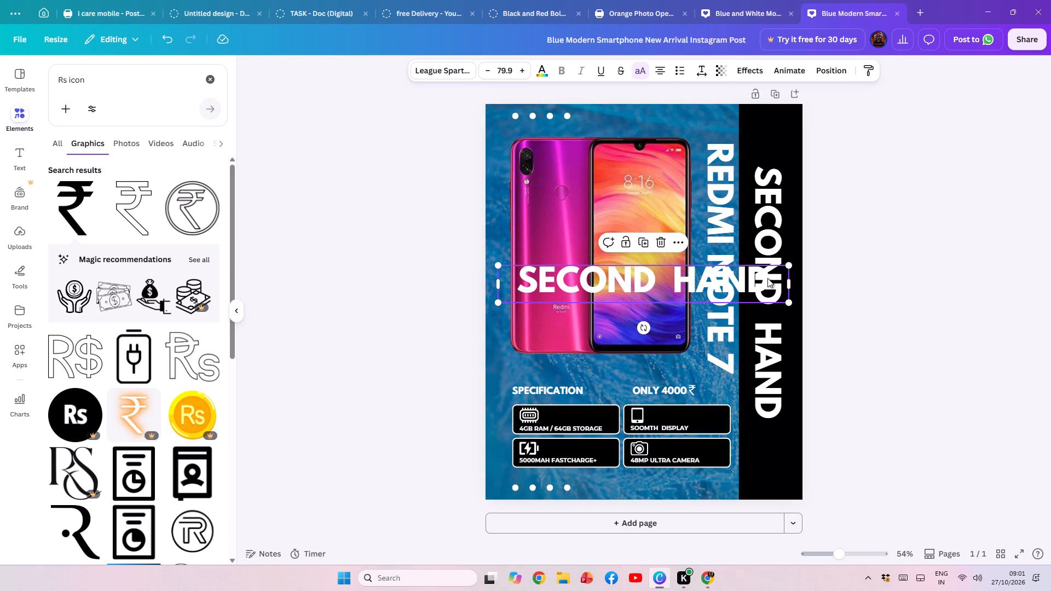
pyautogui.write('icare mobile')
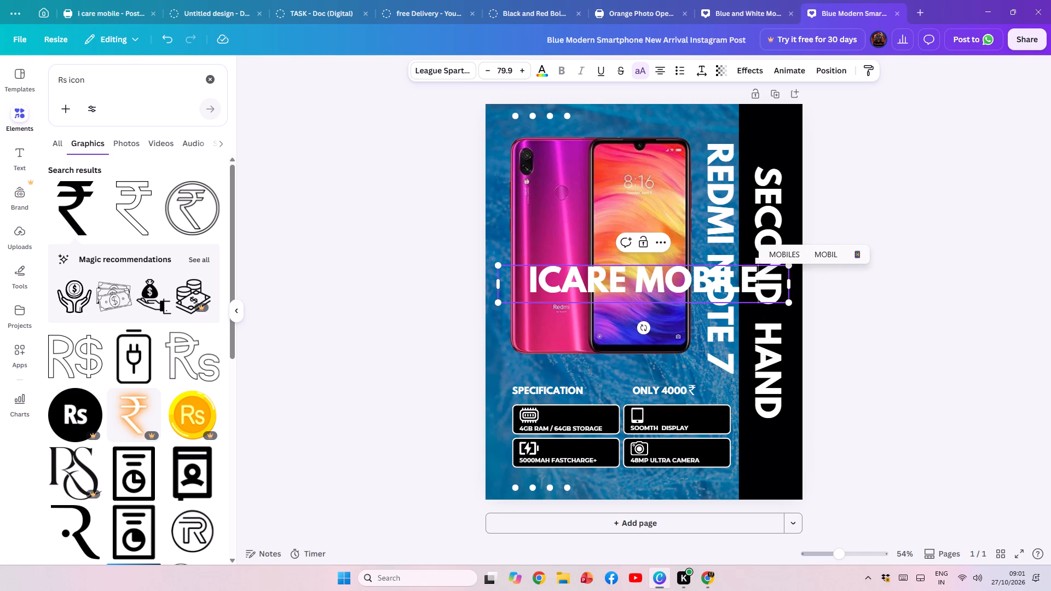
pyautogui.press('space')
pyautogui.write('chikhli')
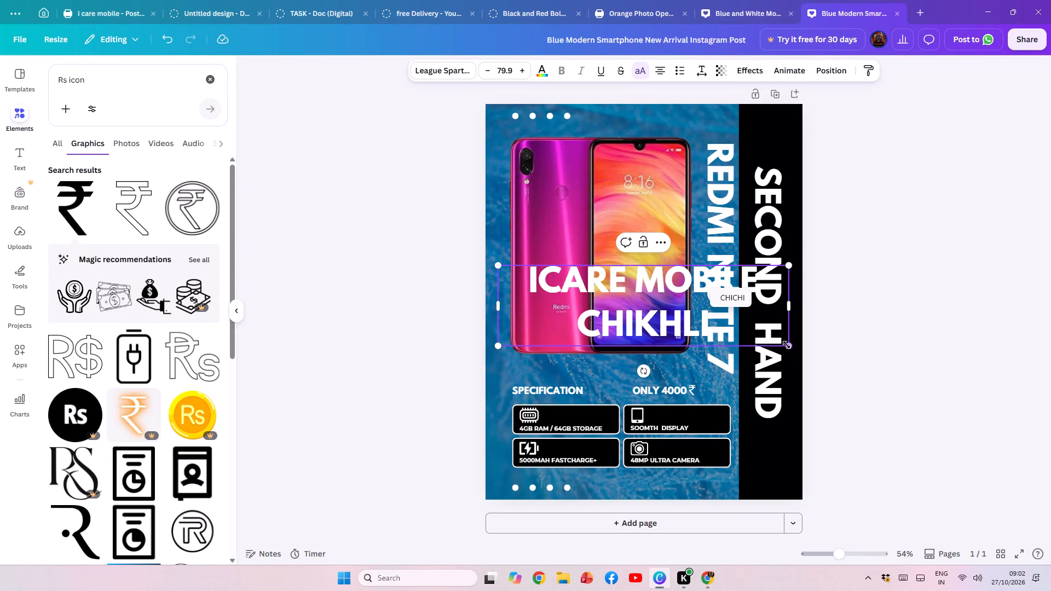
# Shrink the ICARE MOBILE CHIKHLI text to about size 36.6 and place it above the phone picture, shifting the phone down slightly to make room.
pyautogui.moveTo(789, 346); pyautogui.dragTo(637, 282)
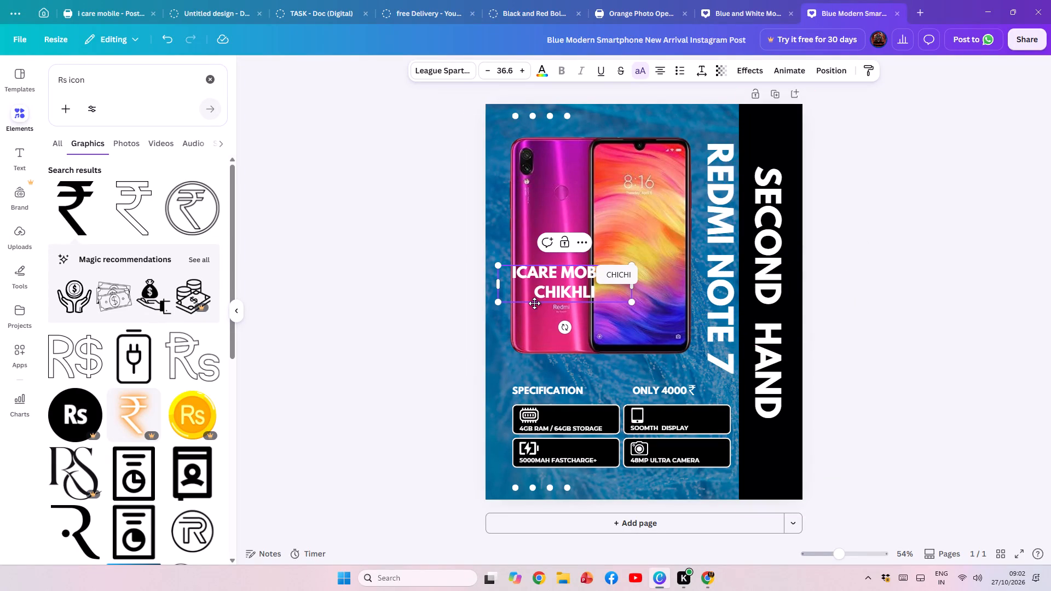
pyautogui.moveTo(534, 303); pyautogui.dragTo(593, 147)
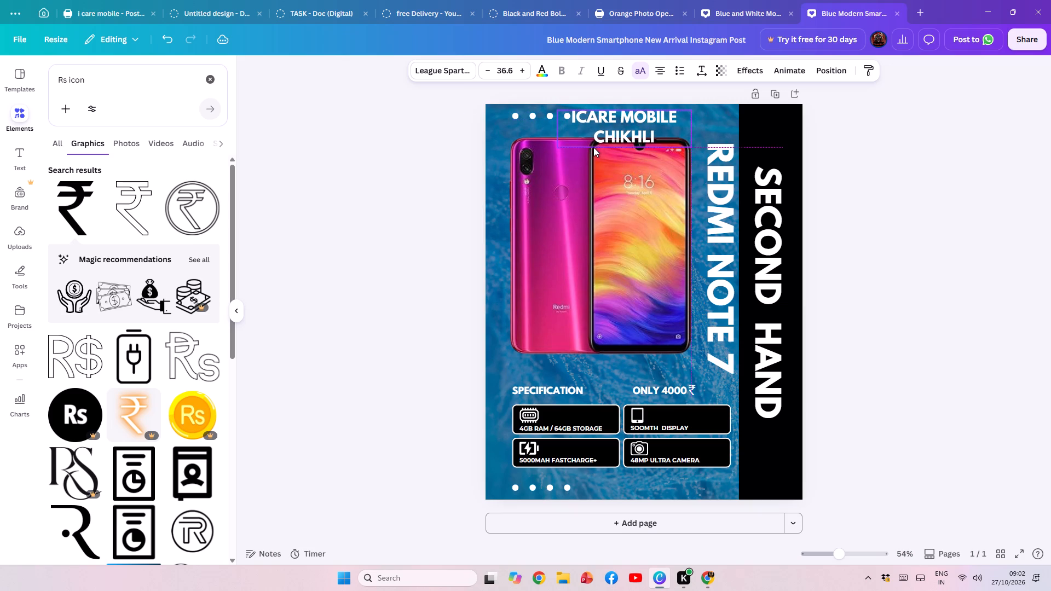
pyautogui.moveTo(593, 147); pyautogui.dragTo(593, 145)
pyautogui.moveTo(601, 211); pyautogui.dragTo(599, 227)
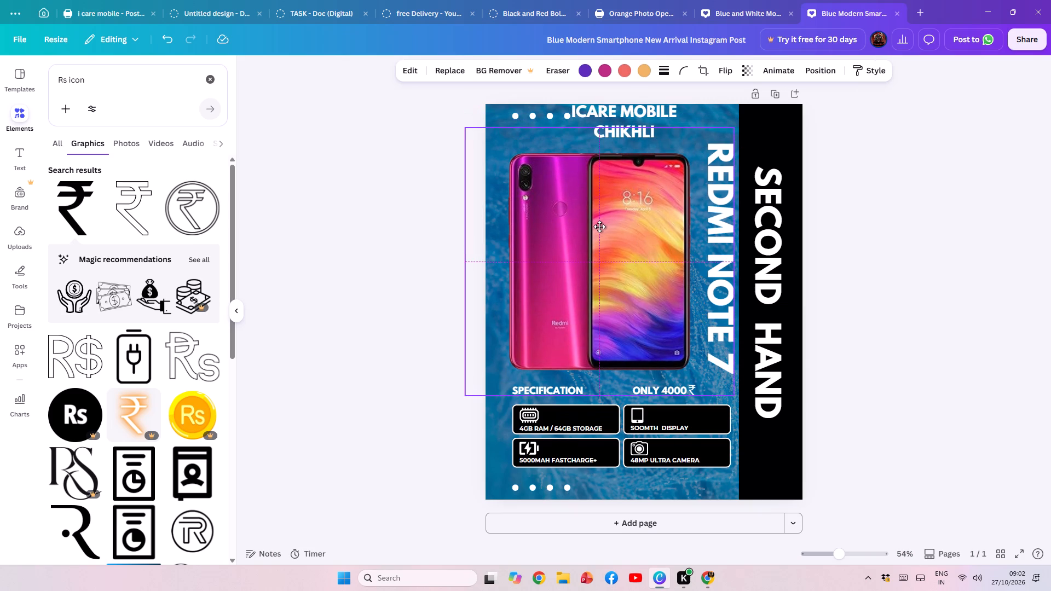
pyautogui.moveTo(599, 227); pyautogui.dragTo(599, 227)
pyautogui.moveTo(647, 116); pyautogui.dragTo(649, 122)
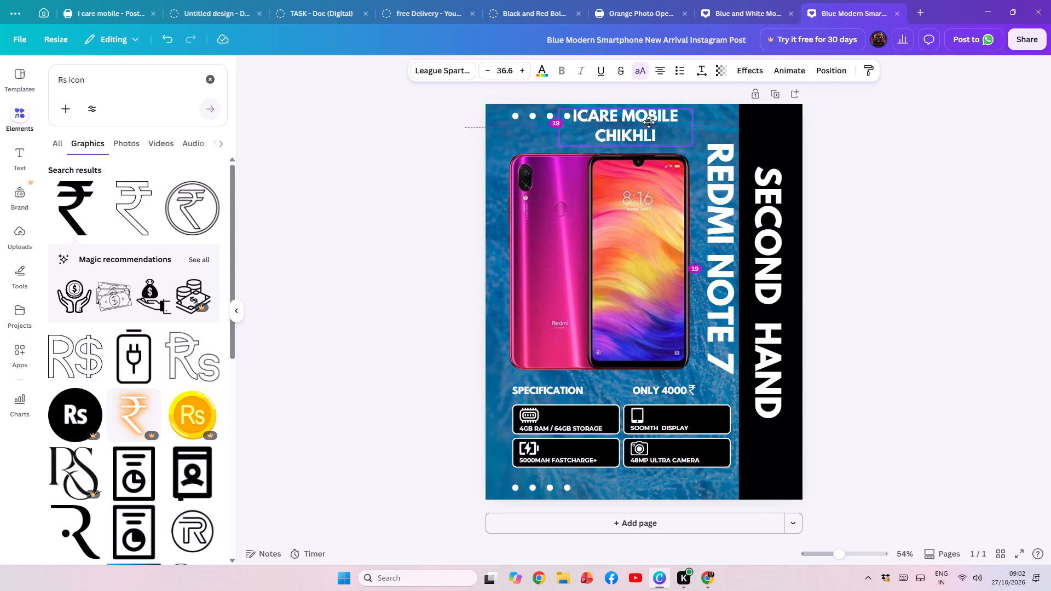
pyautogui.moveTo(649, 122); pyautogui.dragTo(662, 123)
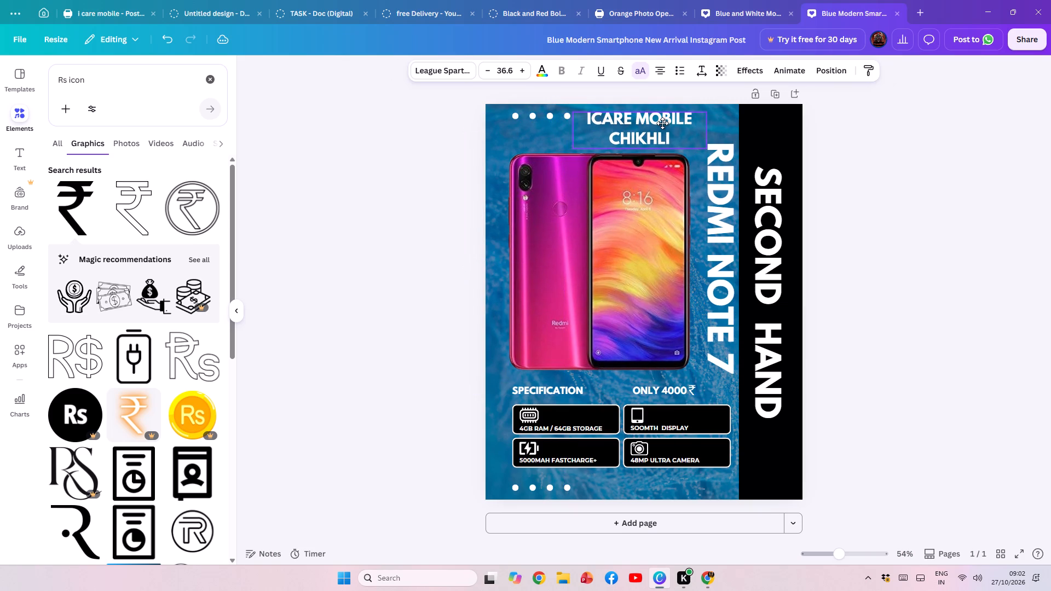
pyautogui.moveTo(662, 123); pyautogui.dragTo(662, 122)
pyautogui.click(419, 176)
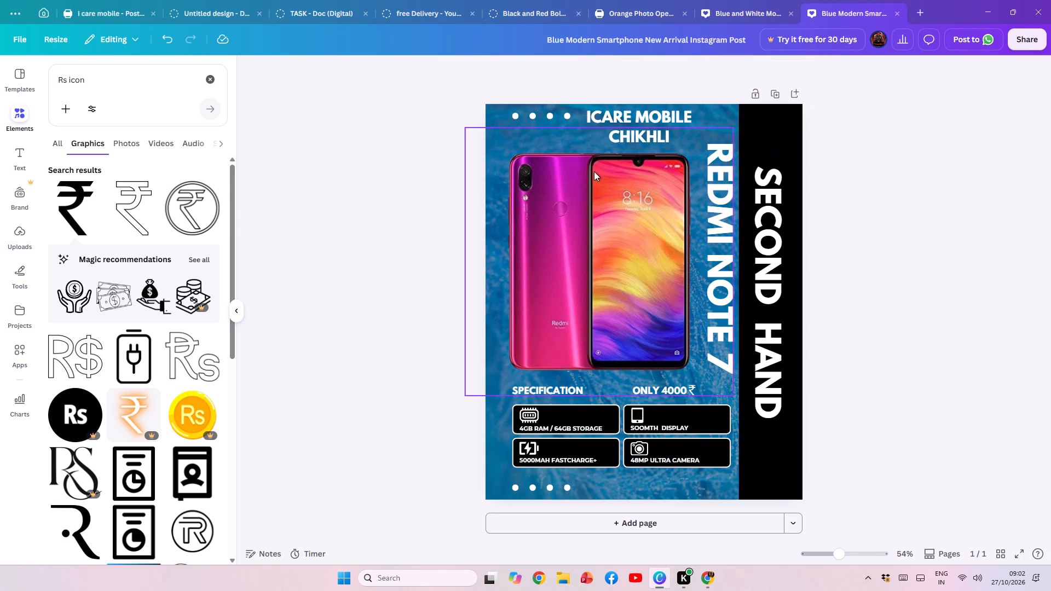
# Move the vertical SECOND HAND text slightly lower within the black band.
pyautogui.moveTo(763, 325); pyautogui.dragTo(764, 303)
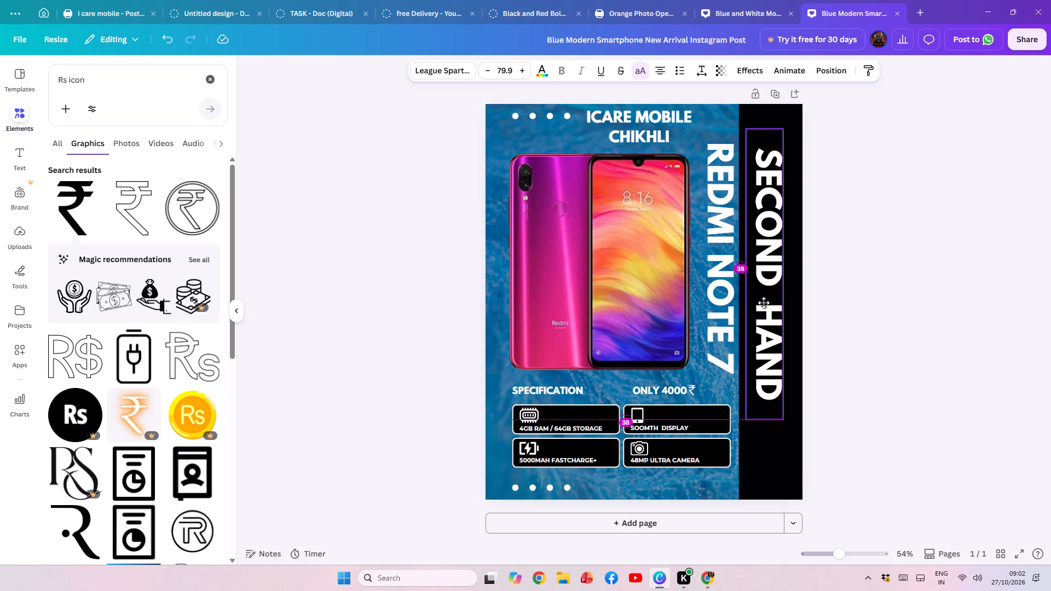
pyautogui.moveTo(764, 303); pyautogui.dragTo(767, 362)
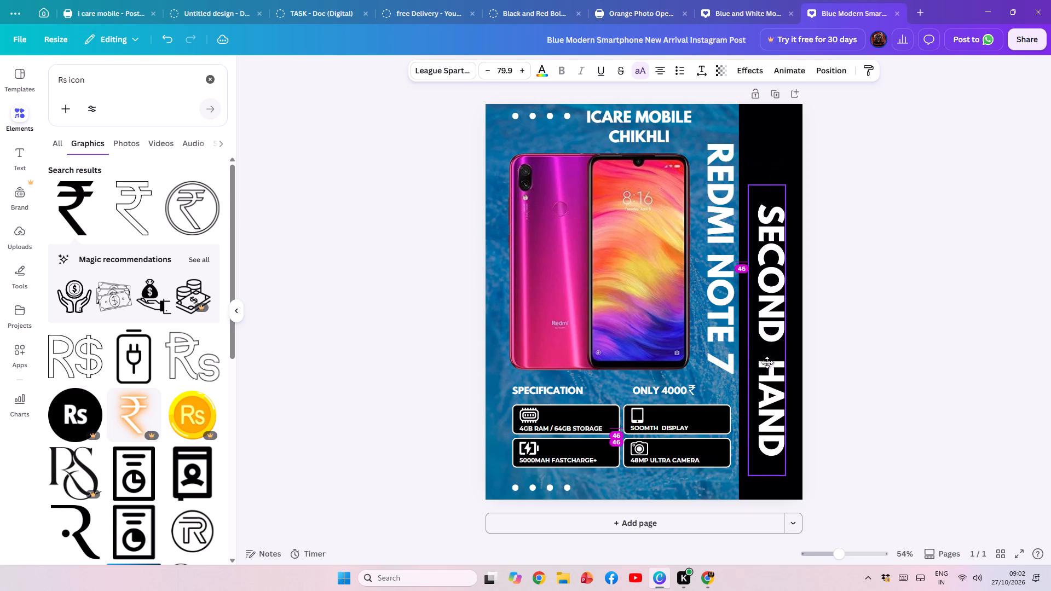
pyautogui.moveTo(767, 362); pyautogui.dragTo(766, 354)
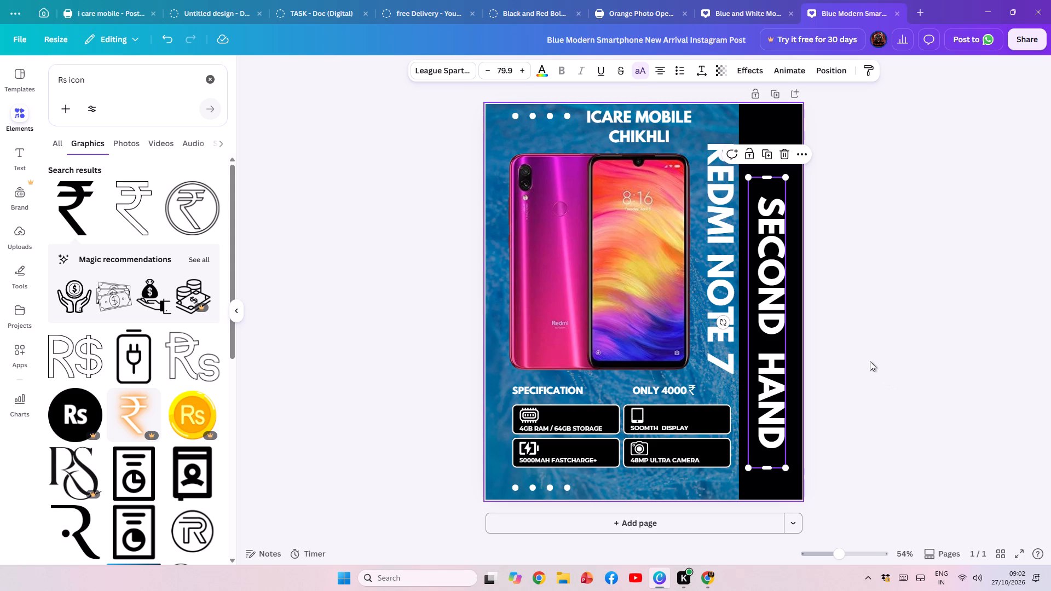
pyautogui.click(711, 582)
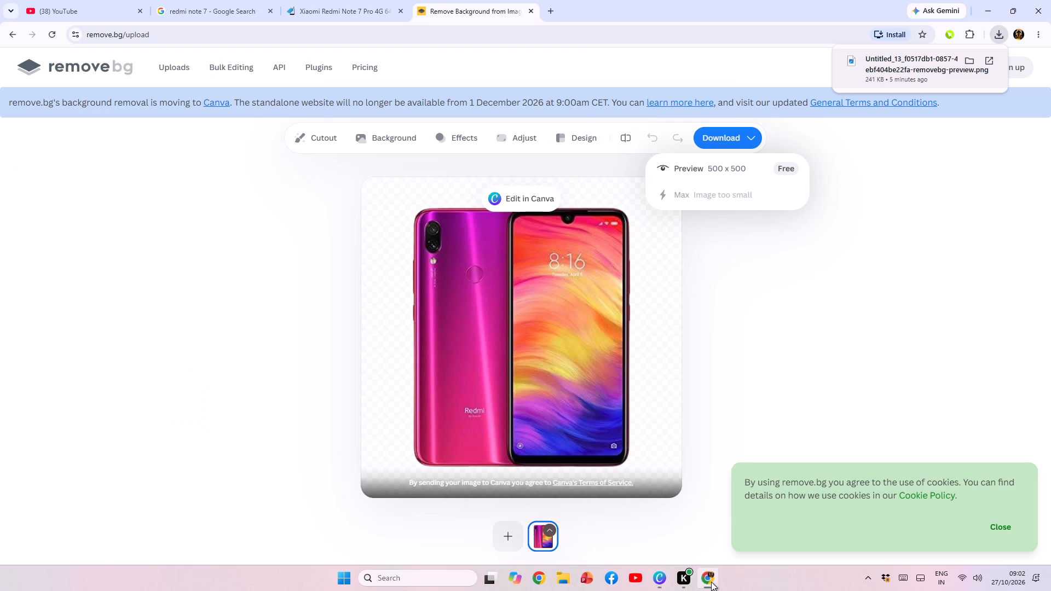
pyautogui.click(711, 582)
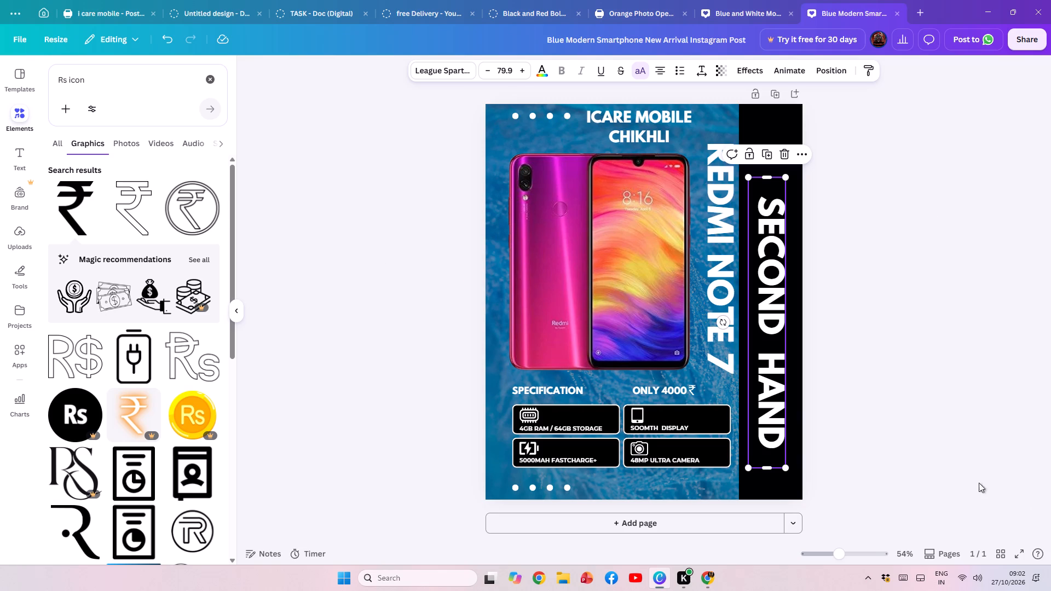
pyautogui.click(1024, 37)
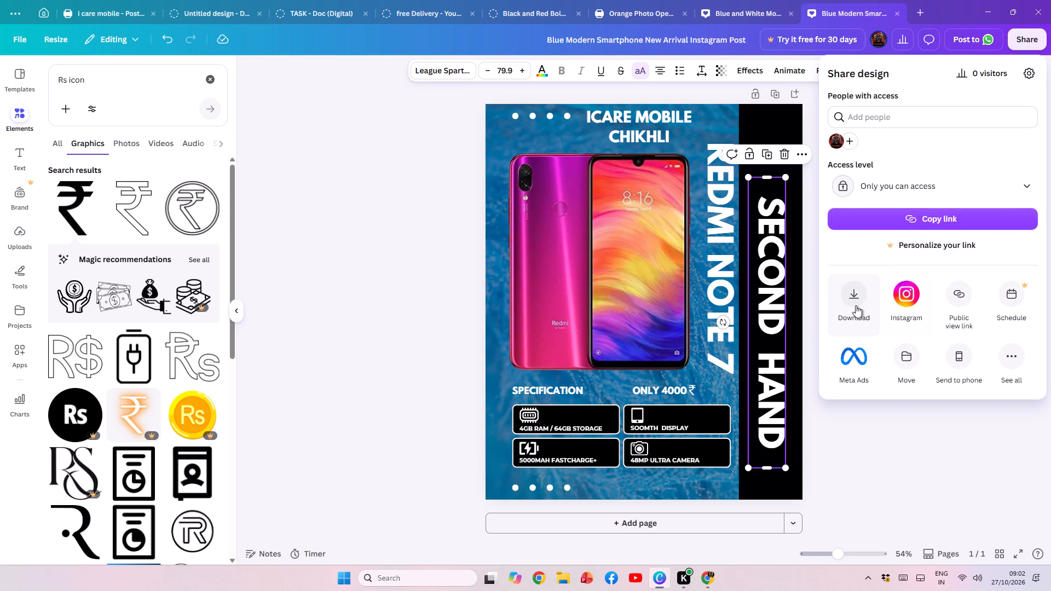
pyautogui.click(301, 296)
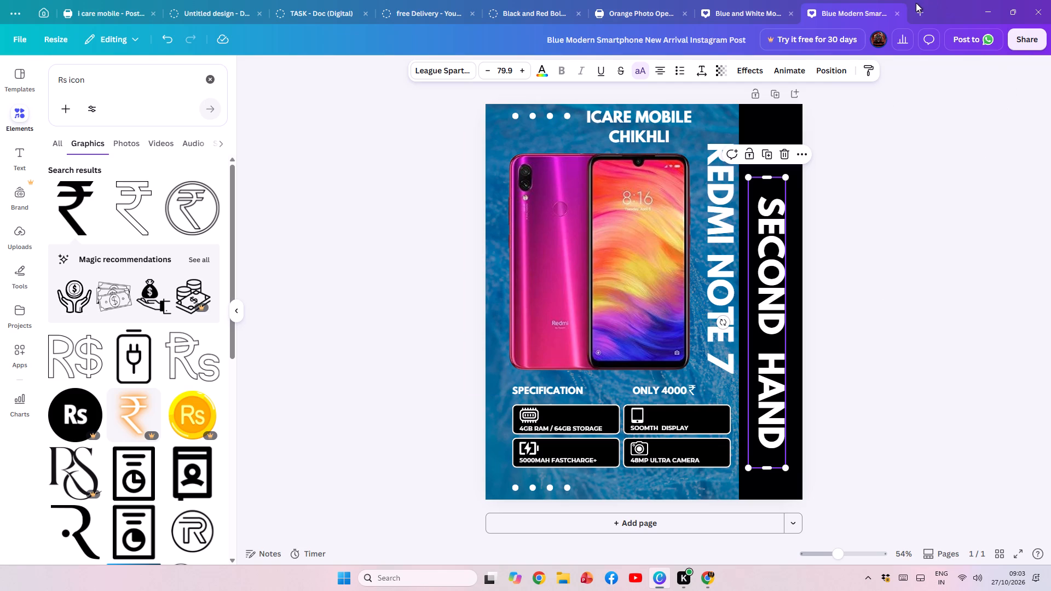
# Browse the smartphone advert templates on the home page for further post designs, then close the template preview.
pyautogui.click(49, 11)
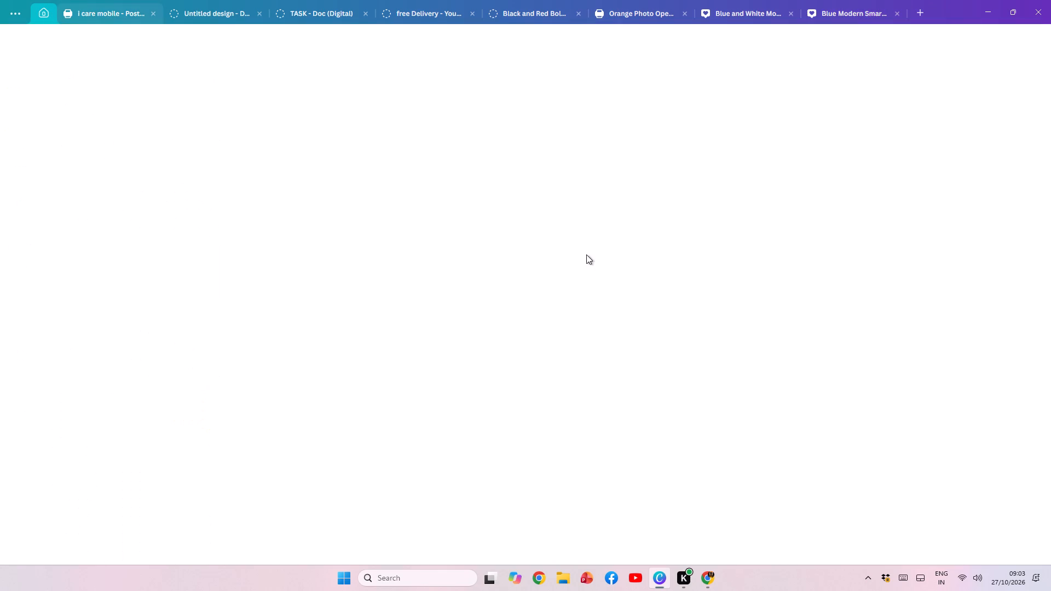
pyautogui.scroll(-8, 492, 370)
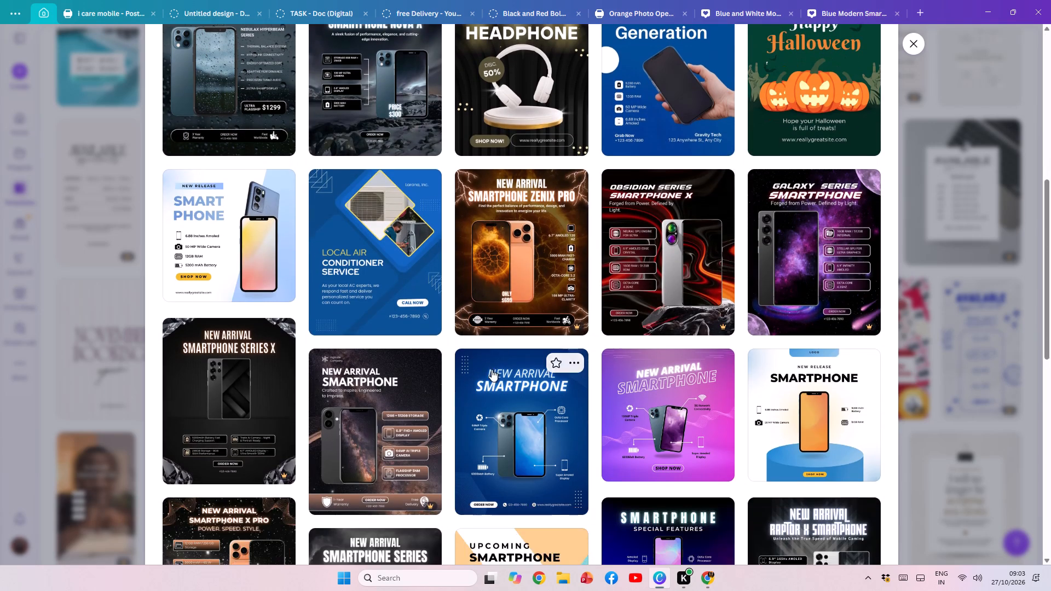
pyautogui.scroll(-11, 493, 365)
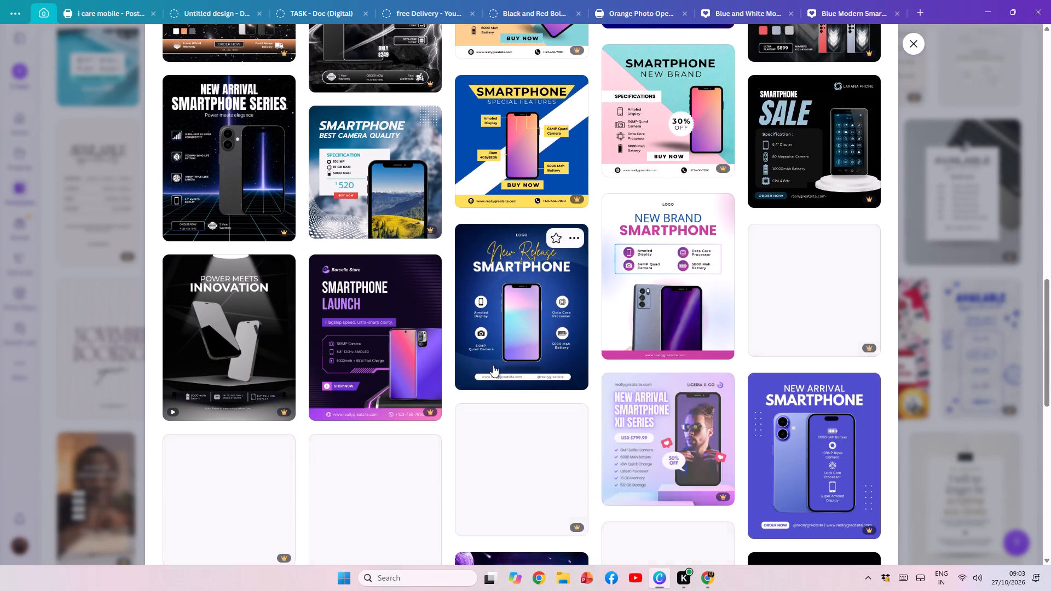
pyautogui.scroll(-13, 493, 365)
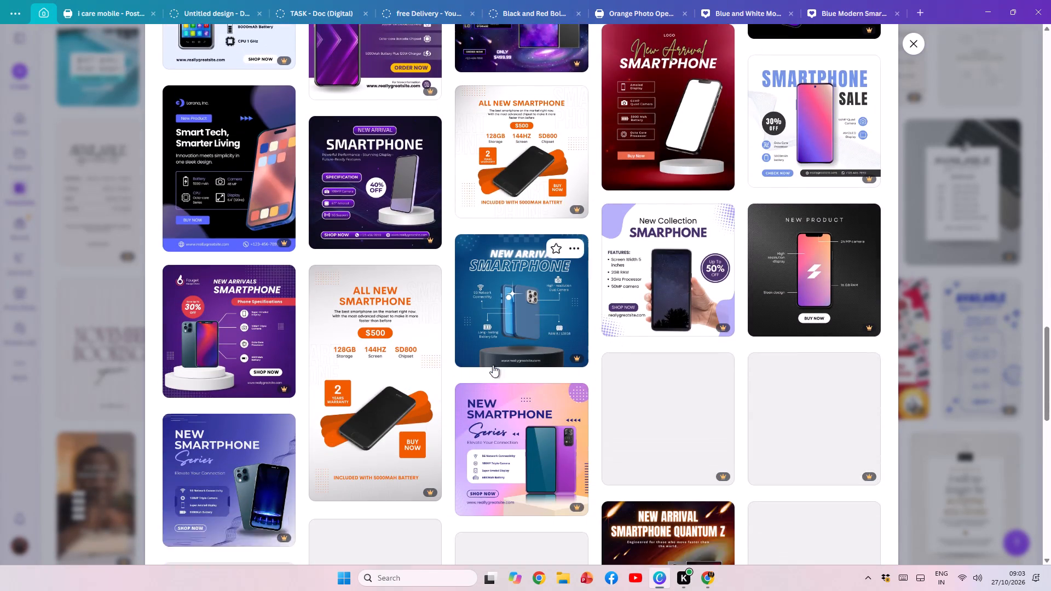
pyautogui.scroll(-5, 493, 365)
pyautogui.scroll(6, 493, 365)
pyautogui.scroll(-6, 493, 365)
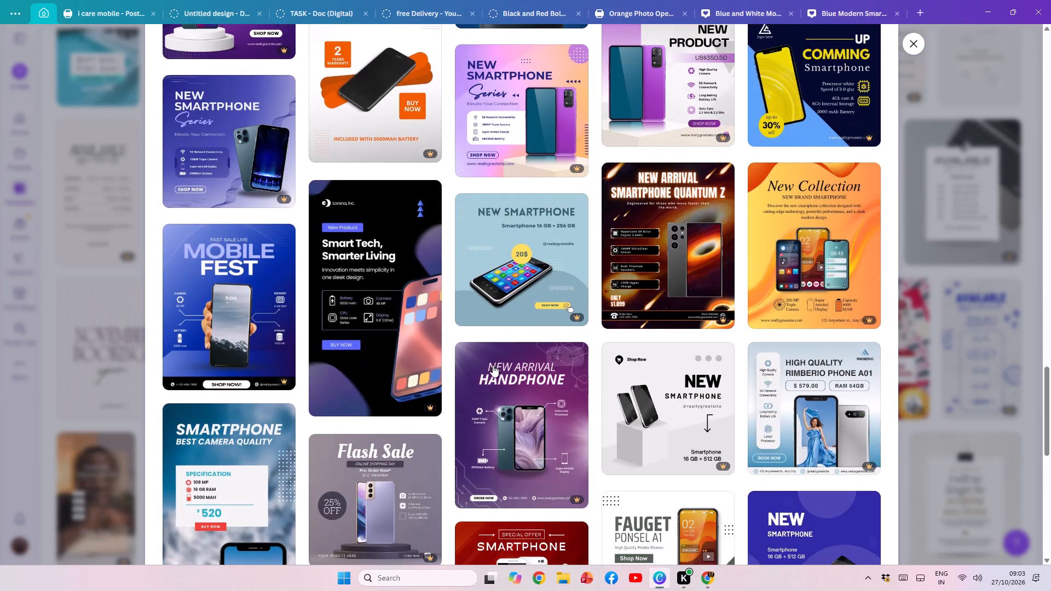
pyautogui.scroll(11, 493, 366)
pyautogui.scroll(-3, 493, 366)
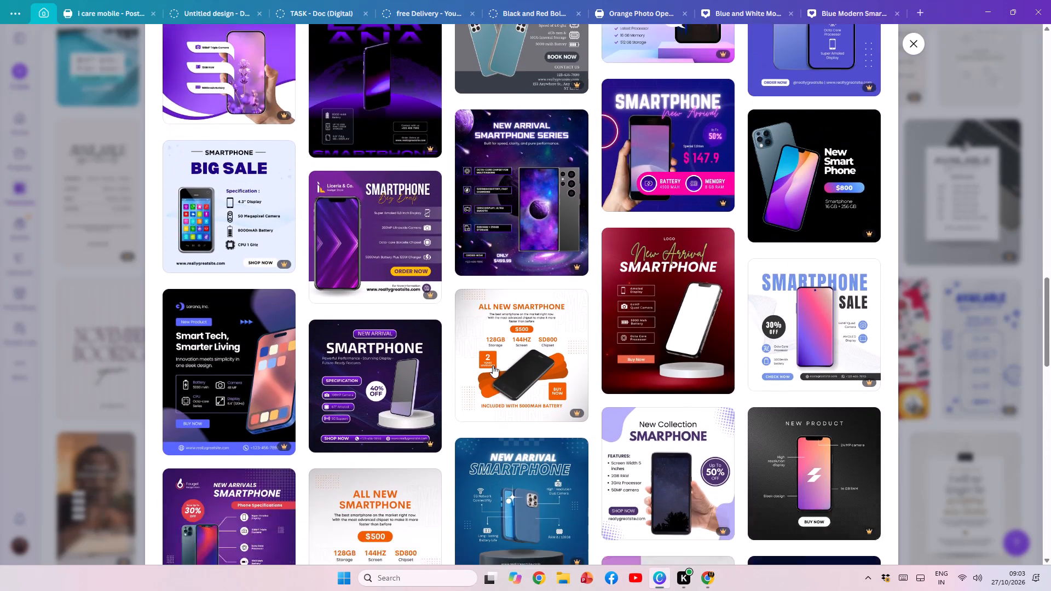
pyautogui.scroll(-14, 493, 366)
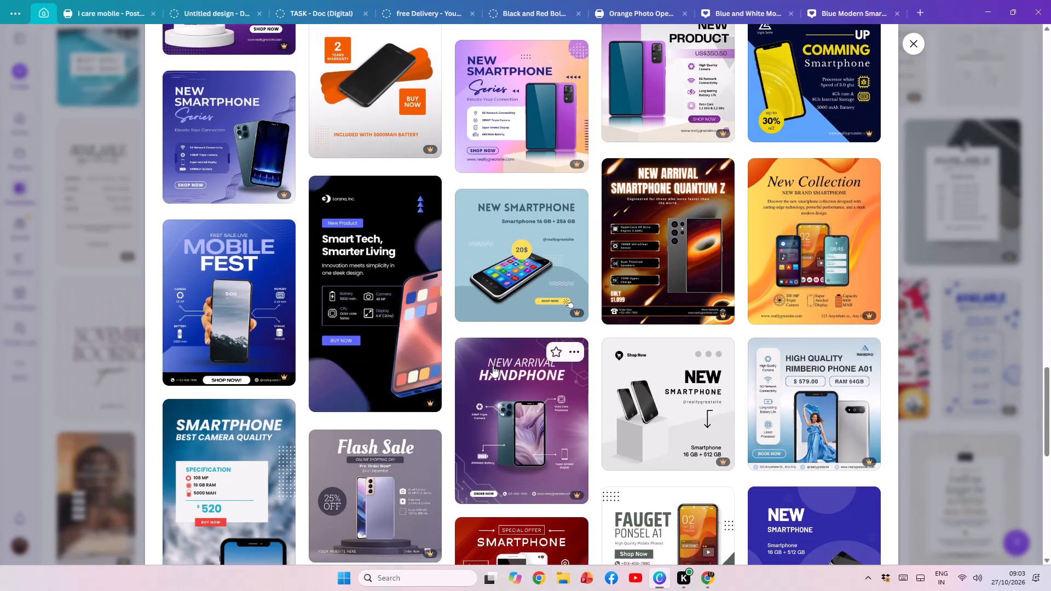
pyautogui.scroll(-1, 493, 366)
pyautogui.scroll(1, 493, 366)
pyautogui.scroll(-4, 493, 366)
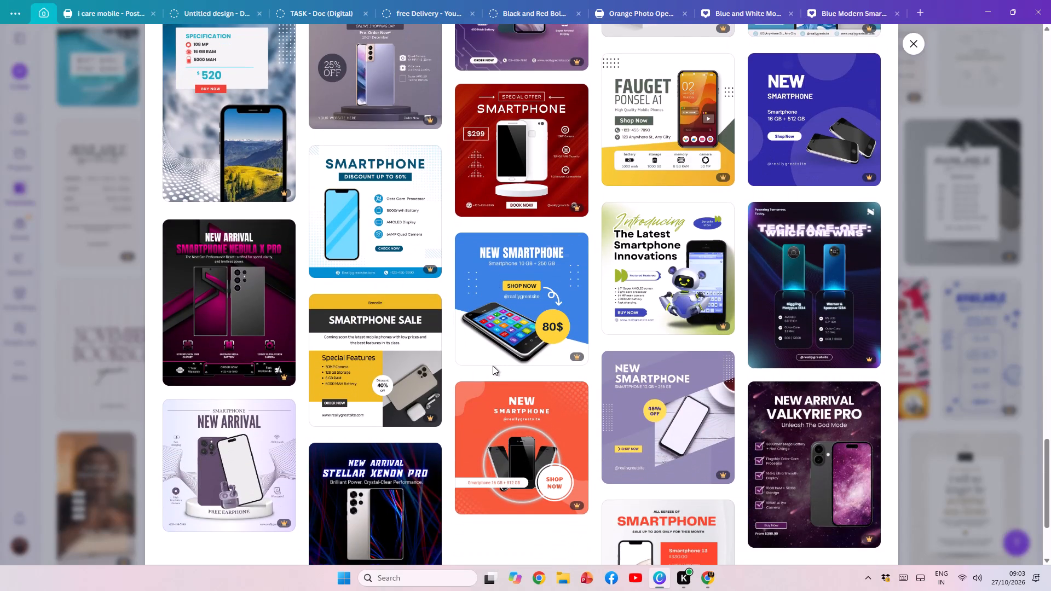
pyautogui.scroll(-2, 493, 366)
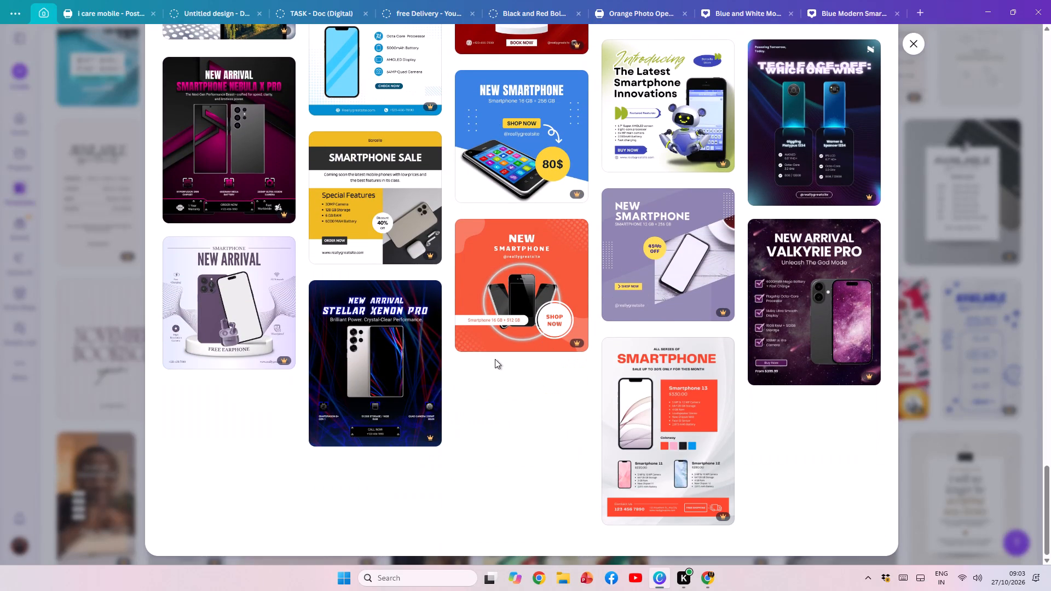
pyautogui.scroll(-6, 495, 359)
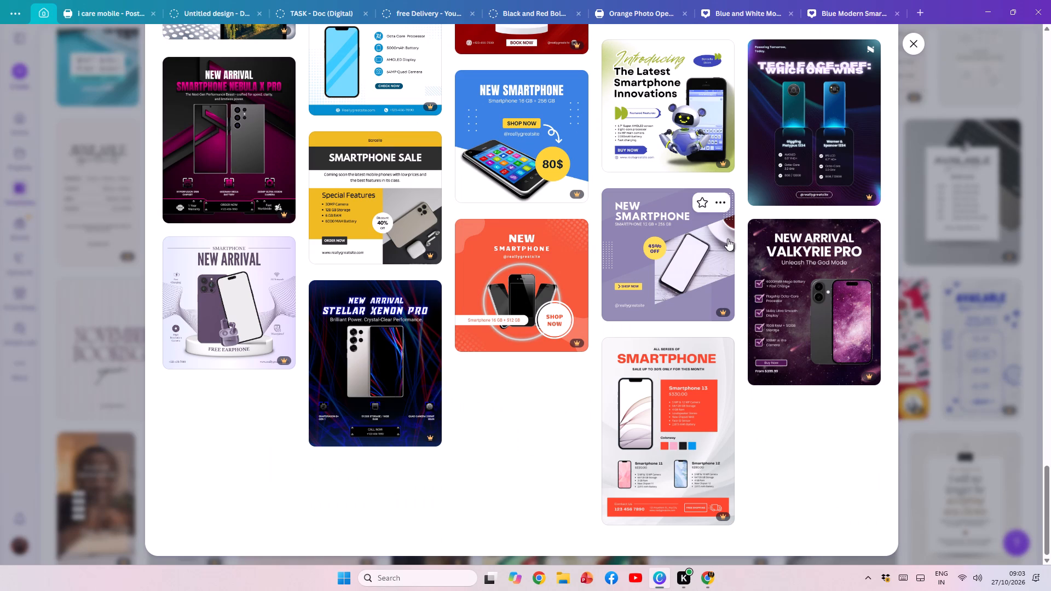
pyautogui.click(911, 43)
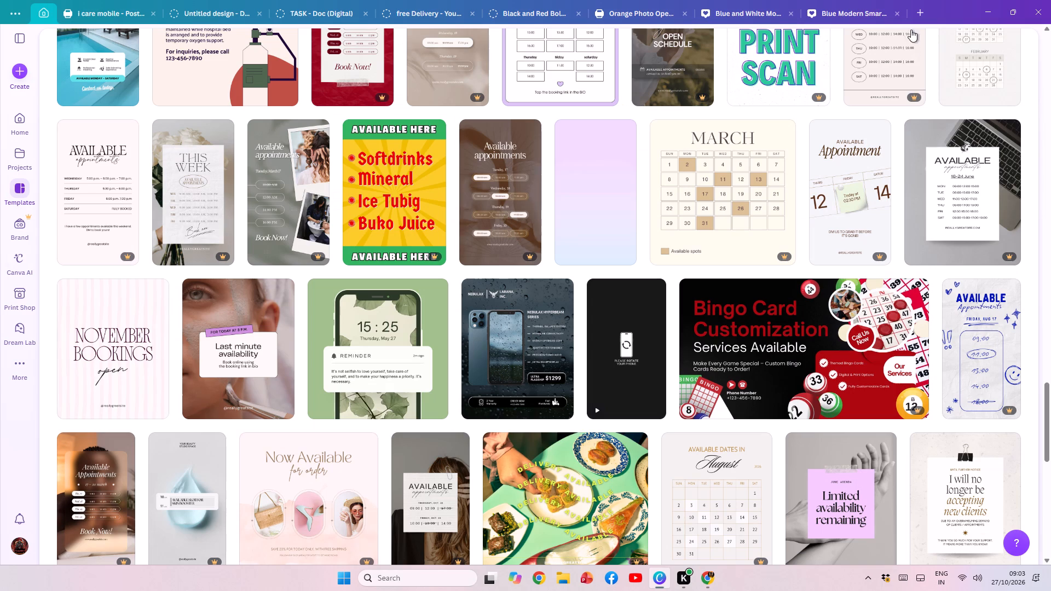
# Return to the Redmi Note 7 post and download it as a PNG into the Downloads folder under the suggested file name.
pyautogui.click(861, 14)
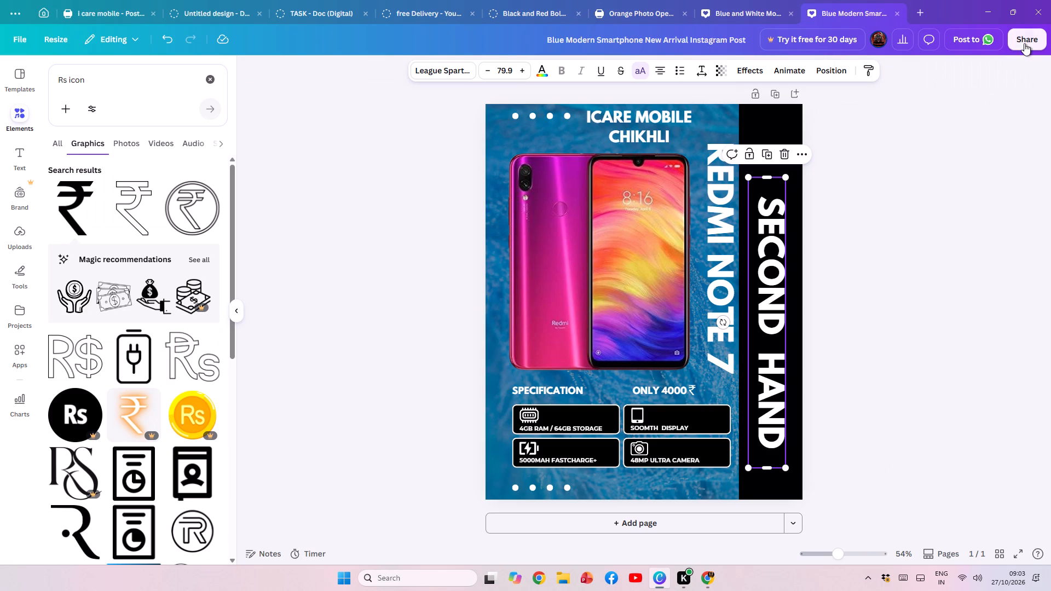
pyautogui.click(1024, 43)
pyautogui.click(843, 294)
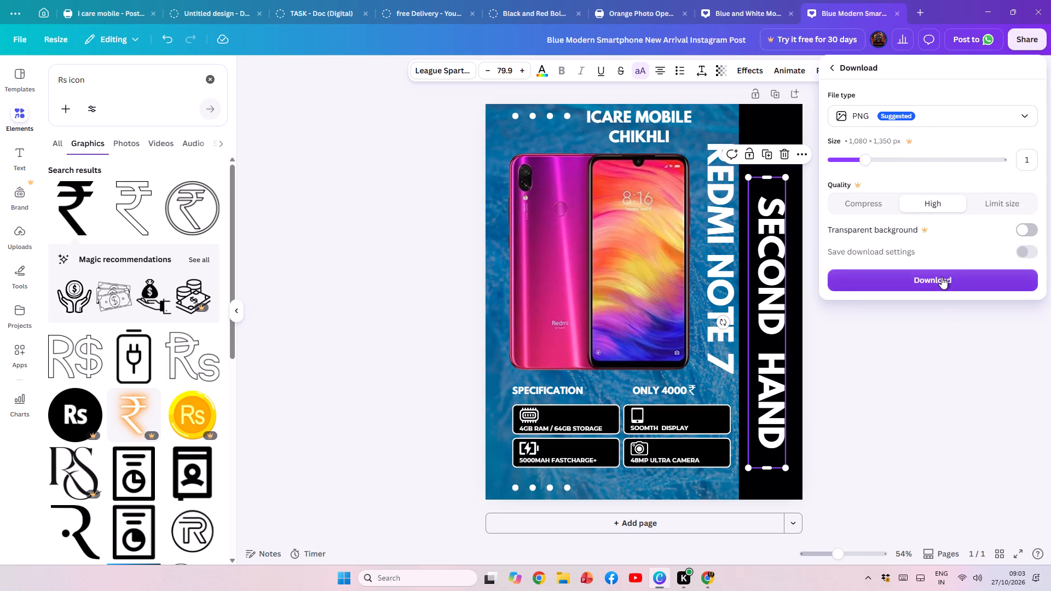
pyautogui.click(942, 277)
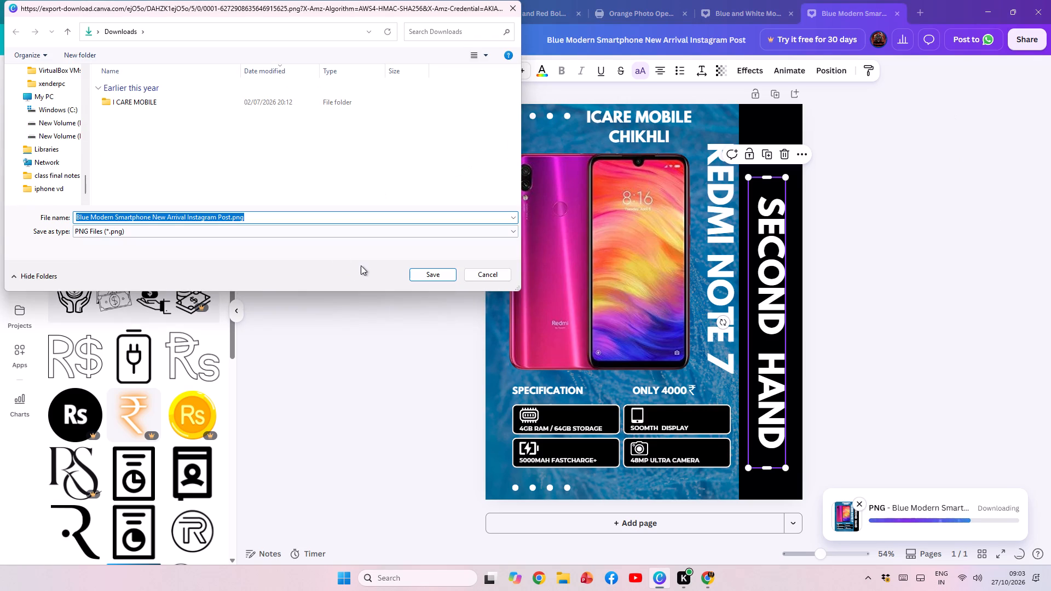
pyautogui.click(424, 277)
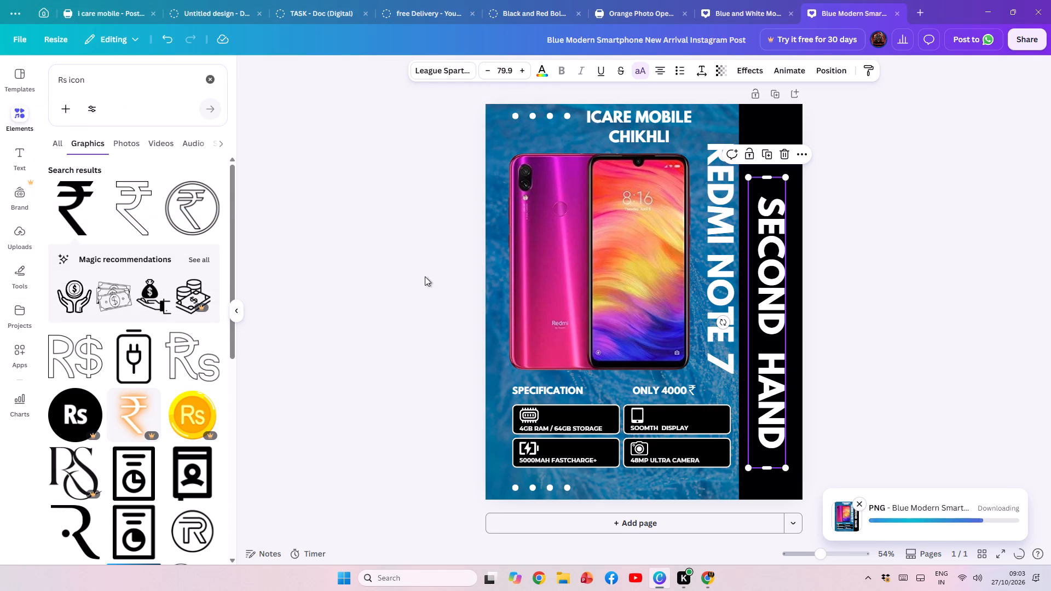